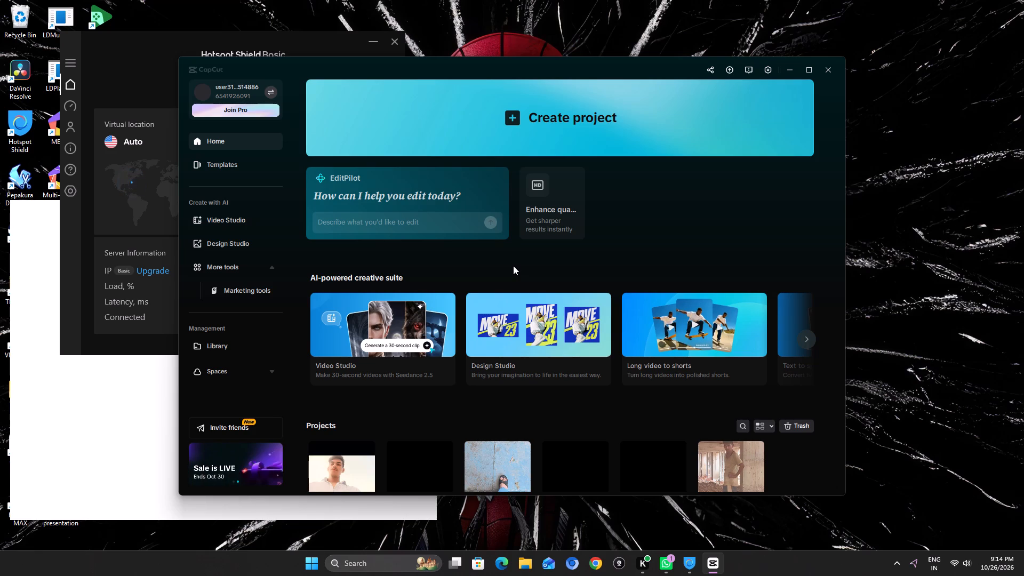
Create a new, empty video project.
click(556, 115)
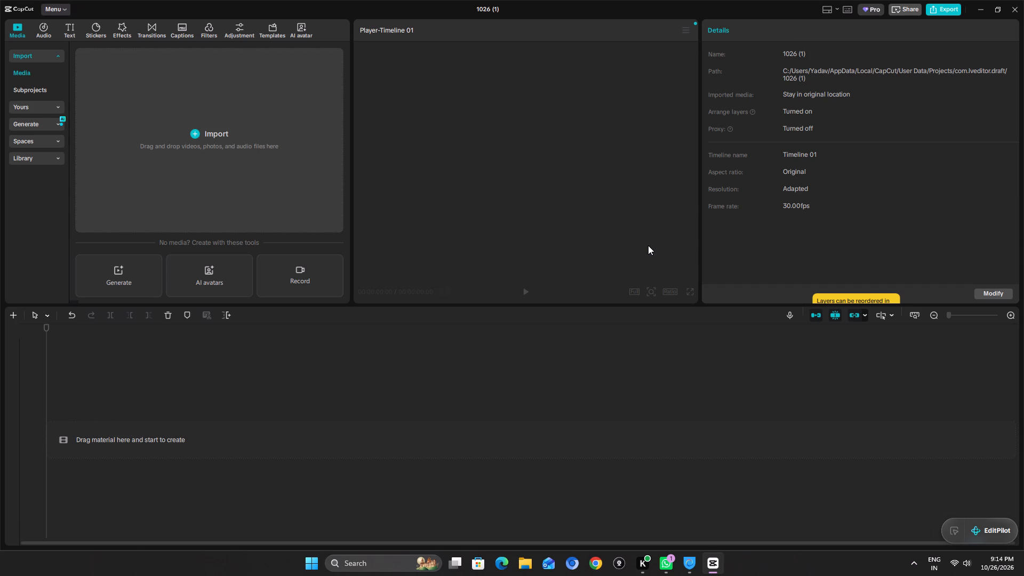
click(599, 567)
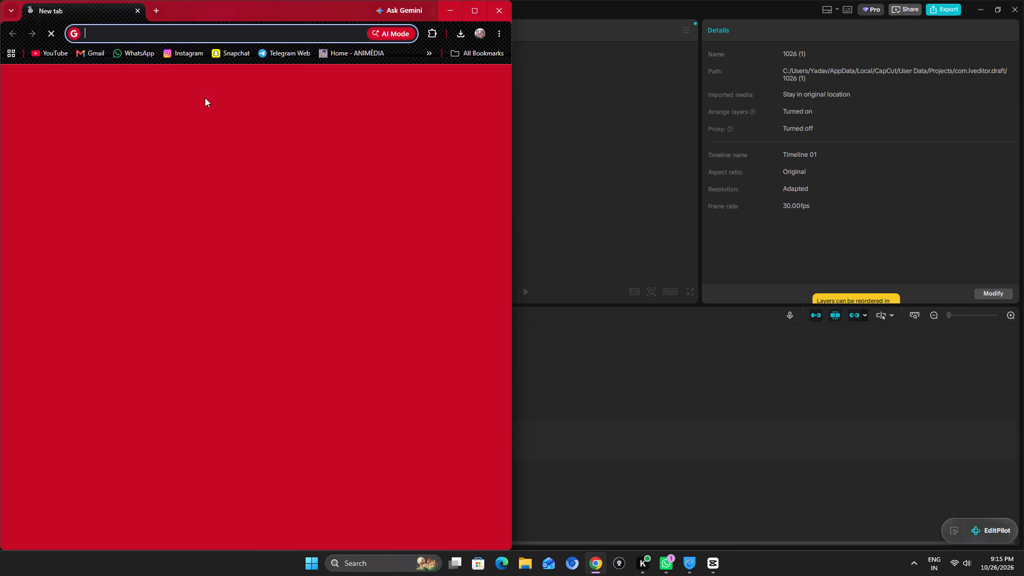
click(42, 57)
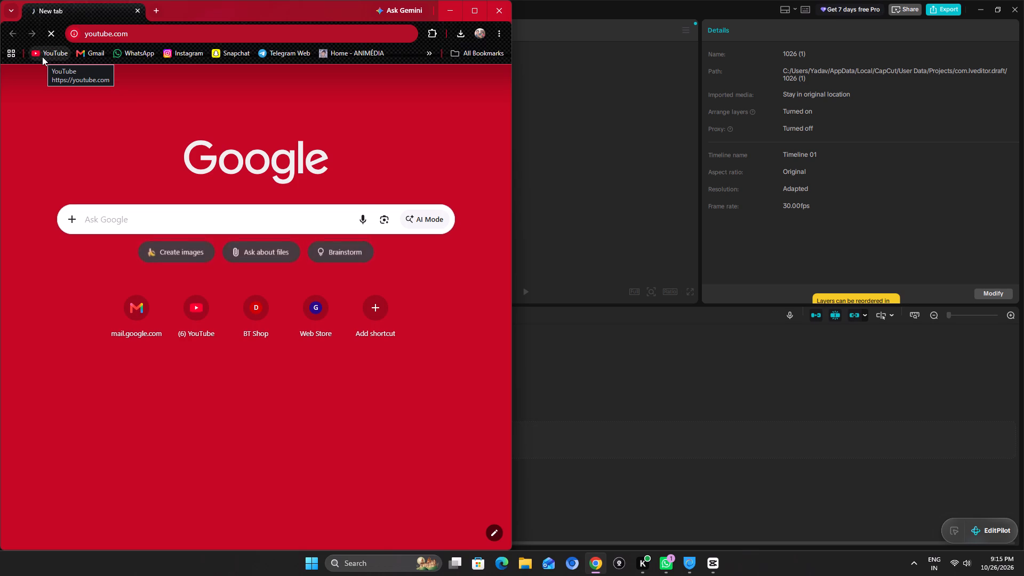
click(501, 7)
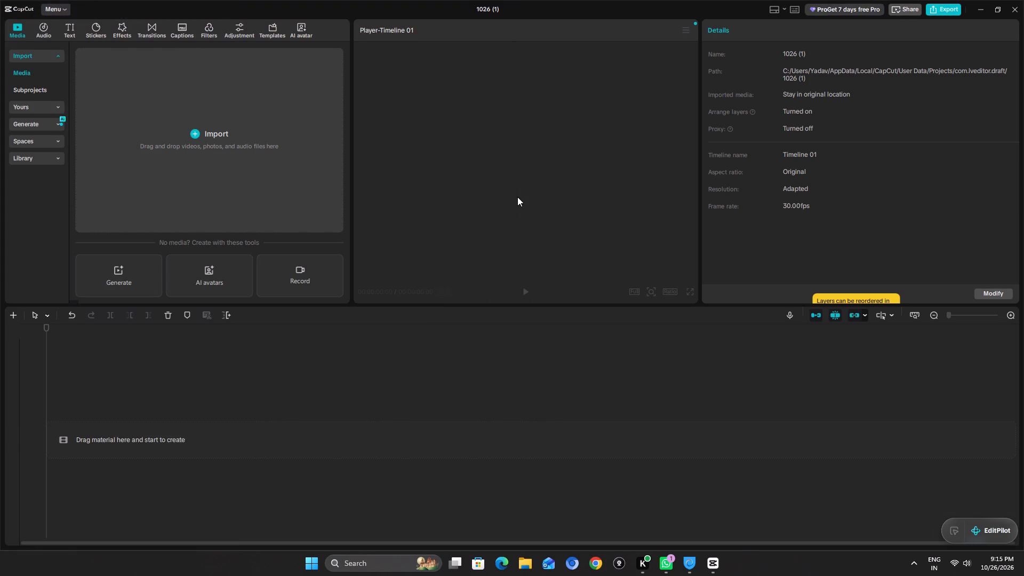
Import the snapgram.io_tyde37qfzy0t video from the Downloads folder into the project media.
click(278, 188)
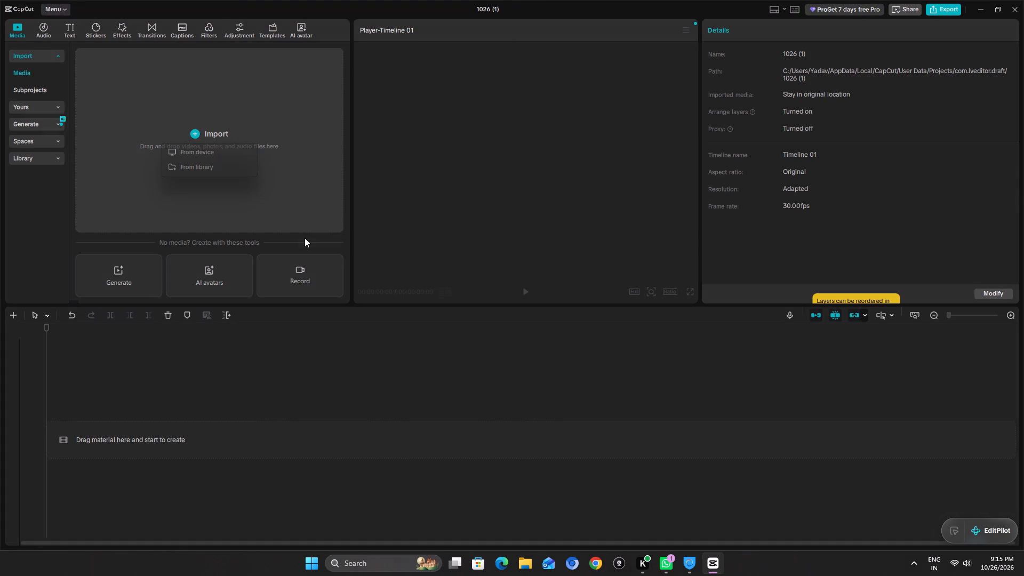
click(230, 155)
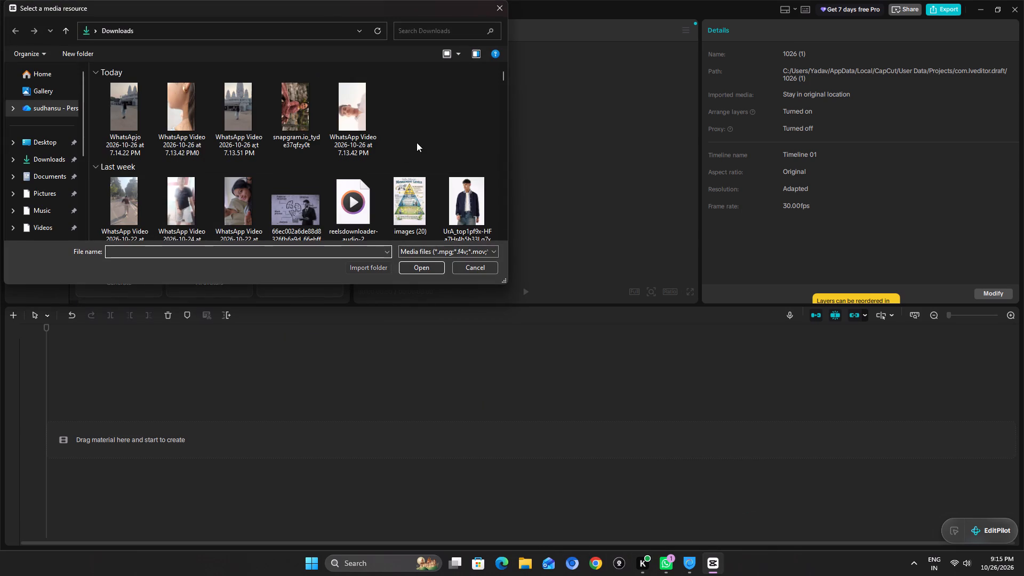
double_click(311, 125)
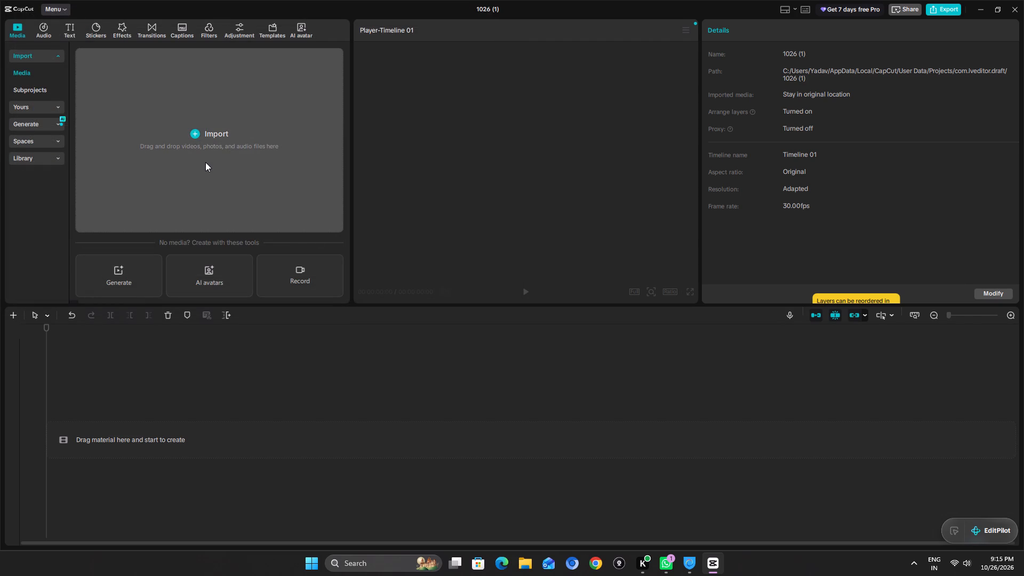
click(206, 142)
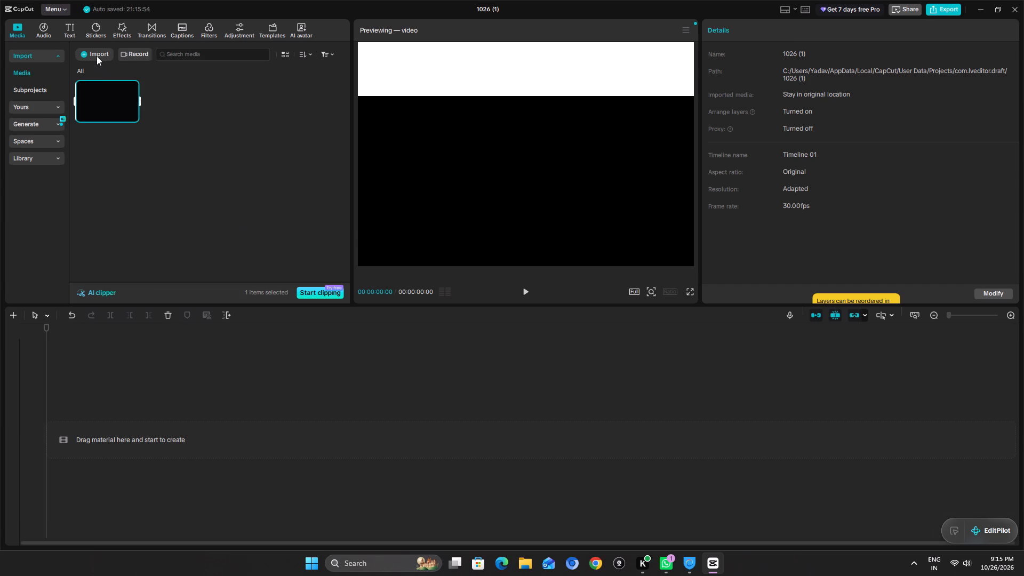
click(141, 198)
Import the three 2026-10-26 WhatsApp videos labelled 7.14.22 PM, 7.13.42 PM0 and 7.13.51 PM from Downloads.
click(96, 57)
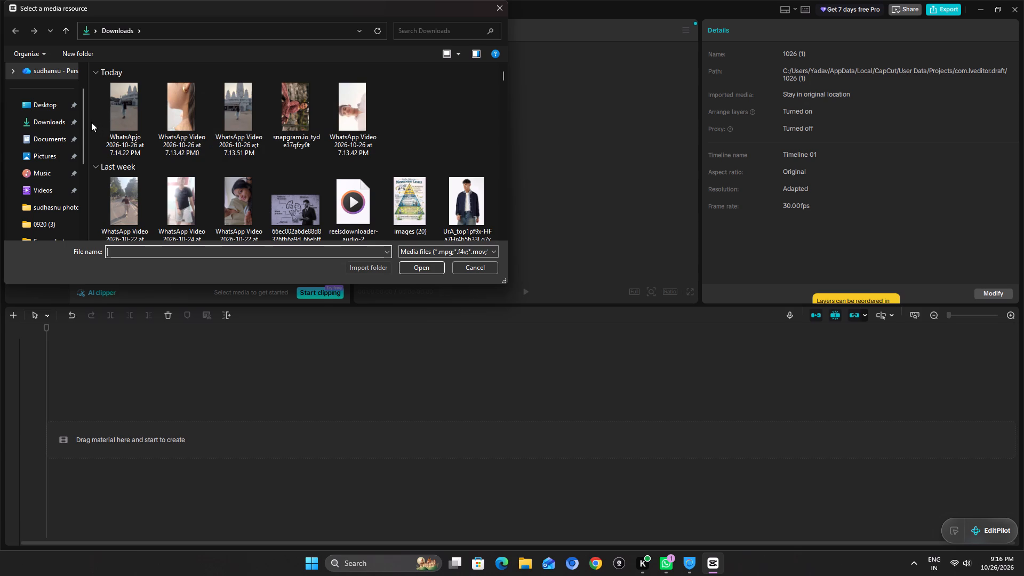
drag(91, 122, 231, 121)
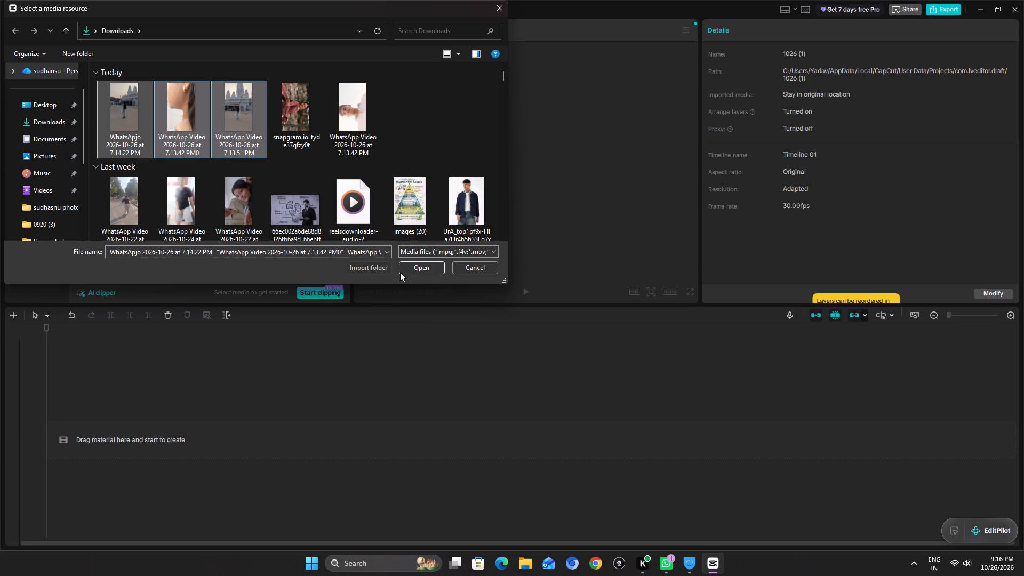
click(417, 267)
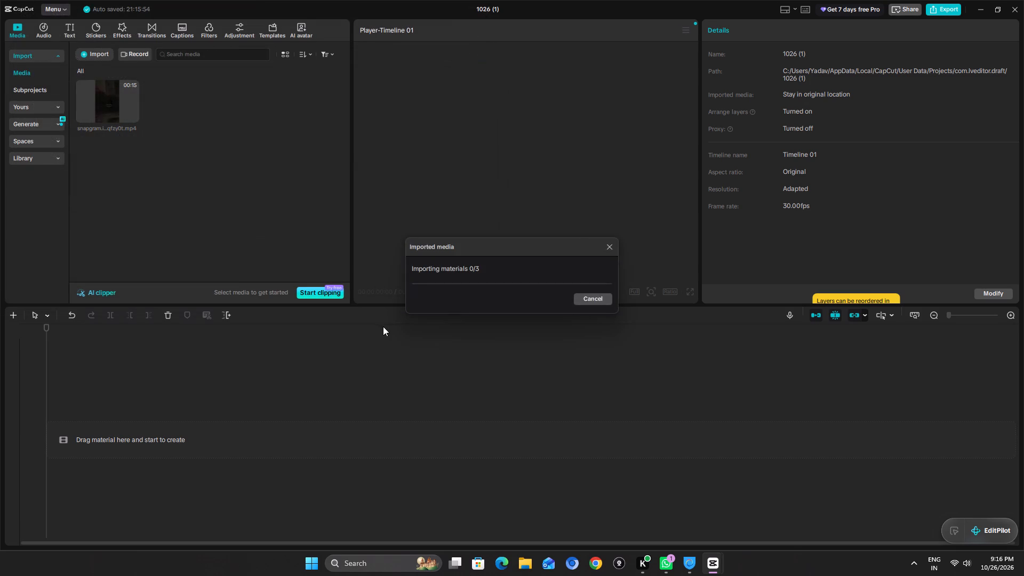
click(188, 196)
Place the snapgram.io clip at the start of the empty timeline and set the playhead to 00:00:00:00.
drag(118, 102, 145, 400)
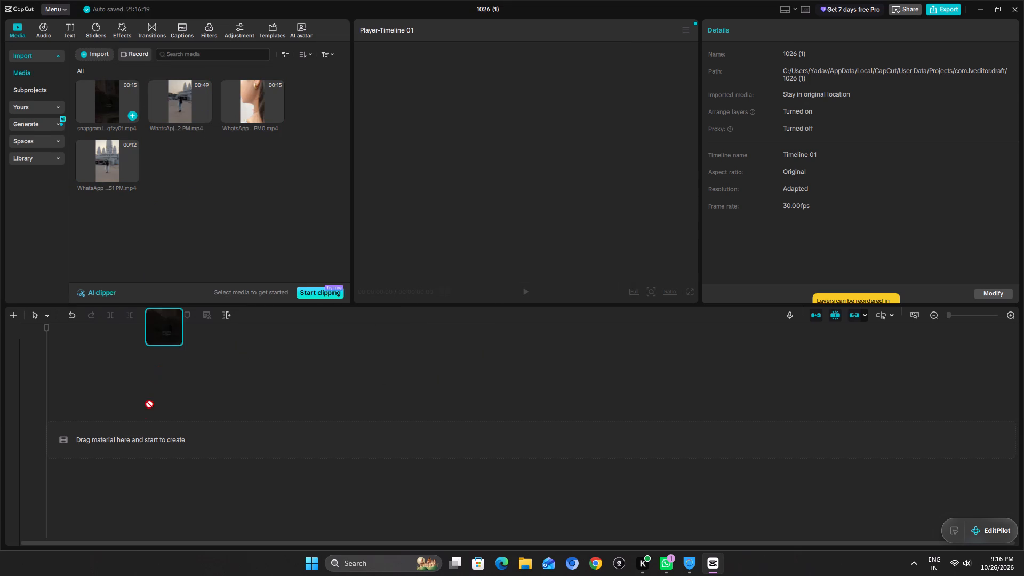
drag(145, 400, 105, 445)
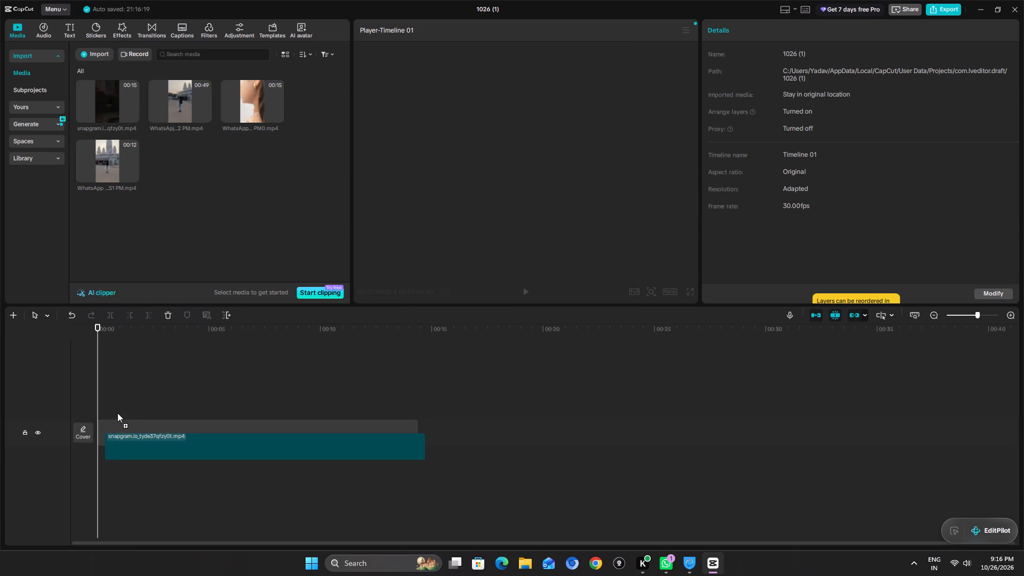
click(129, 382)
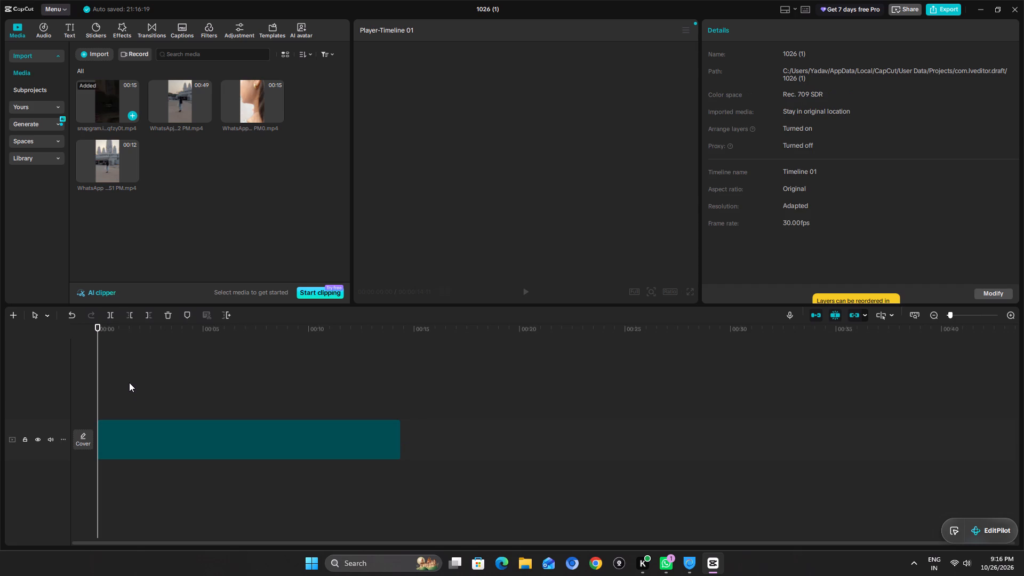
click(130, 379)
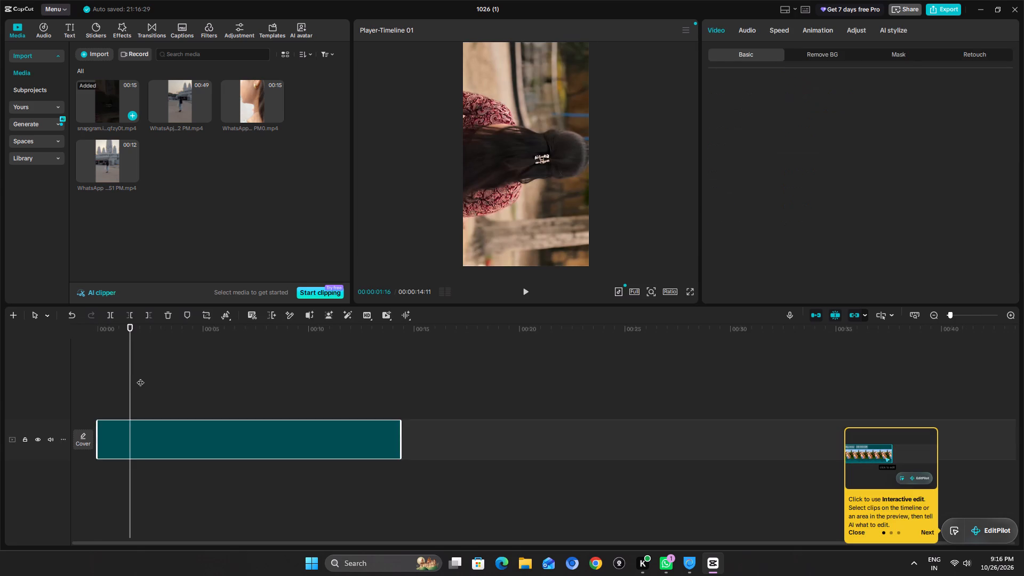
click(143, 377)
drag(143, 377, 90, 387)
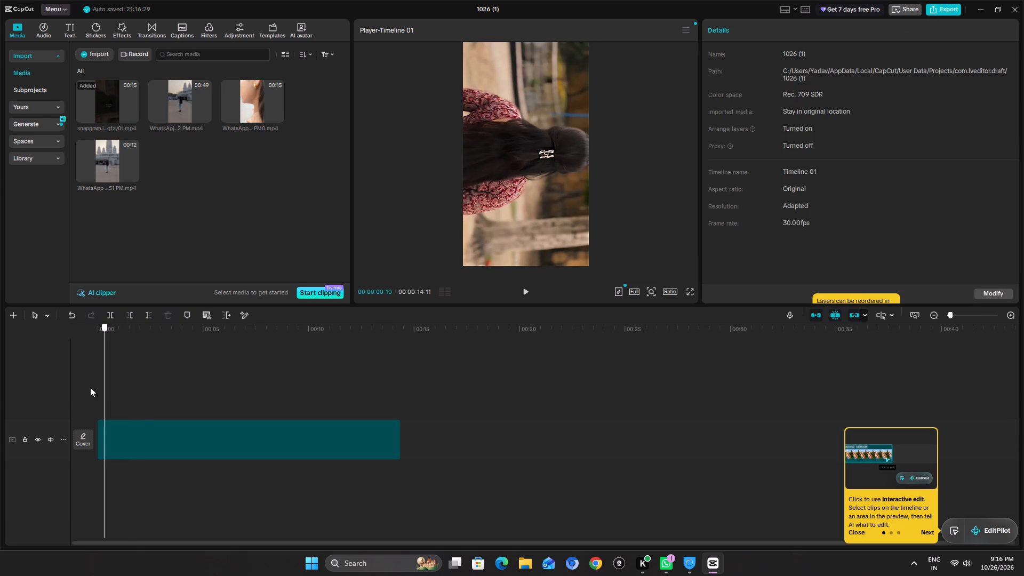
drag(90, 387, 82, 389)
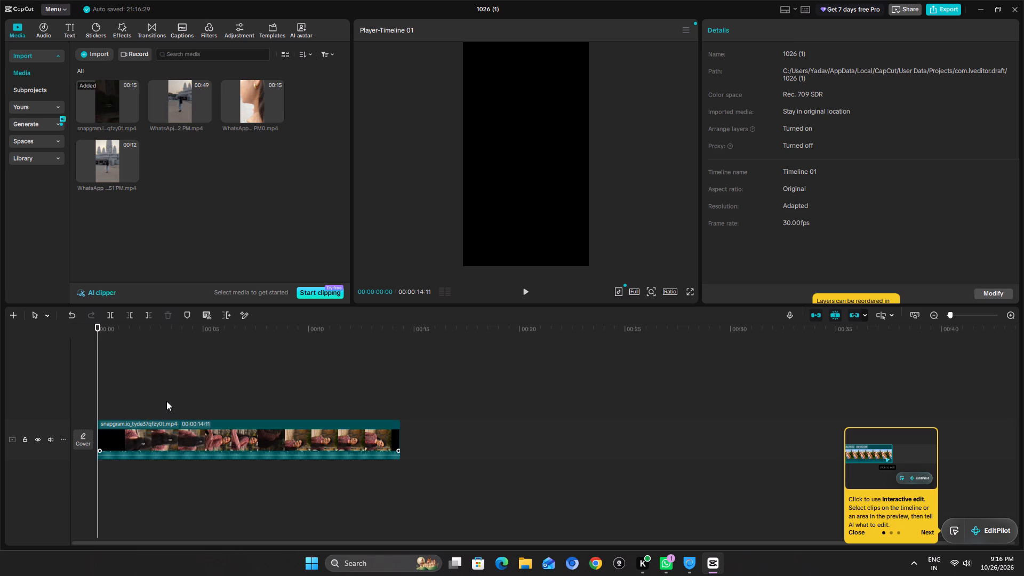
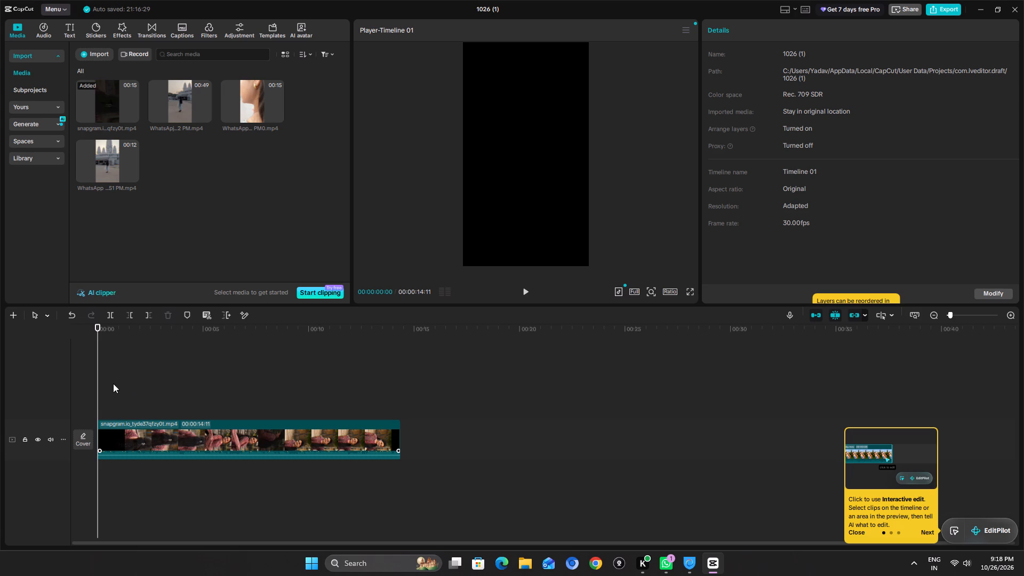
Play the snapgram.io clip from the start of the timeline to preview its footage.
click(525, 291)
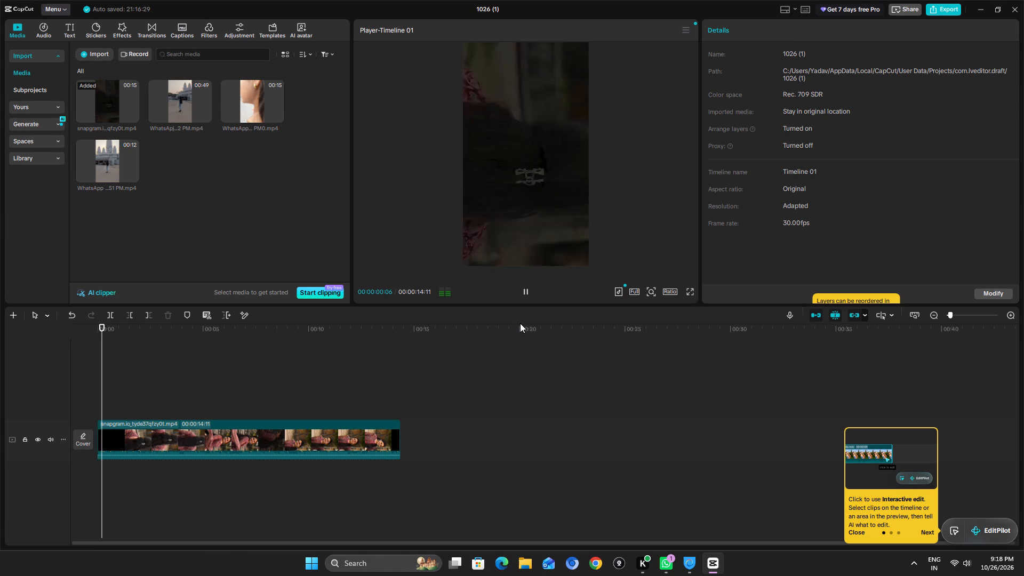
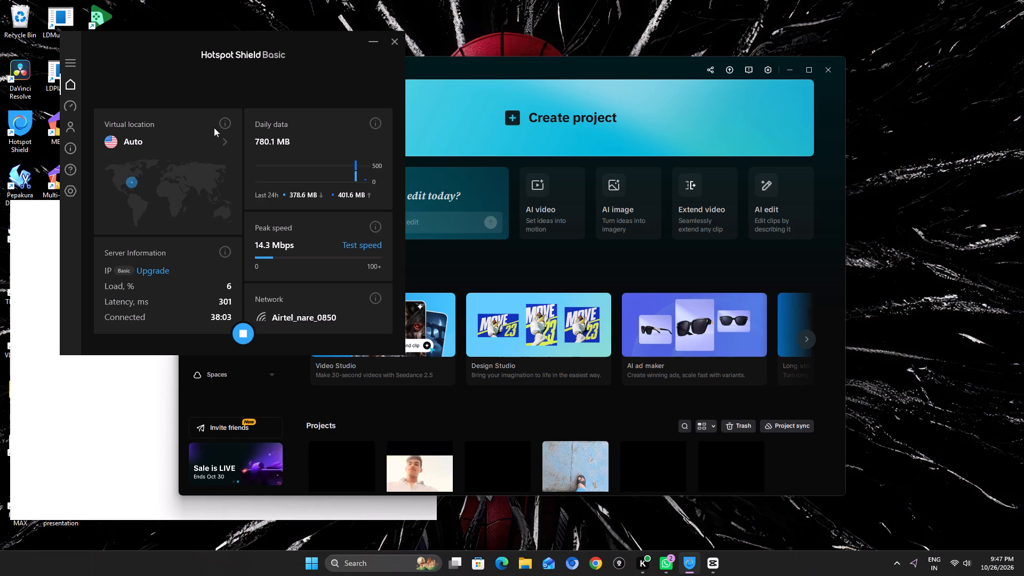
Disconnect the Hotspot Shield VPN and connect it again using the Auto virtual location.
click(237, 66)
drag(250, 50, 262, 86)
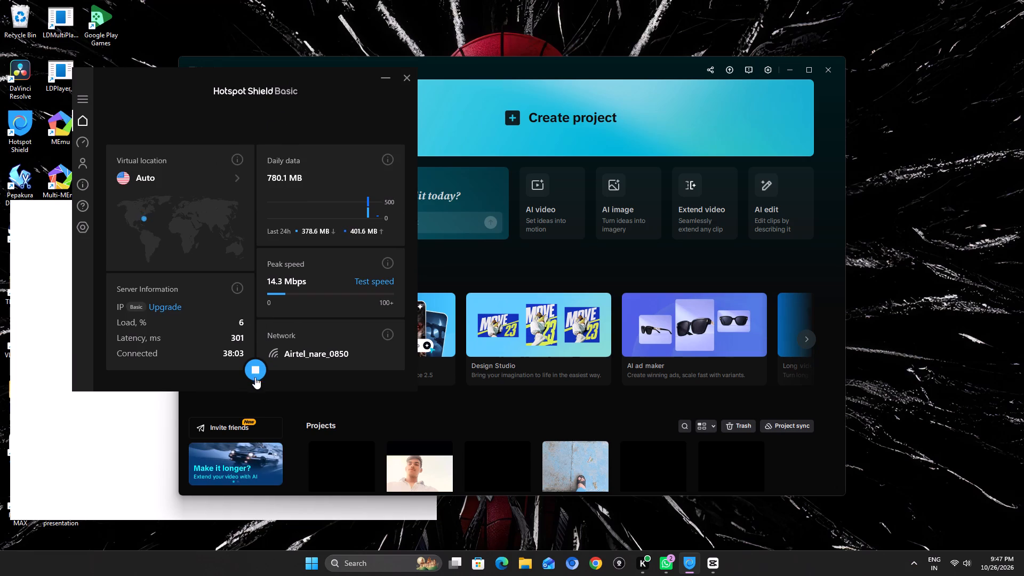
click(255, 375)
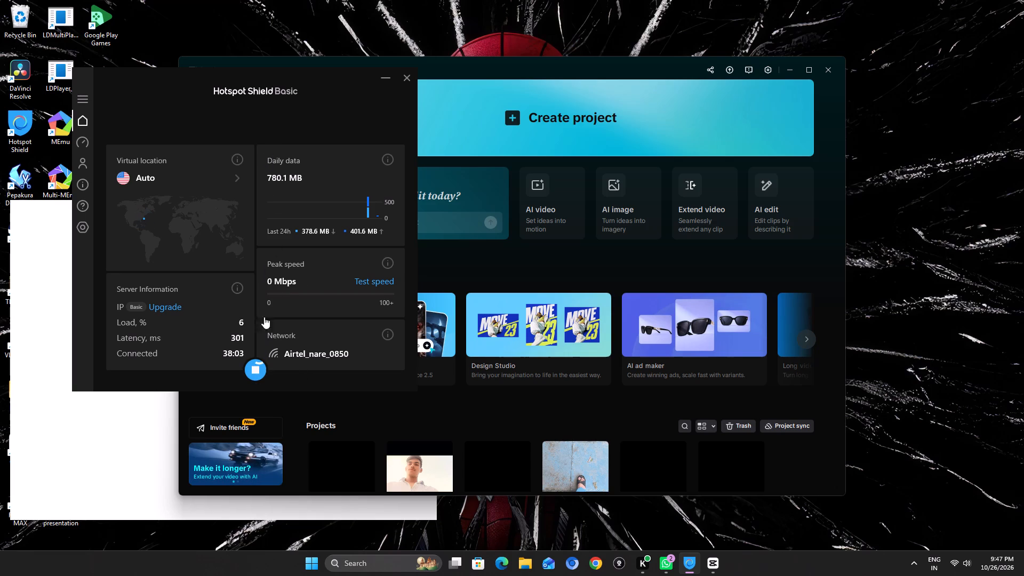
click(262, 109)
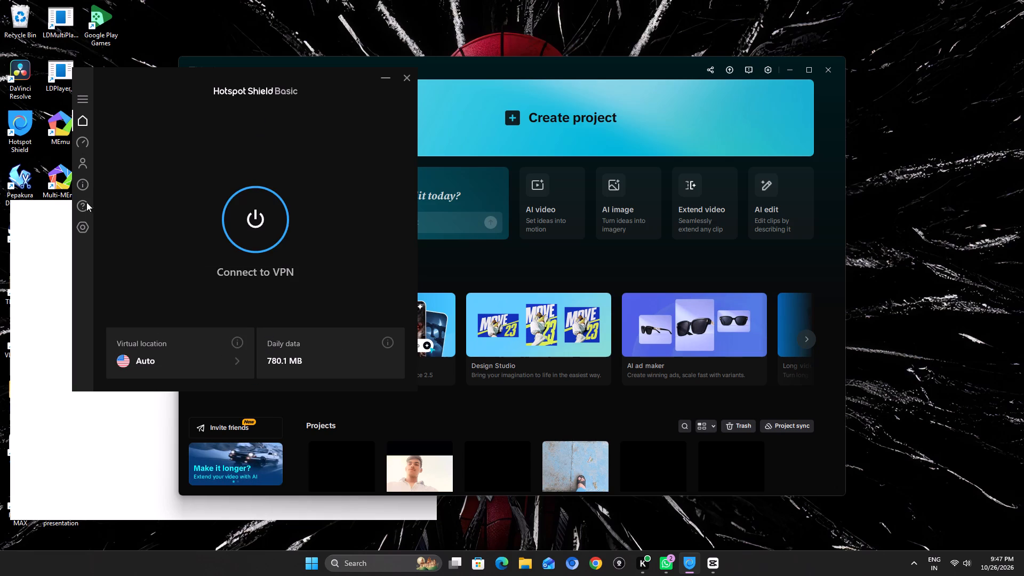
click(254, 275)
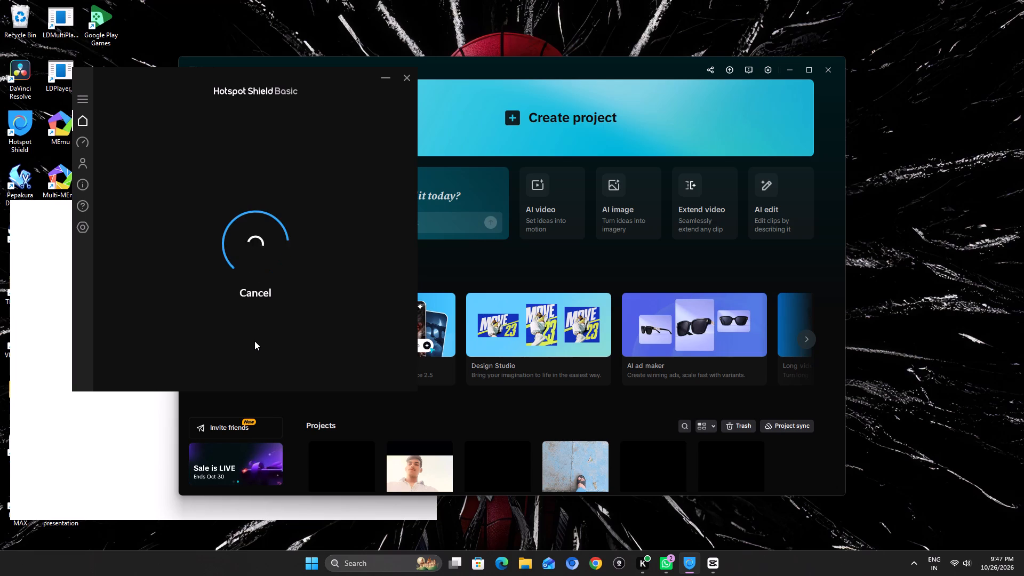
Switch to CapCut and create a new empty video project.
click(691, 149)
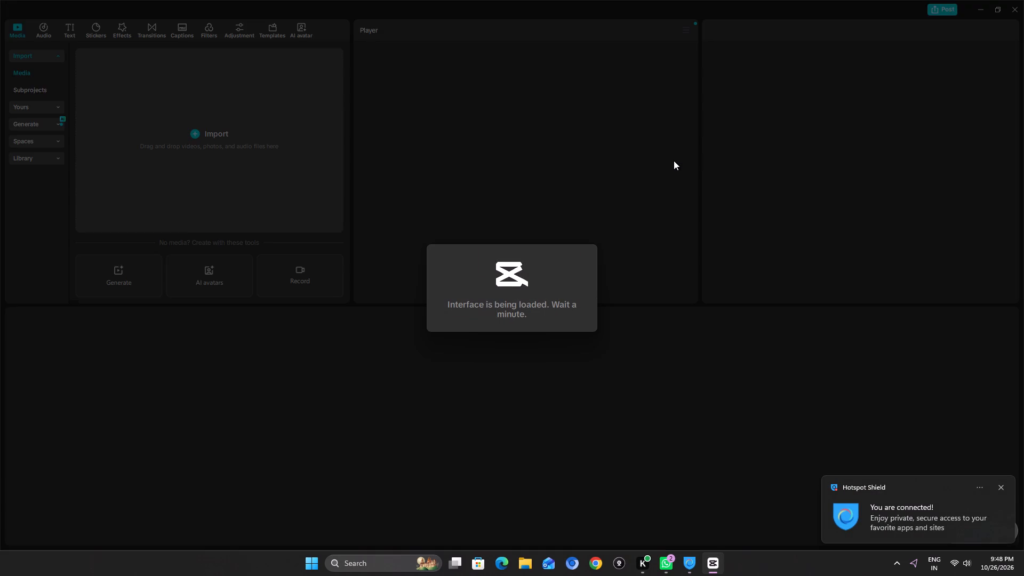
click(161, 357)
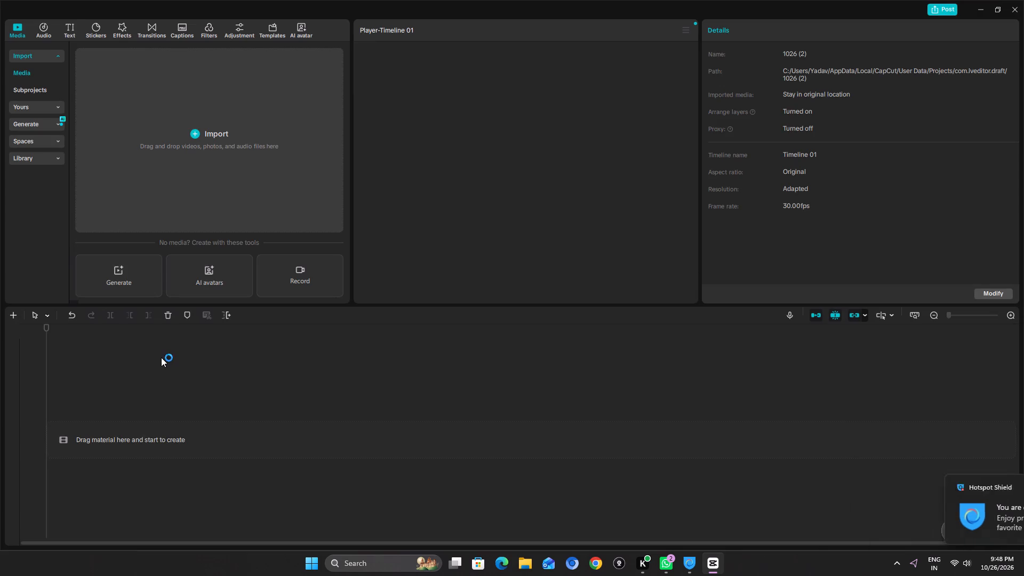
Open the media import source options for the empty project.
click(198, 181)
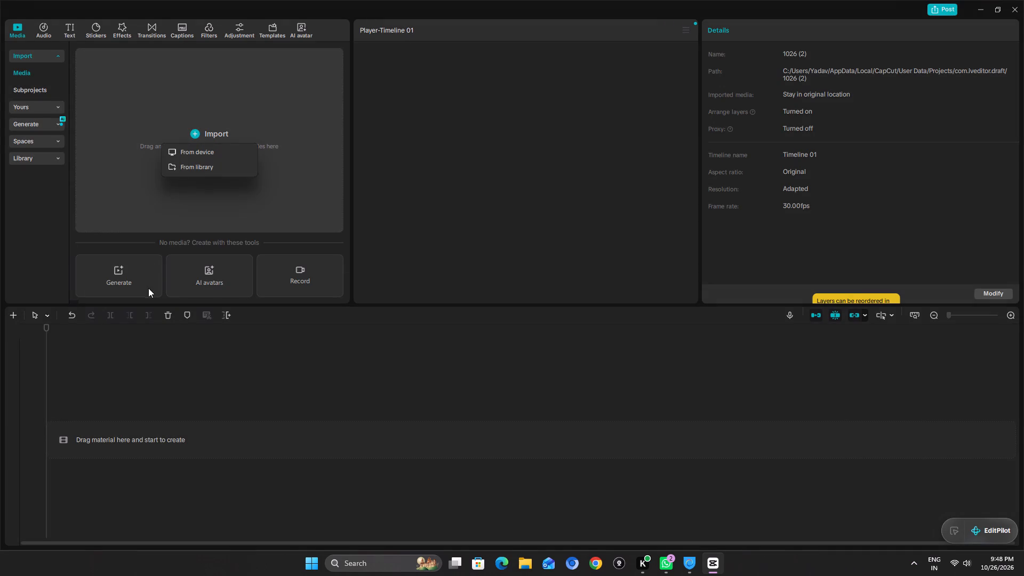
Import today's five videos from the Downloads folder into the project media: snapgram.io_tyde37qfzy0t and the four 2026-10-26 WhatsApp videos.
click(214, 149)
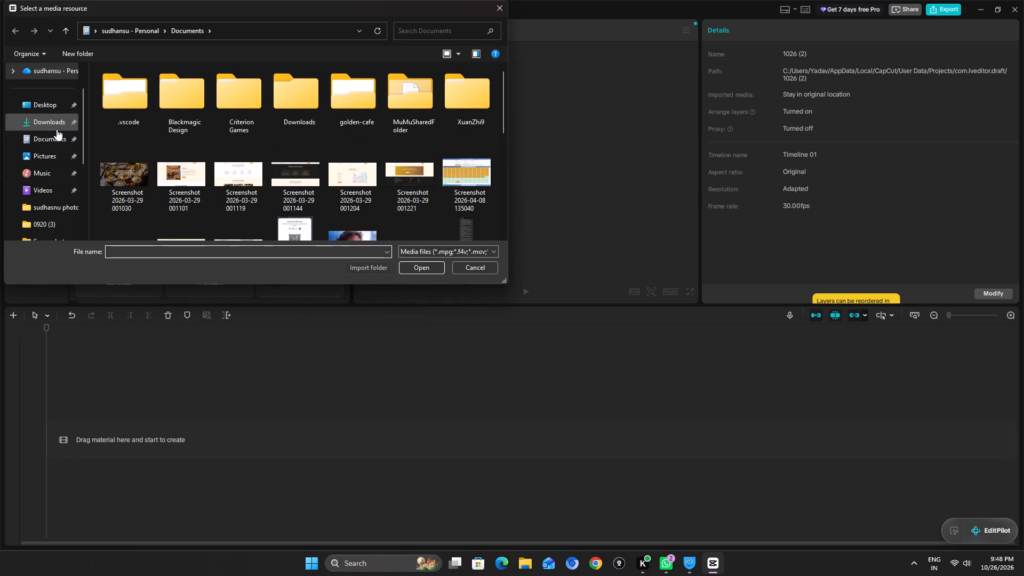
click(55, 128)
drag(431, 119, 431, 119)
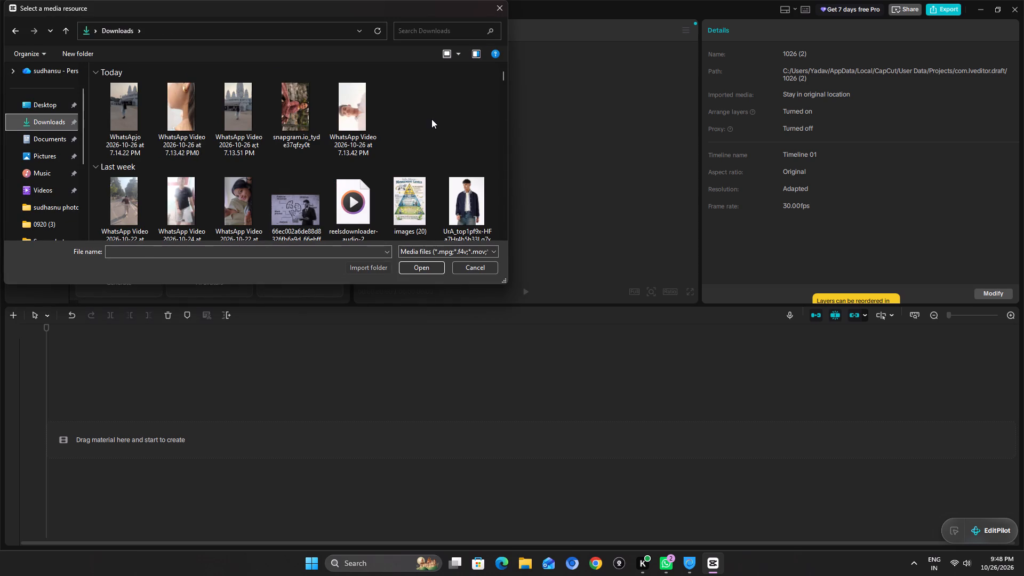
drag(431, 119, 114, 121)
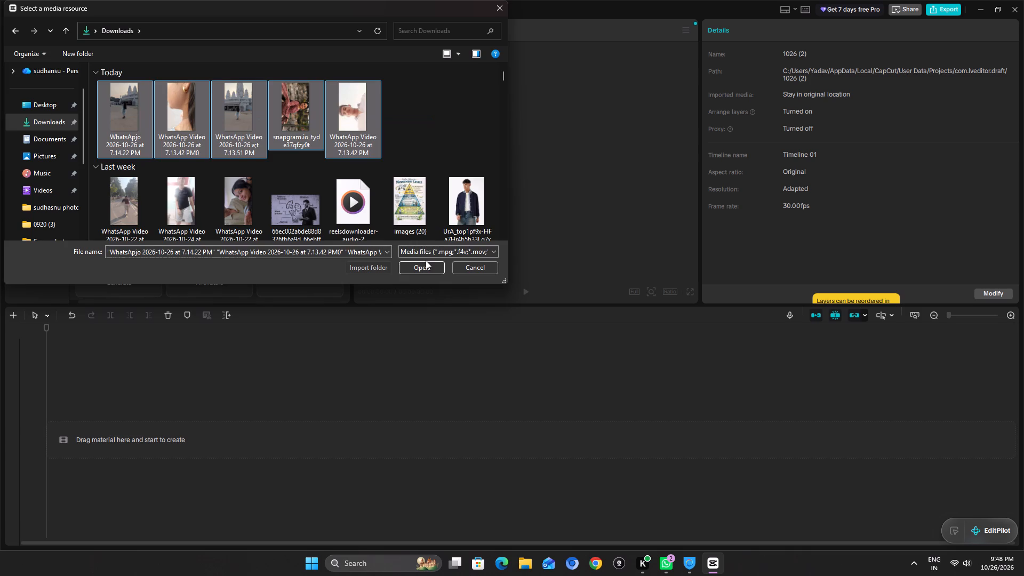
click(426, 263)
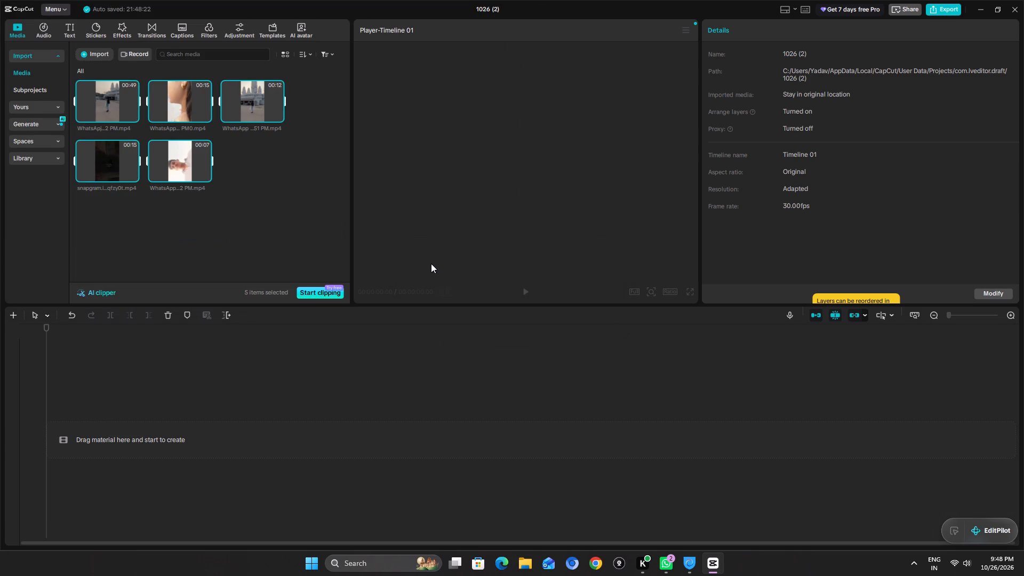
click(300, 222)
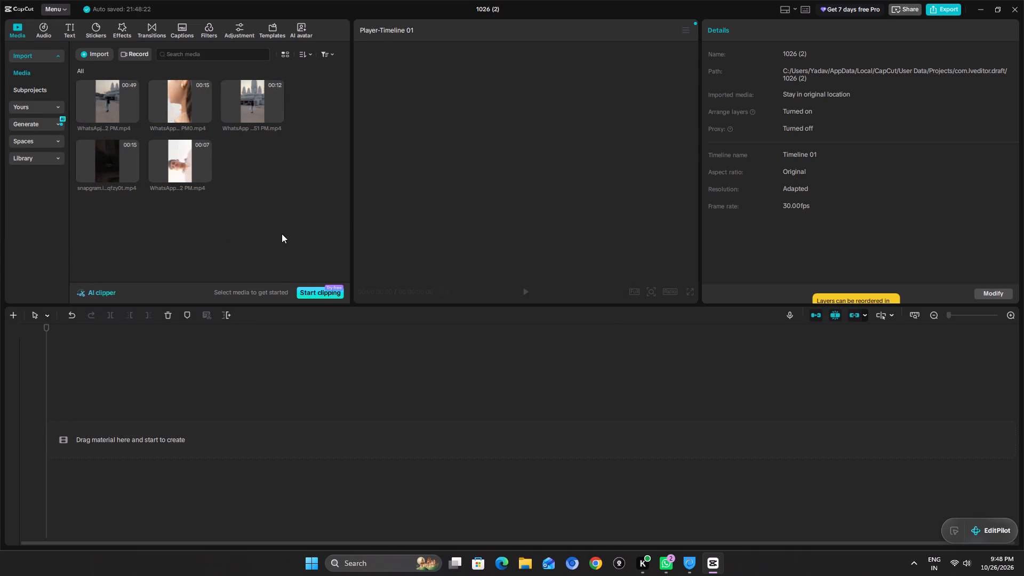
click(276, 233)
Add the snapgram.io_tyde37qfzy0t clip to the start of the empty timeline.
click(105, 162)
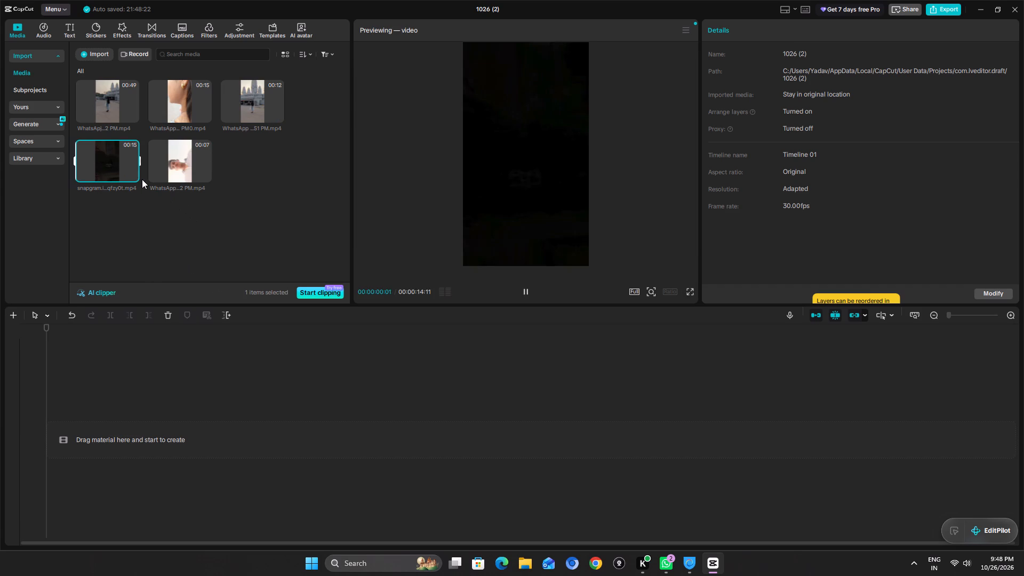
click(130, 173)
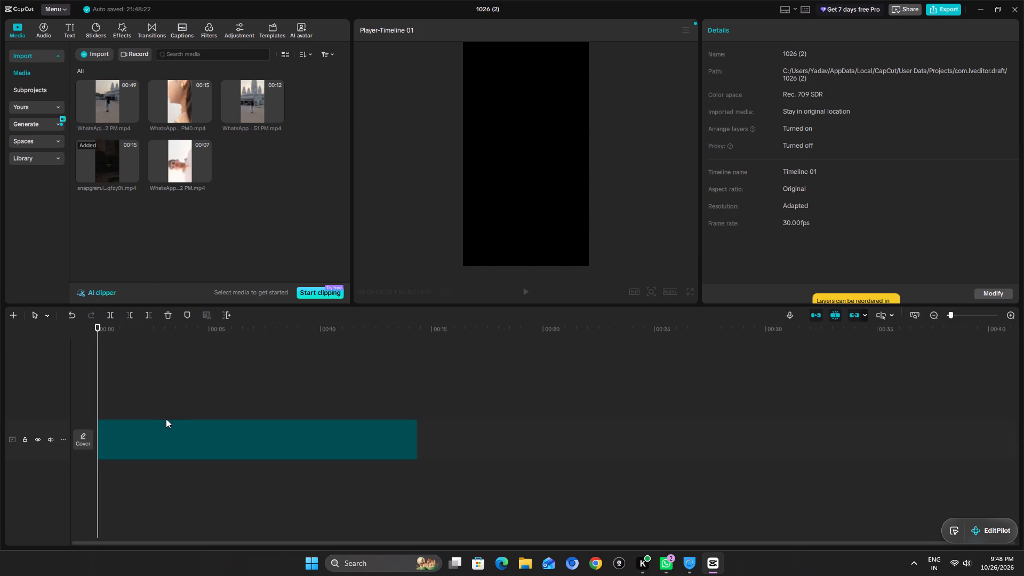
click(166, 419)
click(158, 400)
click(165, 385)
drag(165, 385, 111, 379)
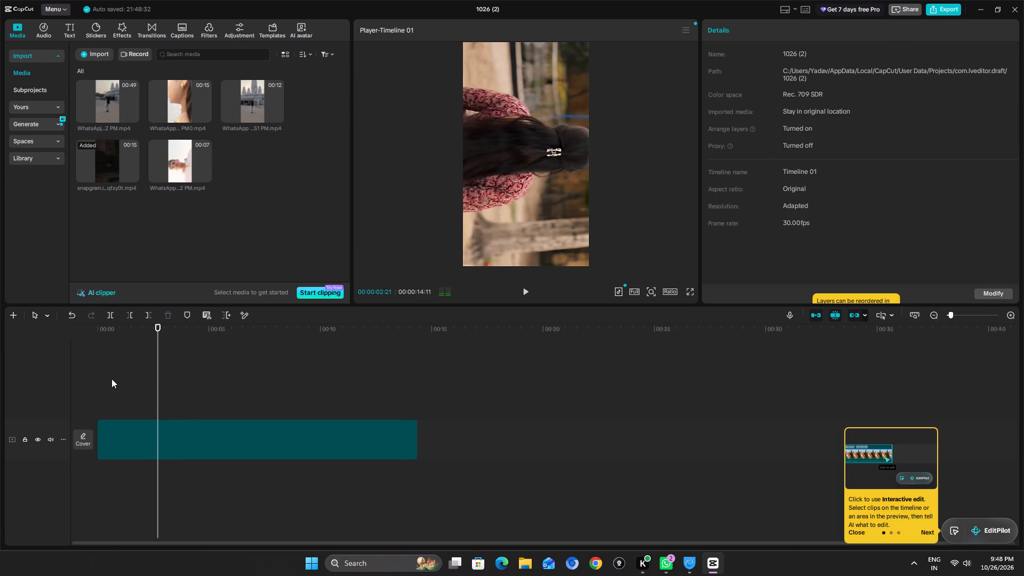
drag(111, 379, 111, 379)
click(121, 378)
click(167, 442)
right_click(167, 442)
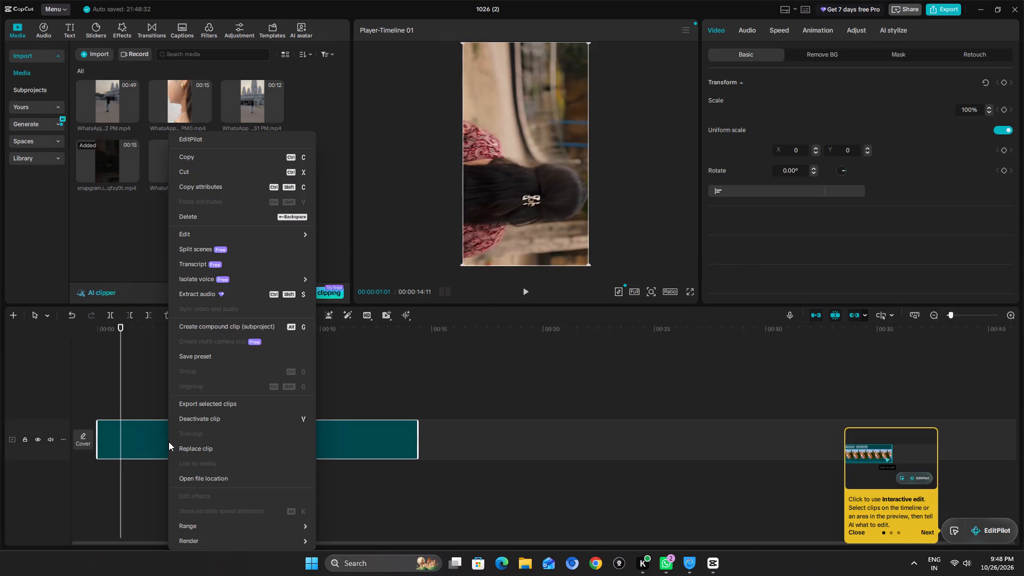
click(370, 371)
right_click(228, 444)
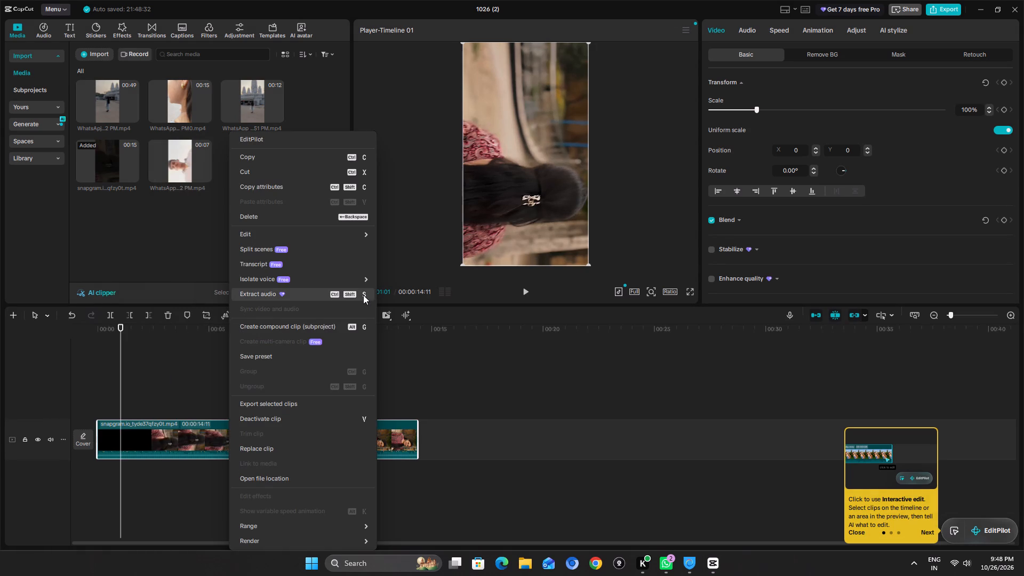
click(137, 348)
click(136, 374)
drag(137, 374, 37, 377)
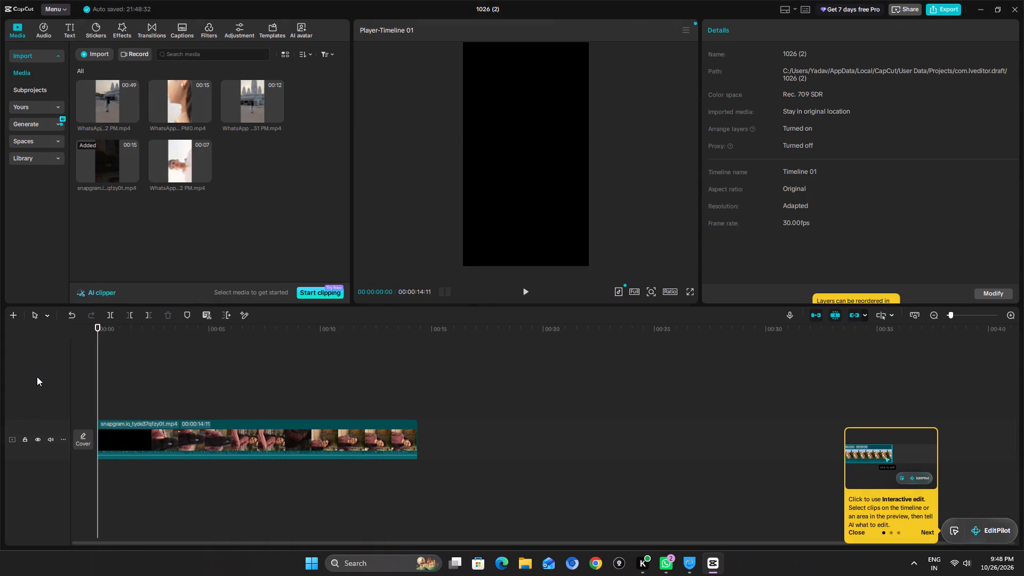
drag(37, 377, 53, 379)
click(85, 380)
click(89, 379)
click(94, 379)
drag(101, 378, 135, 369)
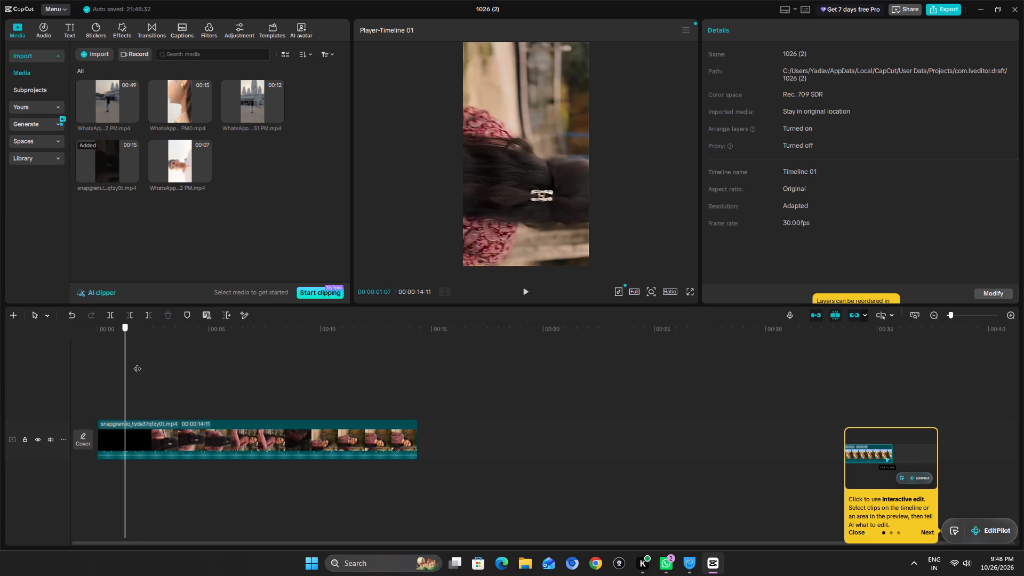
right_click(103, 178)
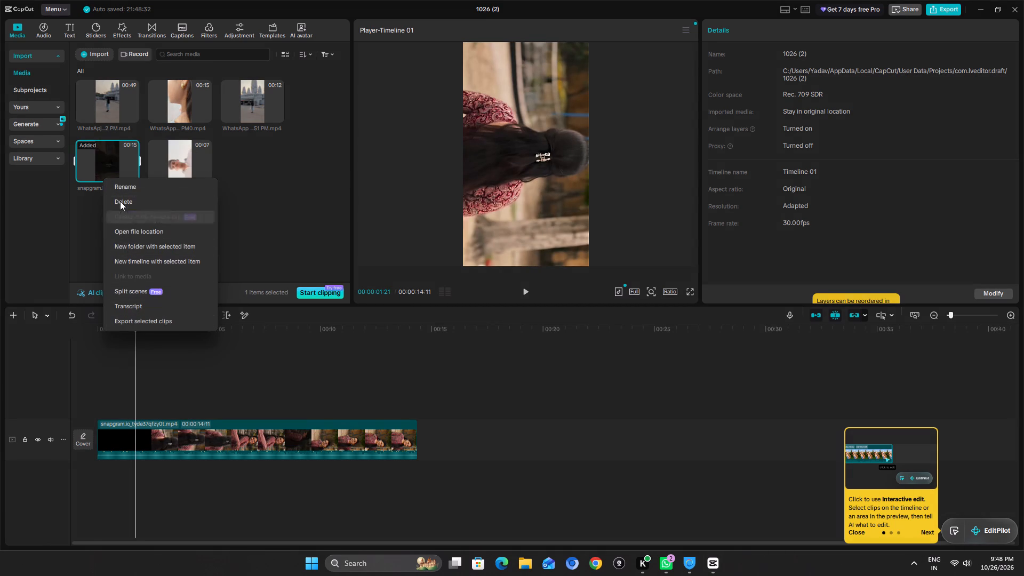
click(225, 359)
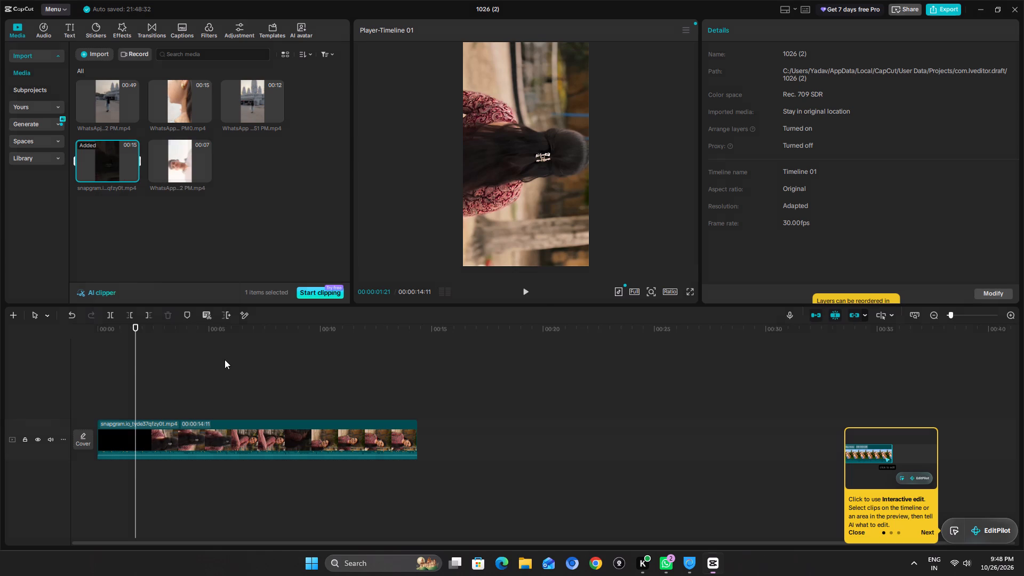
Return the playhead to 00:00:00:00 at the start of the snapgram.io clip.
drag(225, 359, 135, 359)
click(135, 359)
drag(135, 359, 34, 357)
click(206, 387)
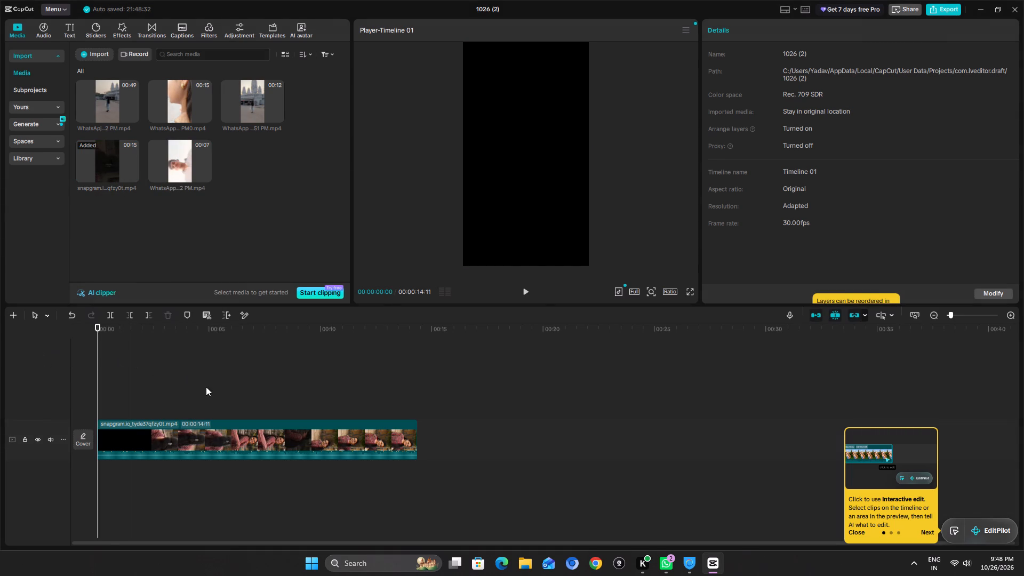
drag(206, 387, 35, 385)
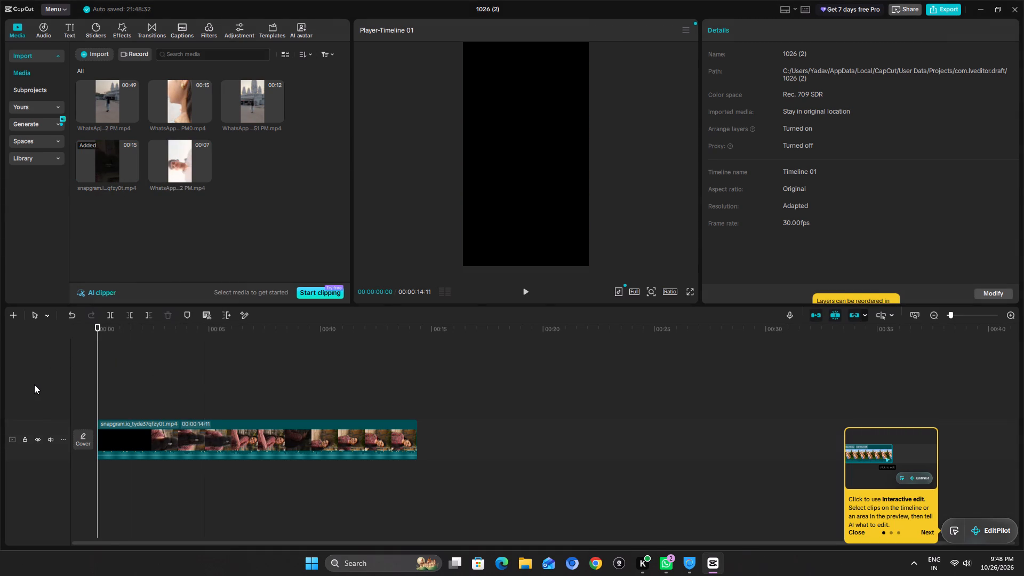
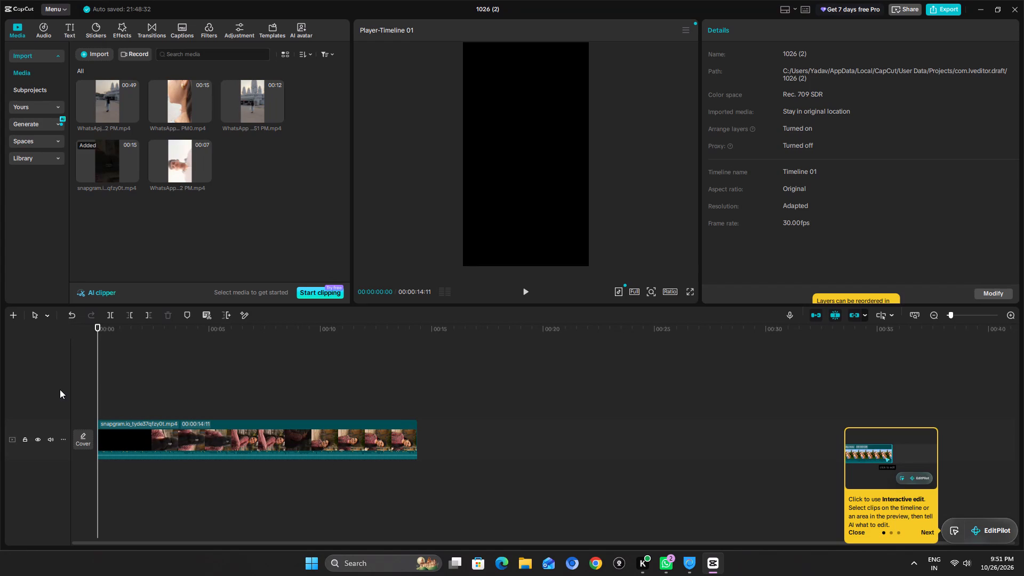
Set the project's aspect ratio to 16:9.
click(194, 228)
key(space)
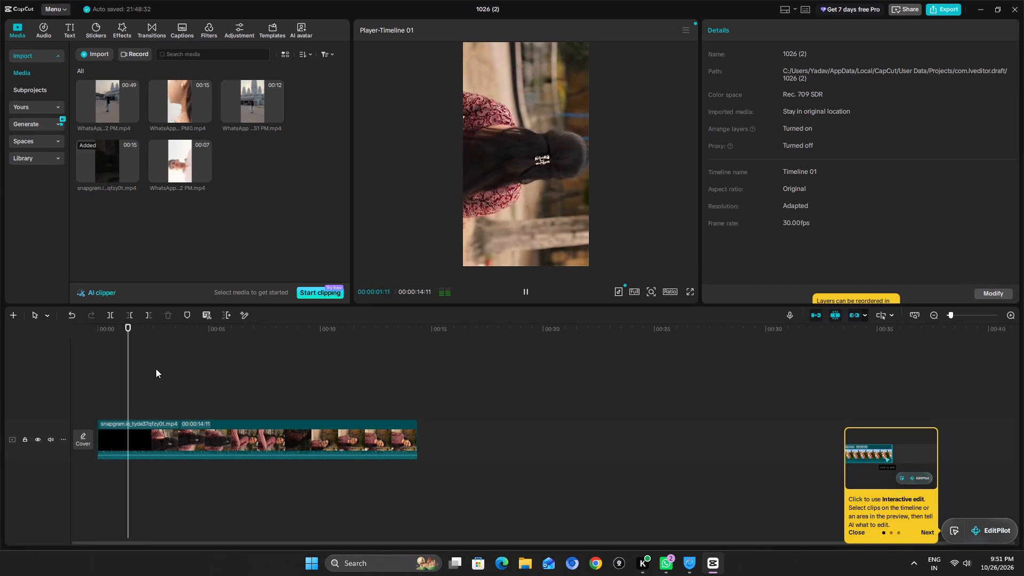
click(520, 199)
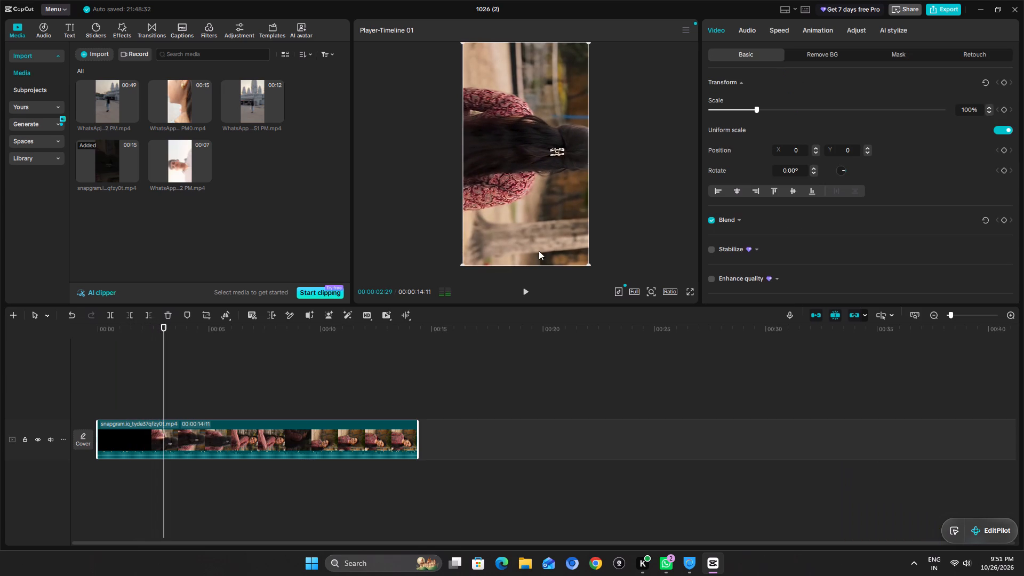
click(673, 286)
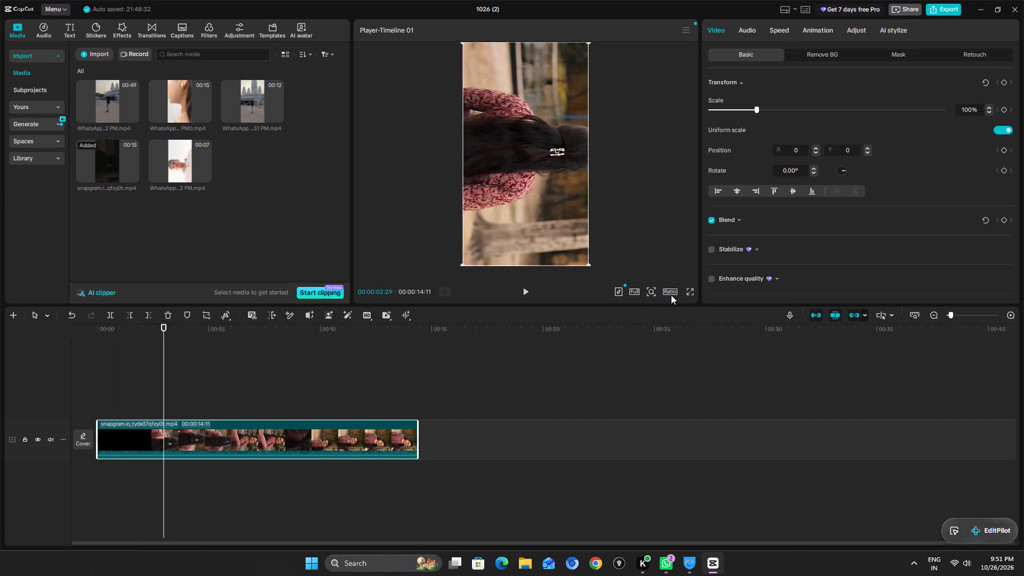
click(670, 292)
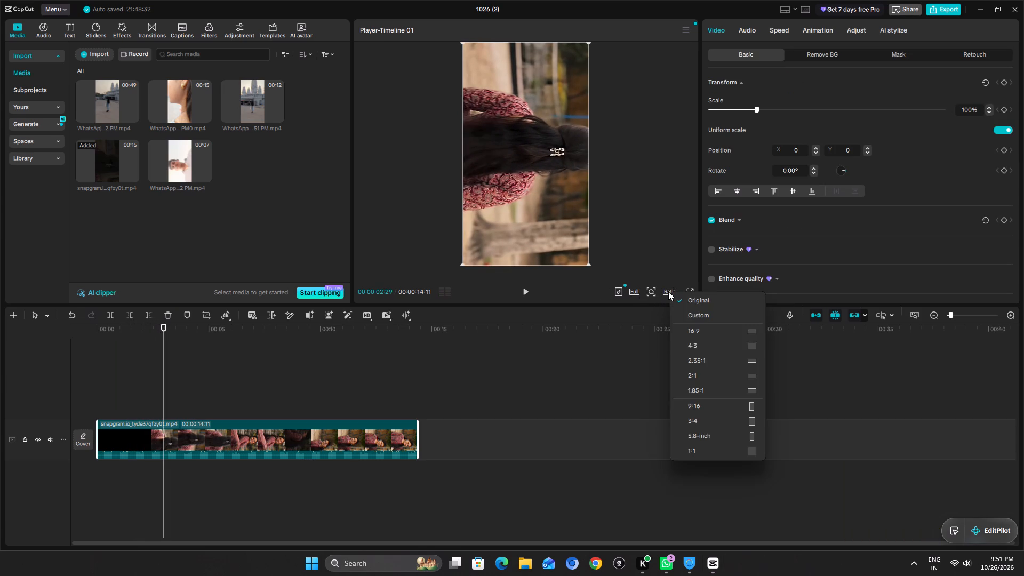
click(713, 332)
Rotate the snapgram.io clip to -90° and scale it to 178% so it fills the 16:9 frame.
click(559, 229)
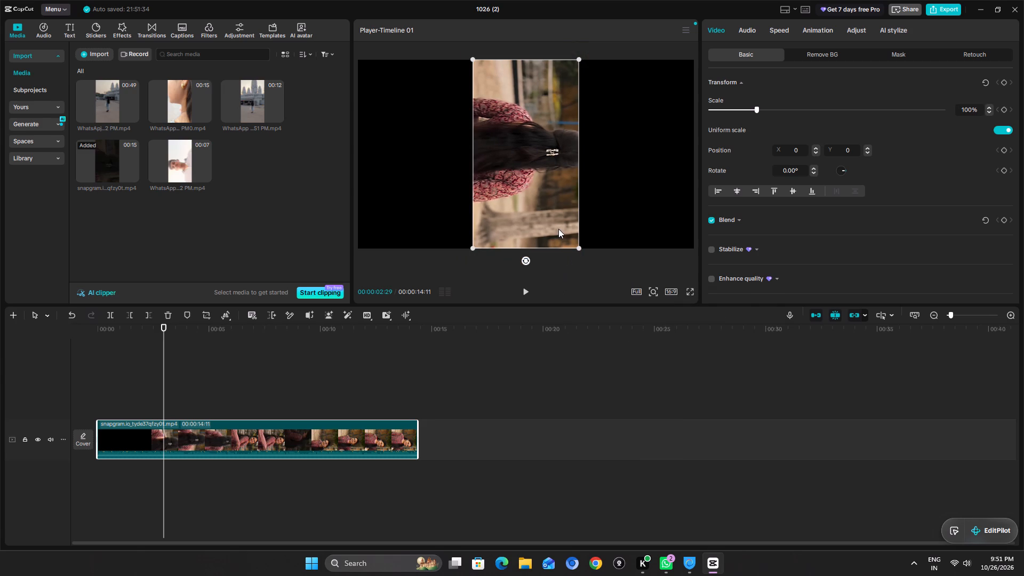
drag(529, 262, 694, 166)
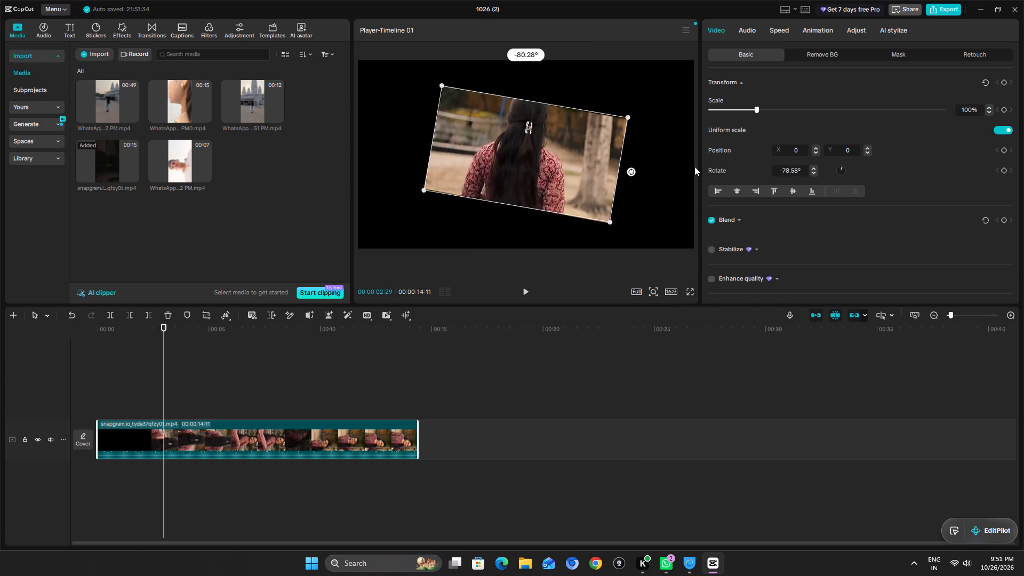
drag(694, 166, 689, 151)
drag(620, 209, 622, 210)
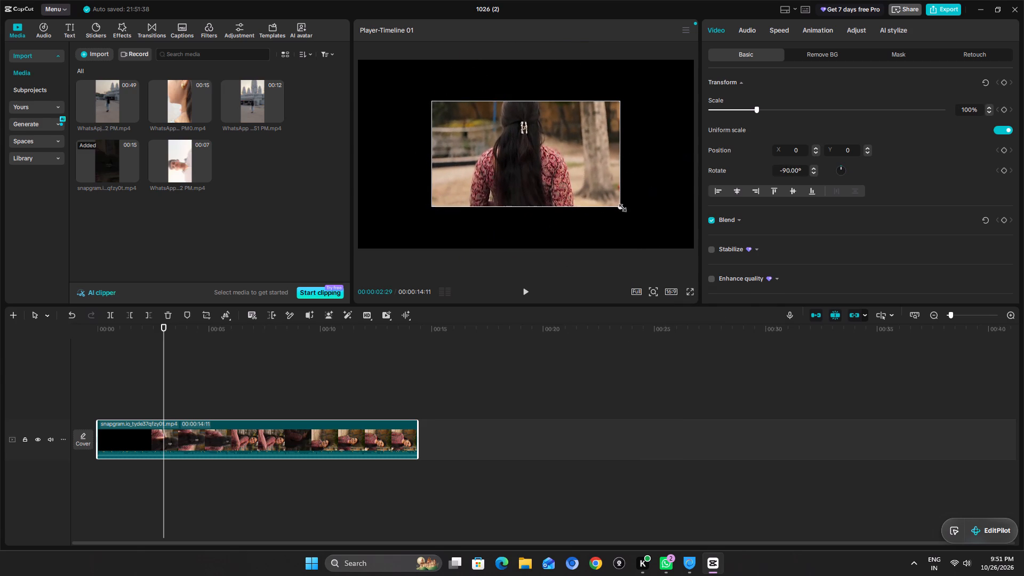
drag(622, 210, 736, 266)
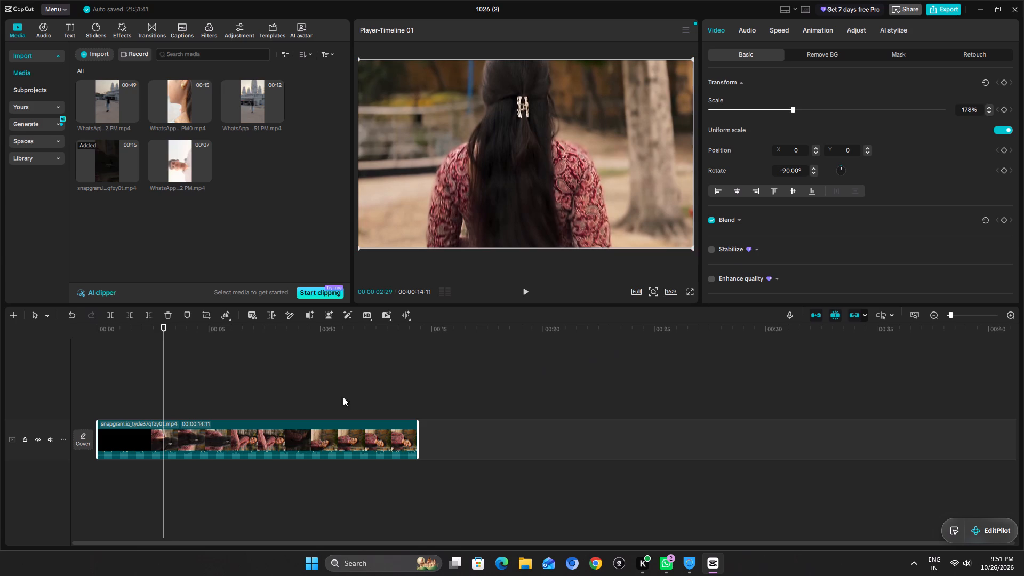
Play the snapgram.io reference clip from its start to review the shots.
click(170, 401)
drag(170, 401, 0, 399)
key(space)
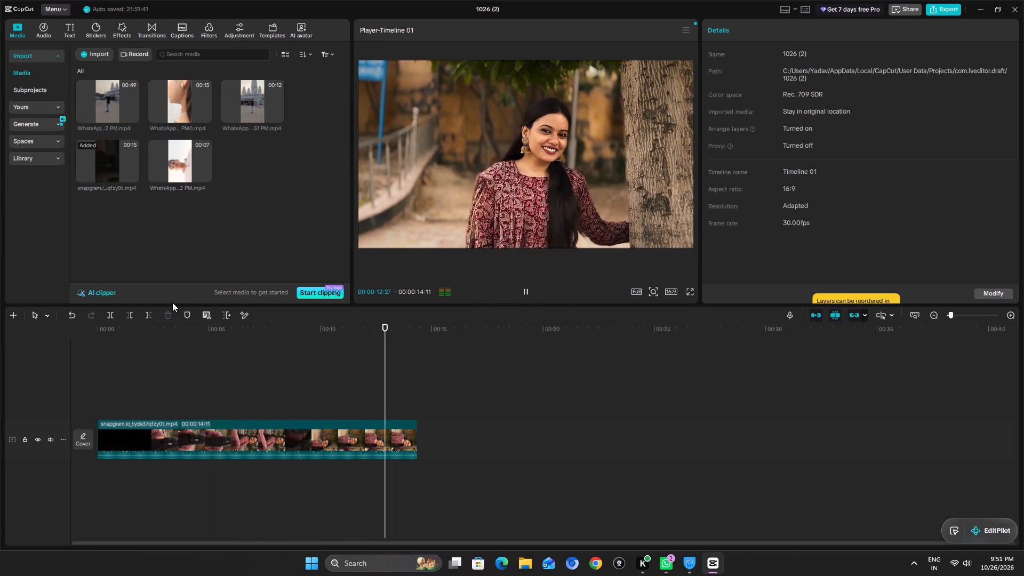
key(space)
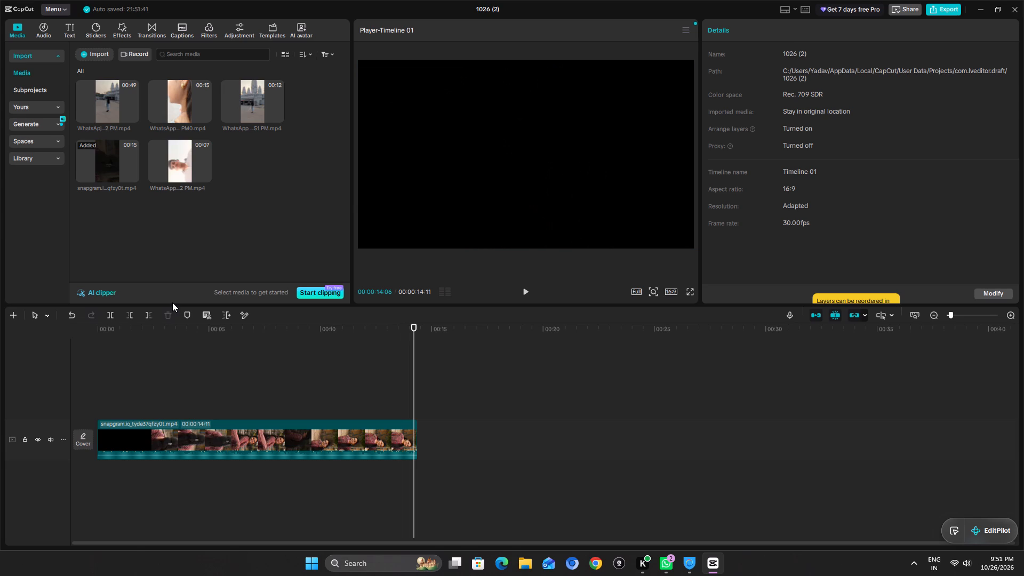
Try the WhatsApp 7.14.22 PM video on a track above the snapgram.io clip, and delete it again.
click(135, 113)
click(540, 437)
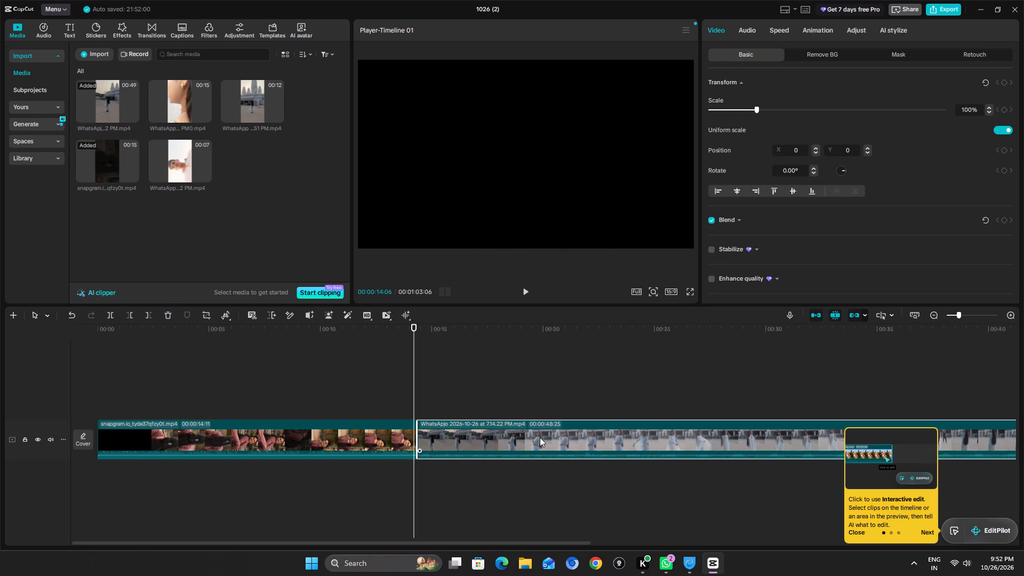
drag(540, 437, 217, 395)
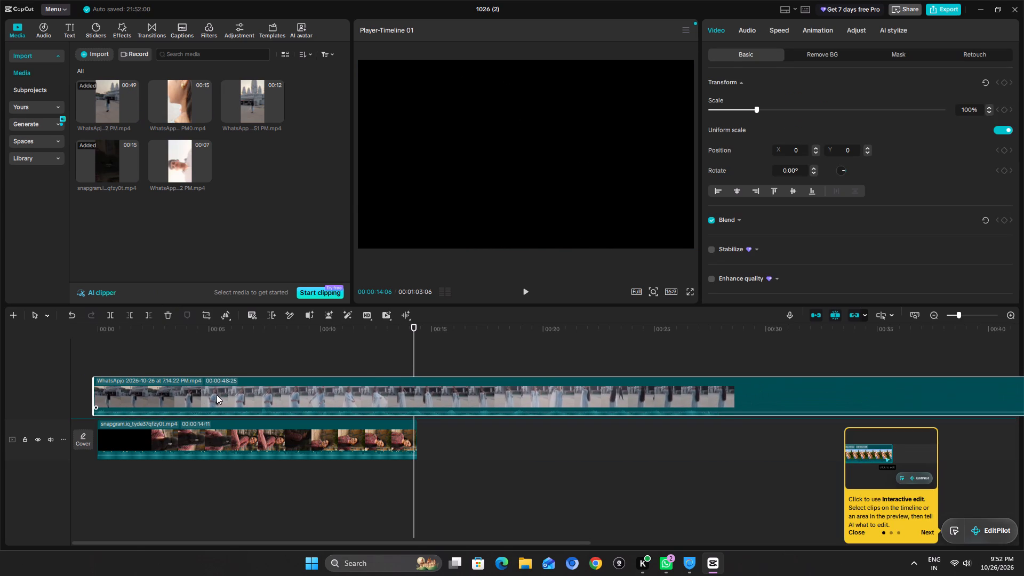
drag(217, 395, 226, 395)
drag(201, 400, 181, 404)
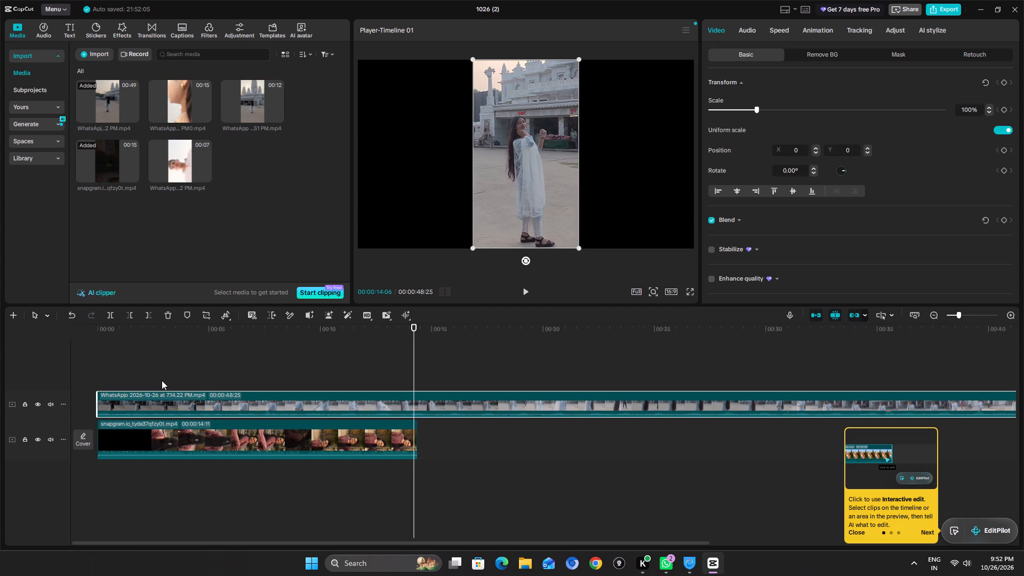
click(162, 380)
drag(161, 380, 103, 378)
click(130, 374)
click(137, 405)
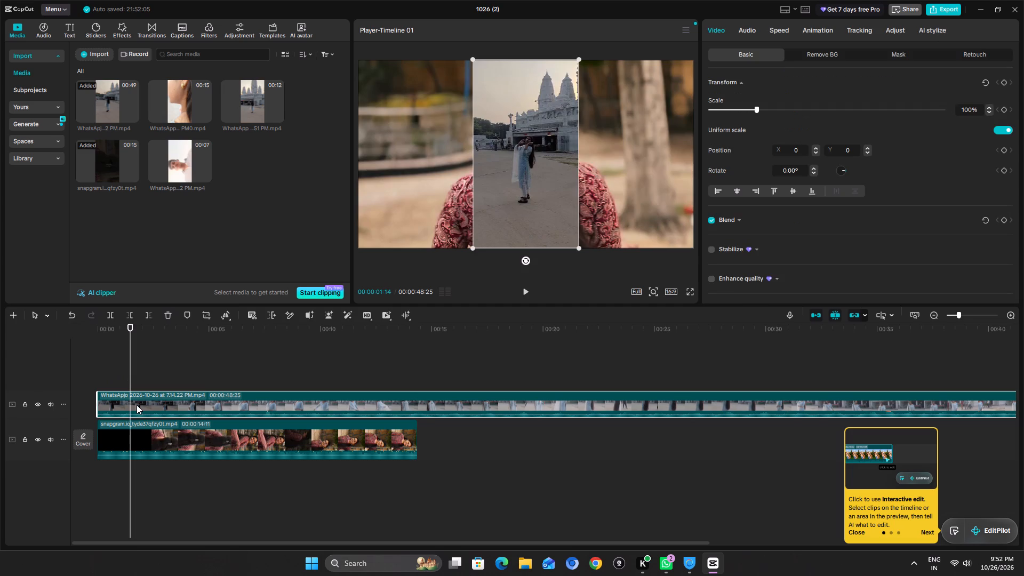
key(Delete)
Place the WhatsApp 7.13.42 PM video on a track above the snapgram.io clip, starting at 00:00:00:00.
click(180, 93)
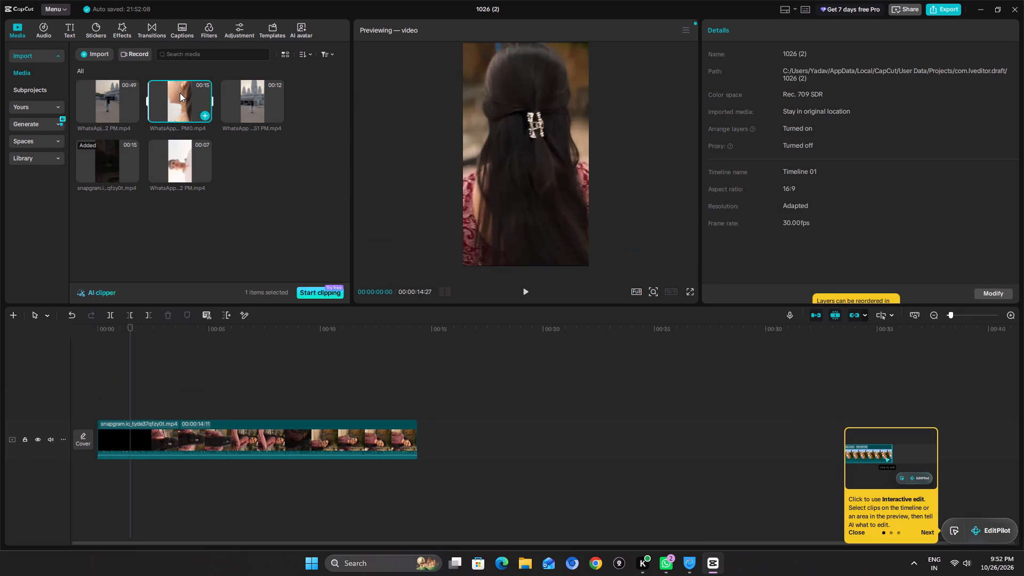
drag(180, 93, 97, 401)
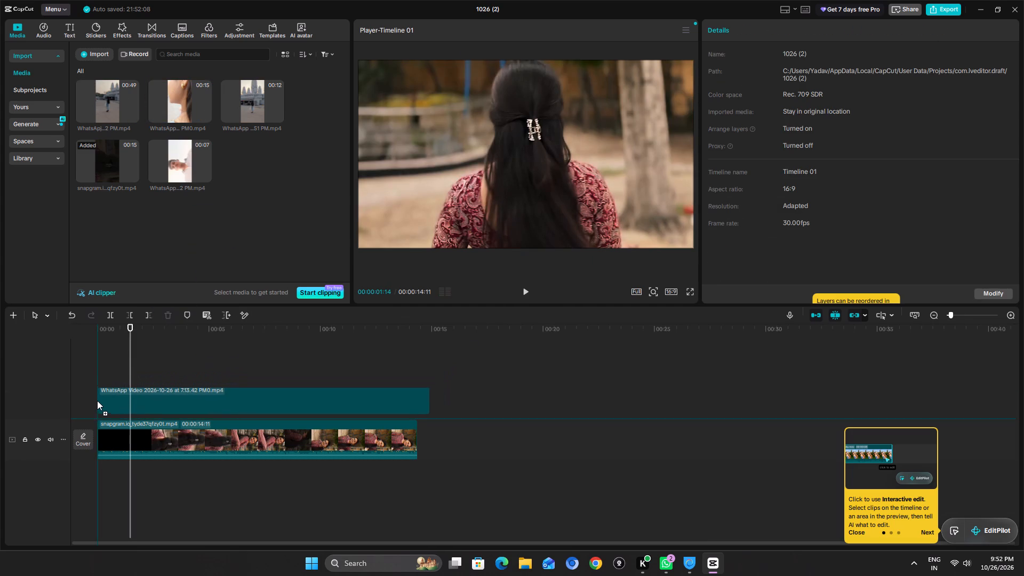
Cut the WhatsApp 7.13.42 PM clip at 00:00:03:20 and delete the part before the cut.
click(108, 358)
drag(108, 358, 69, 369)
key(space)
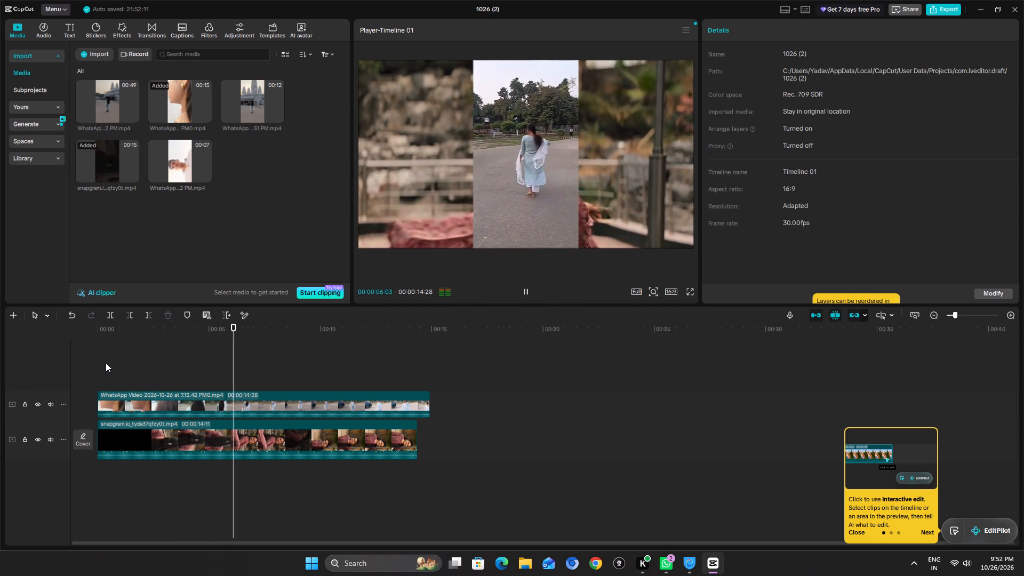
key(space)
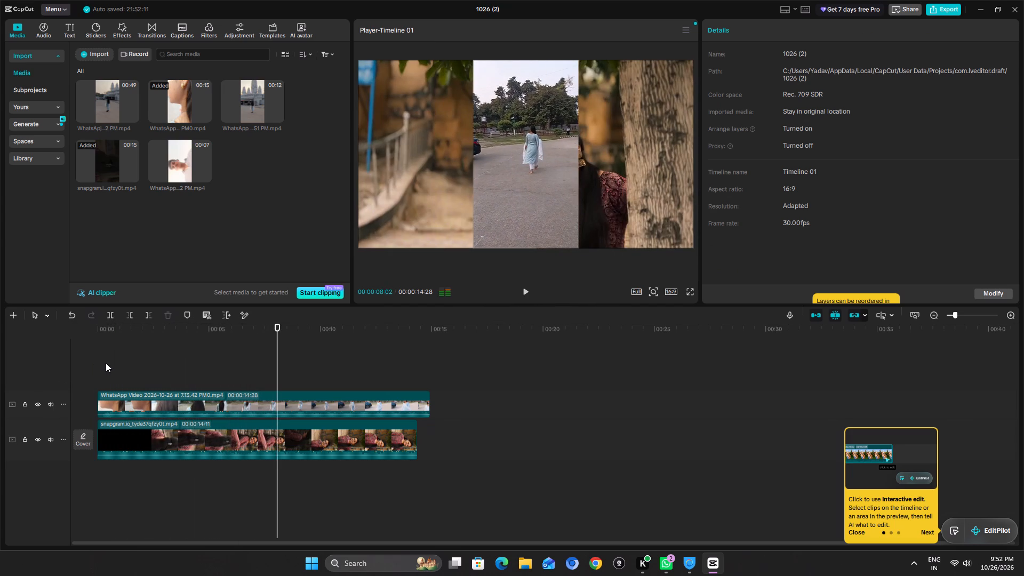
key(space)
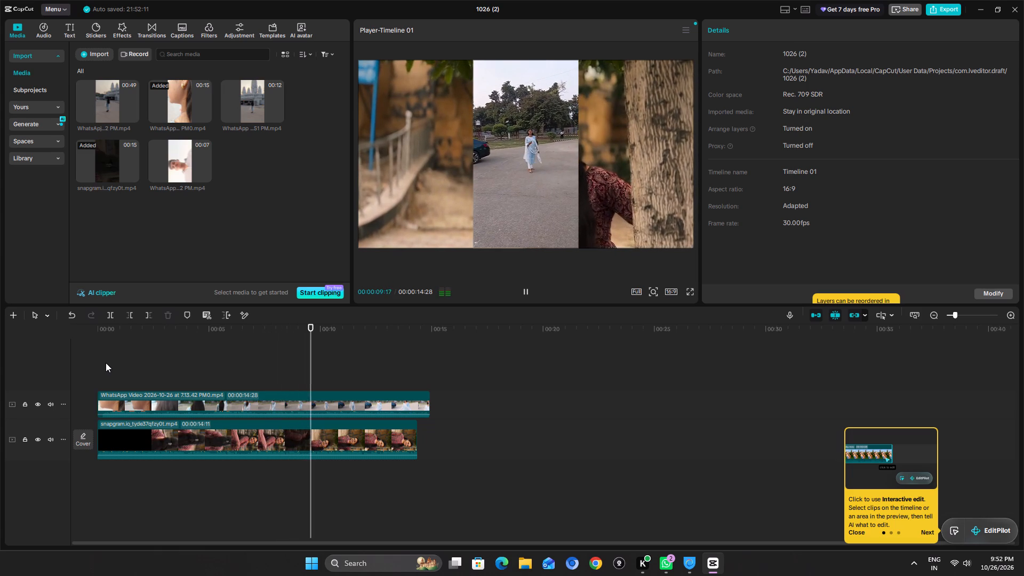
key(space)
click(174, 364)
drag(174, 364, 167, 370)
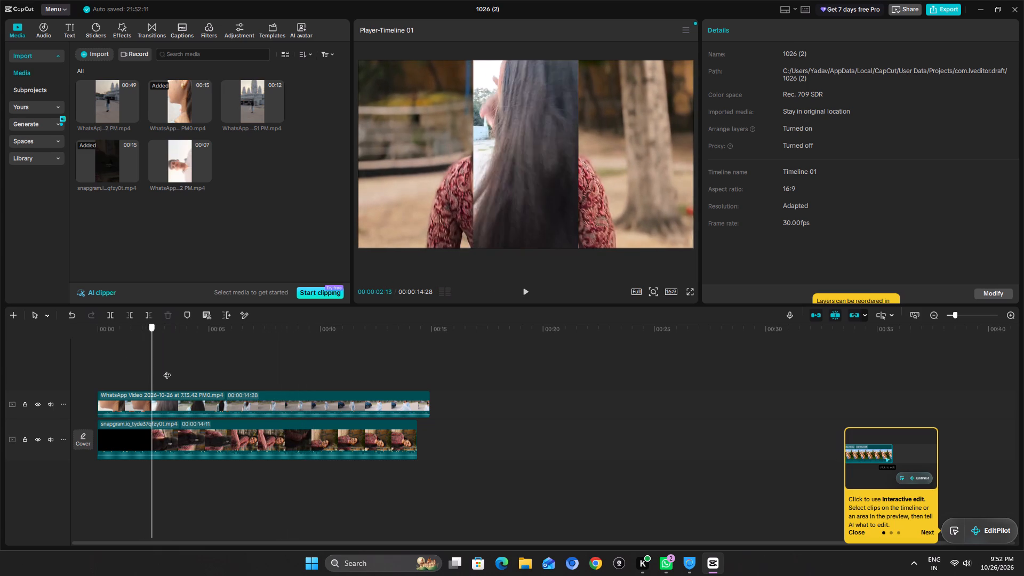
drag(167, 370, 170, 373)
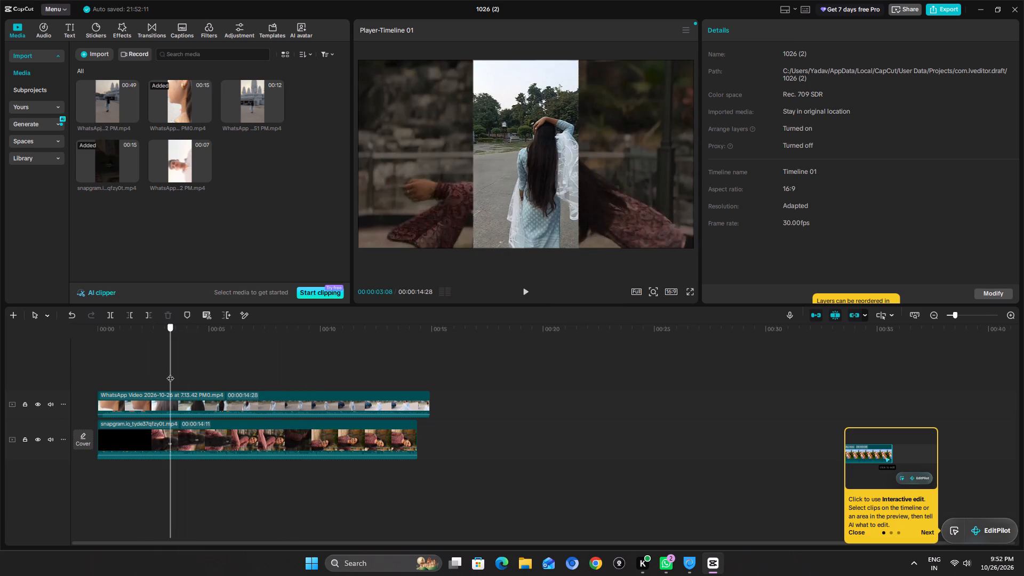
drag(170, 373, 179, 373)
click(173, 401)
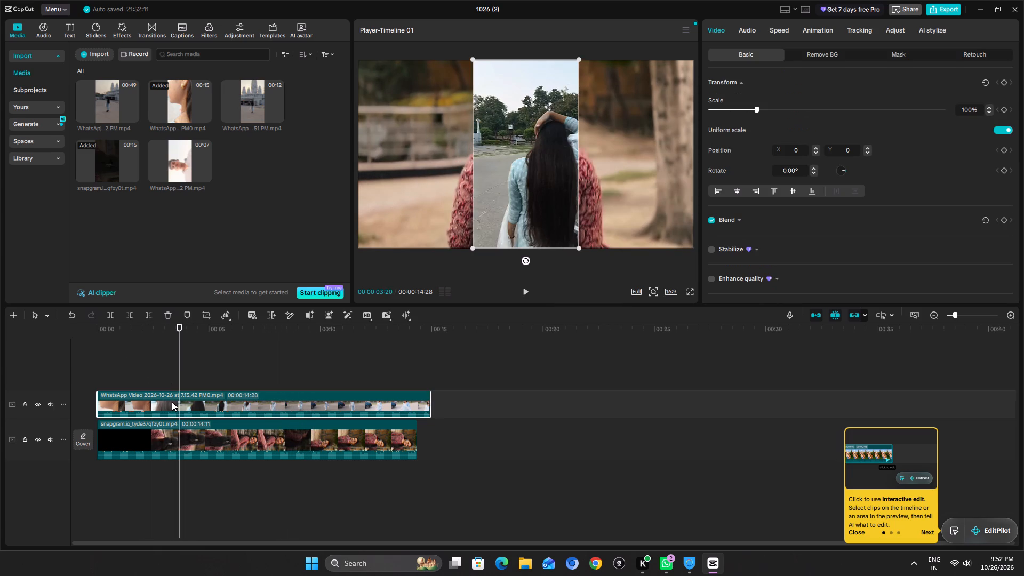
key(ctrl+b)
click(157, 402)
key(Delete)
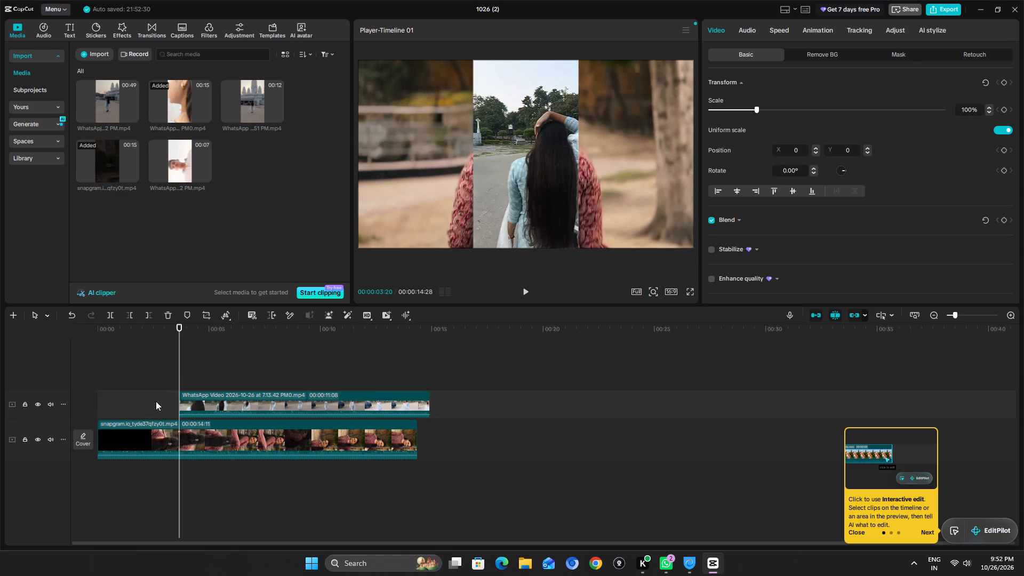
Mute the upper track holding the WhatsApp 7.13.42 PM clip.
click(52, 406)
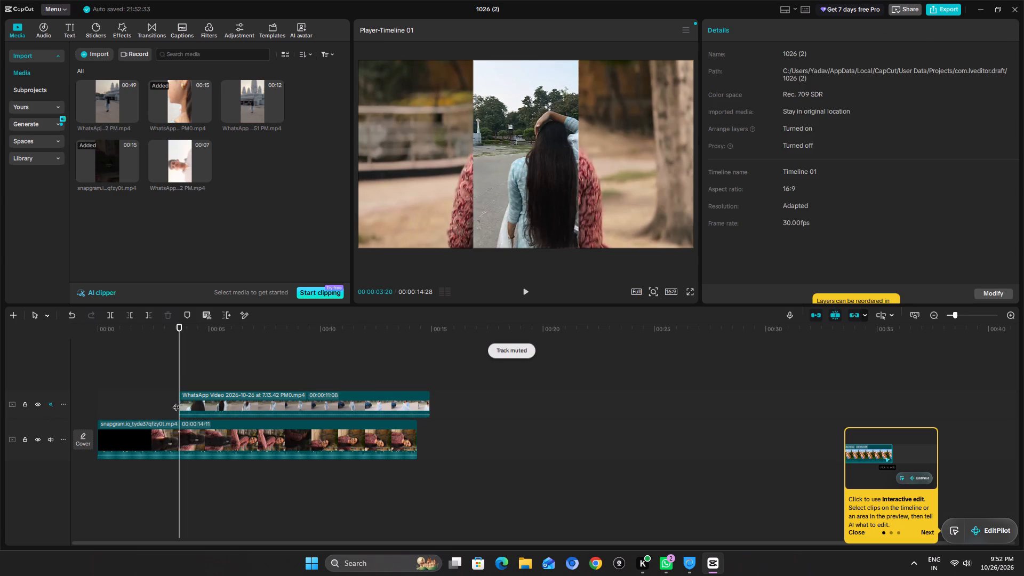
Move the trimmed WhatsApp 7.13.42 PM clip to the start of the timeline.
click(253, 403)
drag(253, 403, 172, 402)
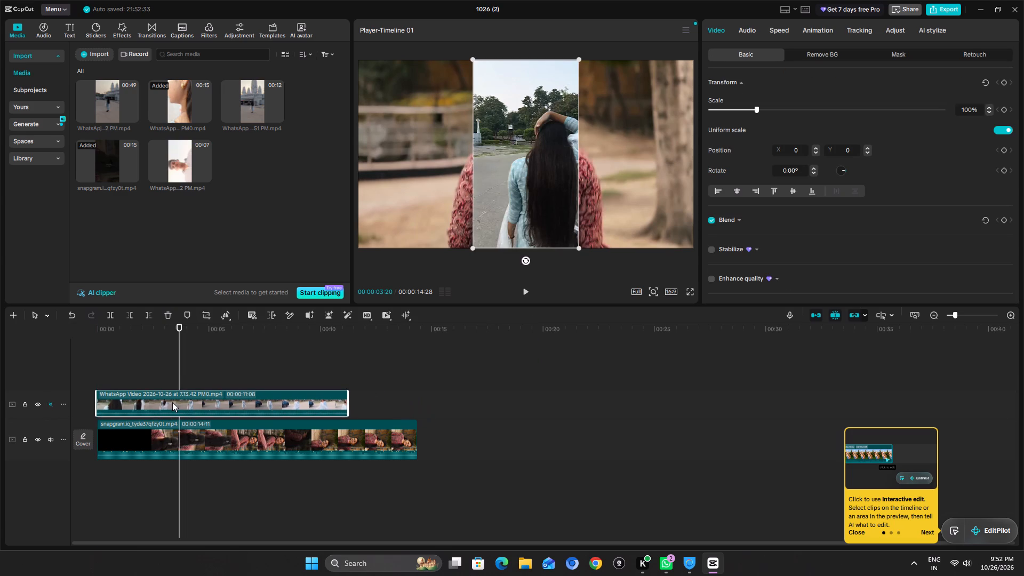
drag(172, 402, 173, 403)
Split the WhatsApp 7.13.42 PM clip on the upper track at 00:00:03:09, leaving the snapgram.io clip uncut.
click(140, 373)
drag(140, 373, 107, 376)
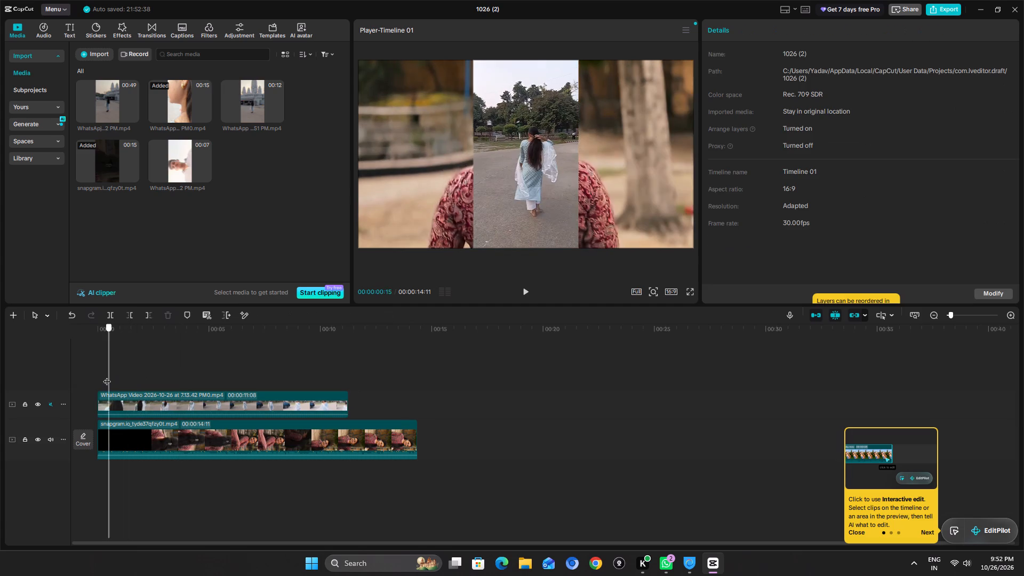
drag(107, 376, 92, 378)
click(130, 402)
key(space)
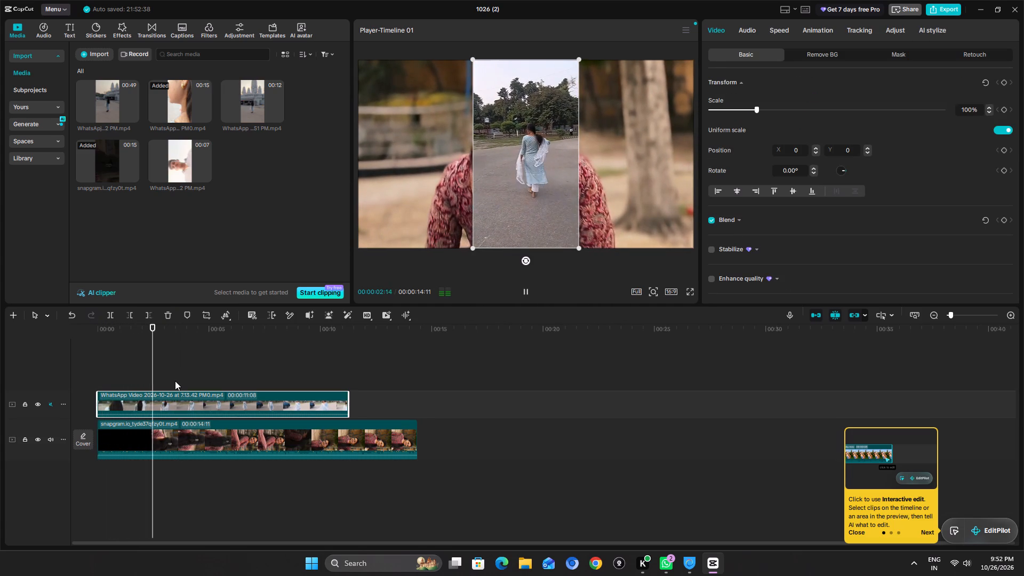
key(space)
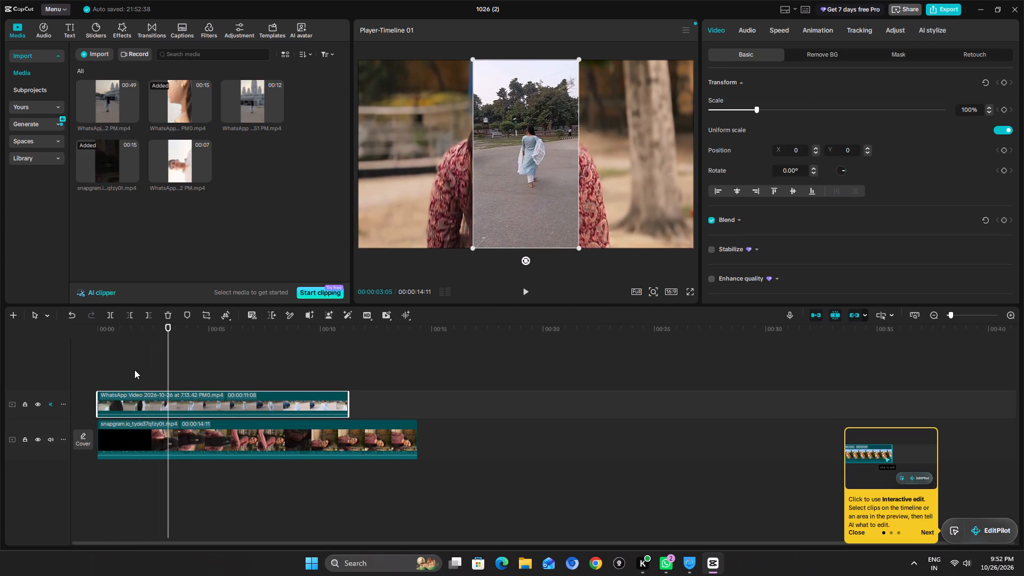
click(153, 369)
drag(153, 369, 171, 369)
key(ctrl+b)
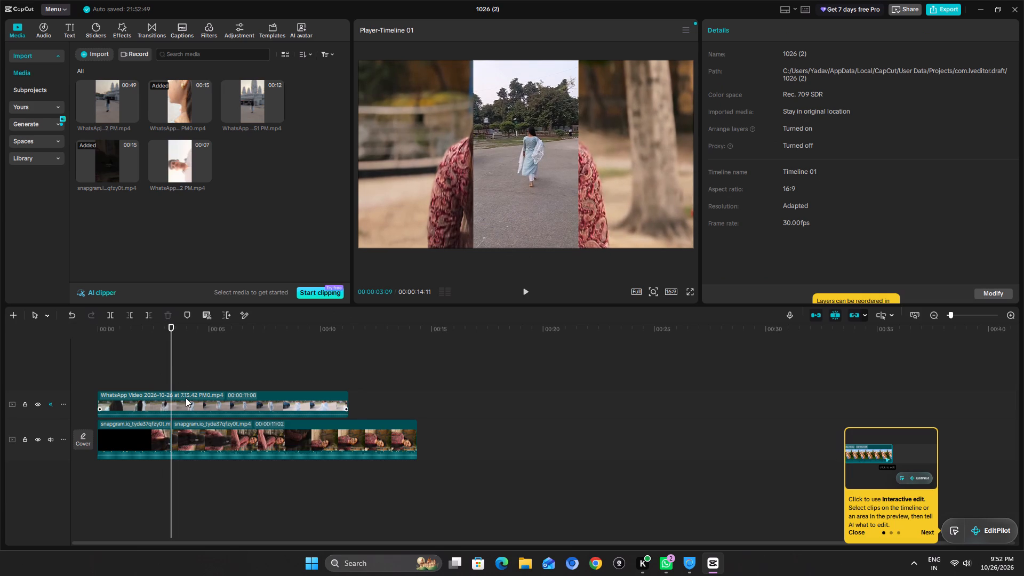
key(ctrl+z)
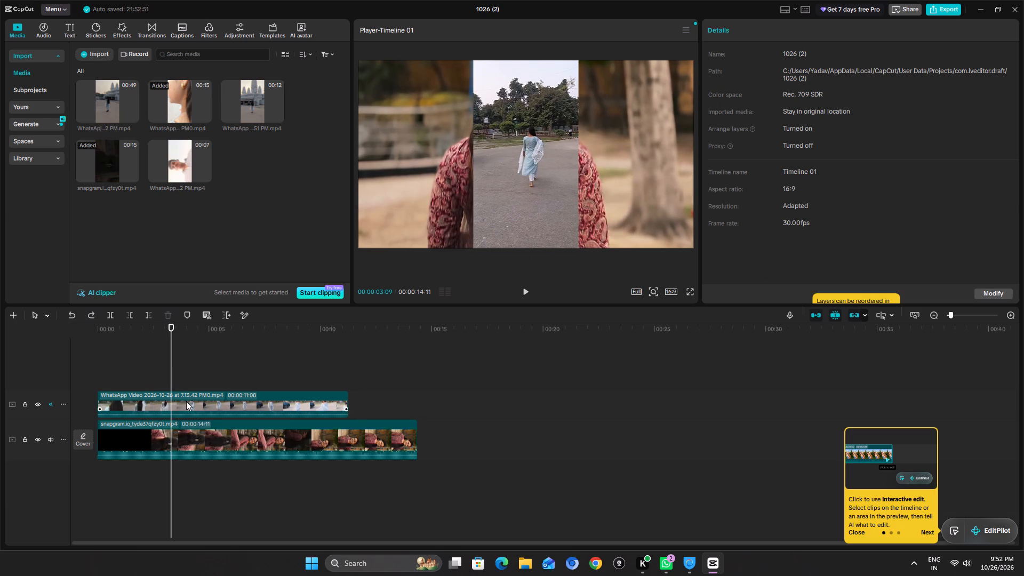
click(186, 401)
key(ctrl+b)
Cut the rear WhatsApp 7.13.42 PM segment at 00:00:04:28 and delete the piece between 00:00:03:09 and that cut.
key(space)
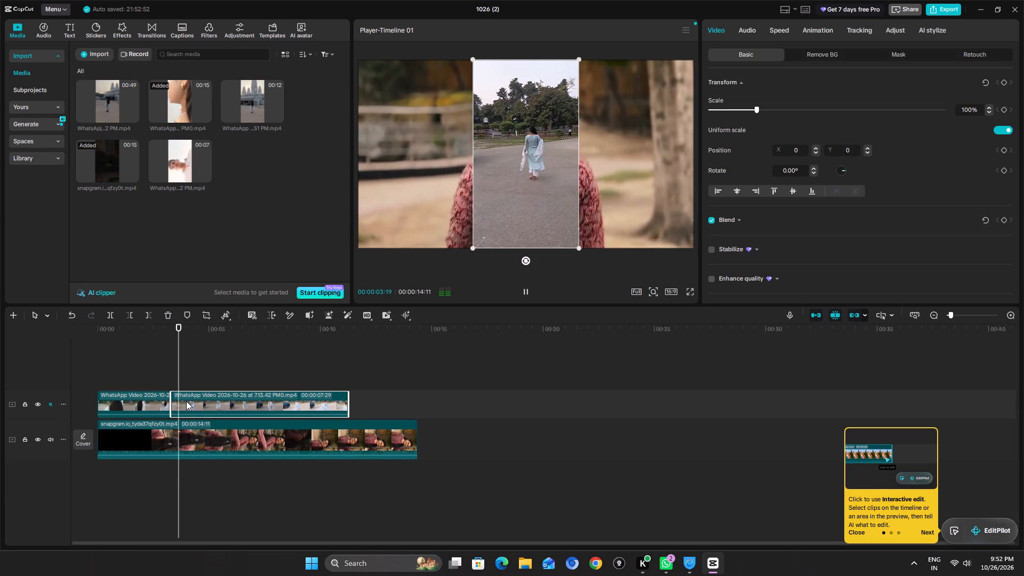
key(space)
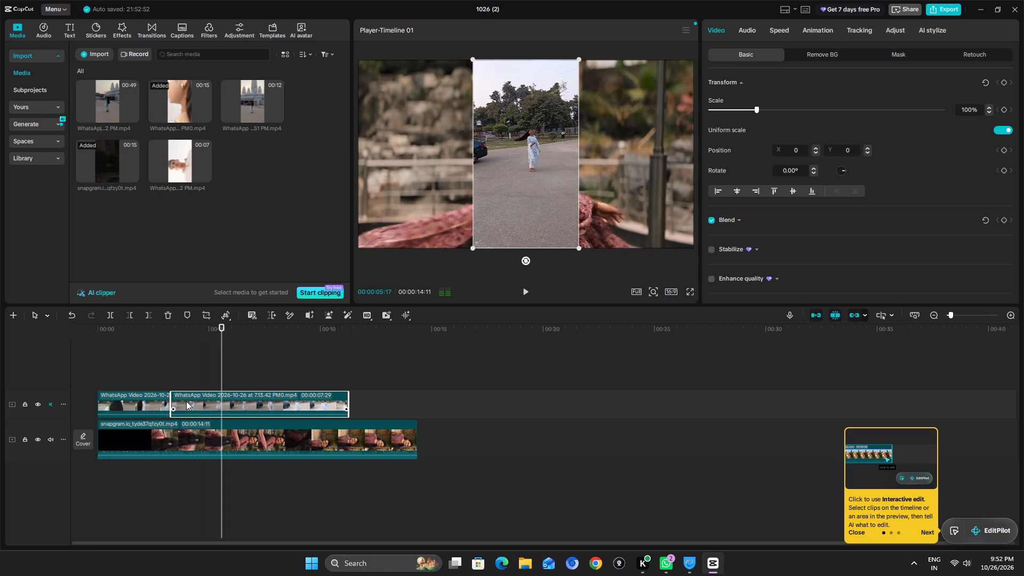
key(Left)
key(Left)
key(Left)
key(Left)
key(Left)
key(Left)
key(Left)
key(Left)
key(Left)
key(Left)
key(Left)
key(Left)
key(Left)
key(Left)
key(Left)
key(Left)
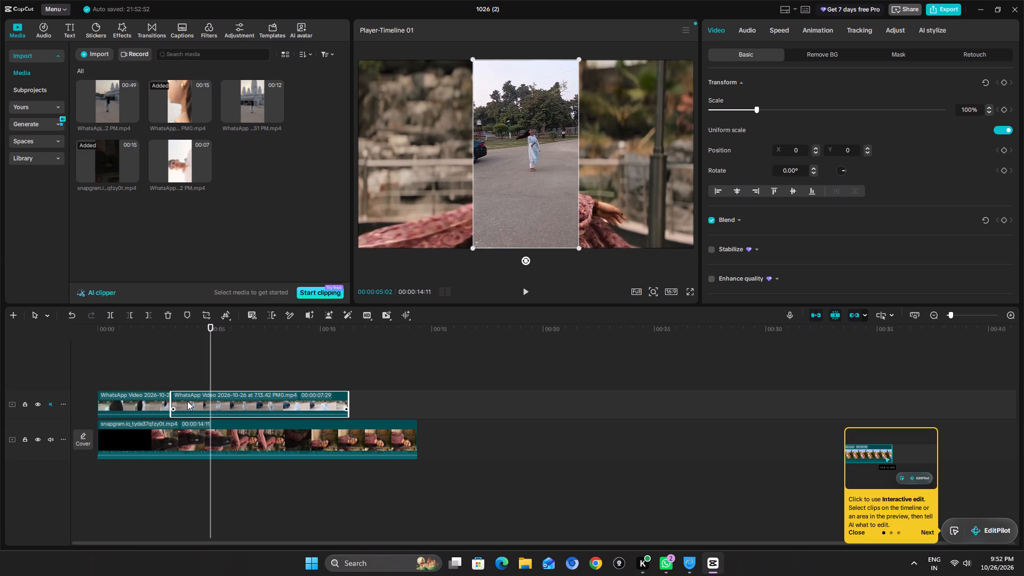
key(Right)
key(Right)
key(Right)
key(Right)
key(Right)
key(Right)
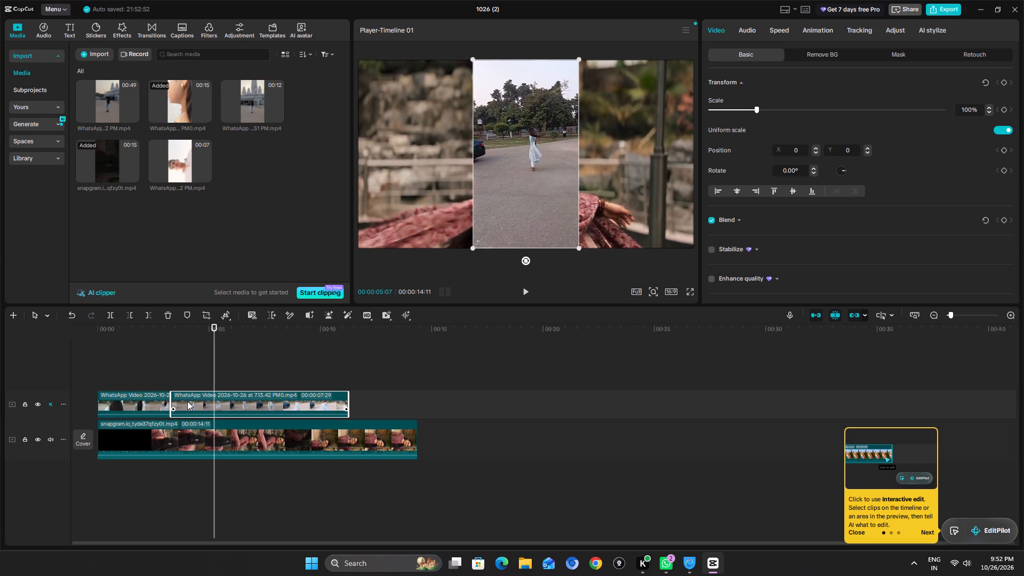
key(Left)
key(Left)
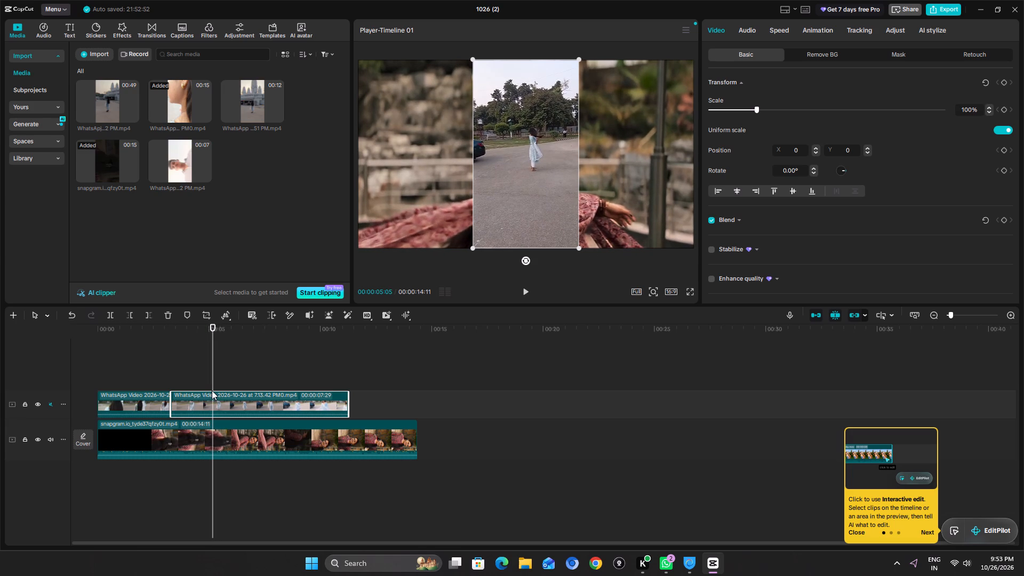
key(Left)
key(Left)
key(Left)
key(Left)
key(Left)
key(Left)
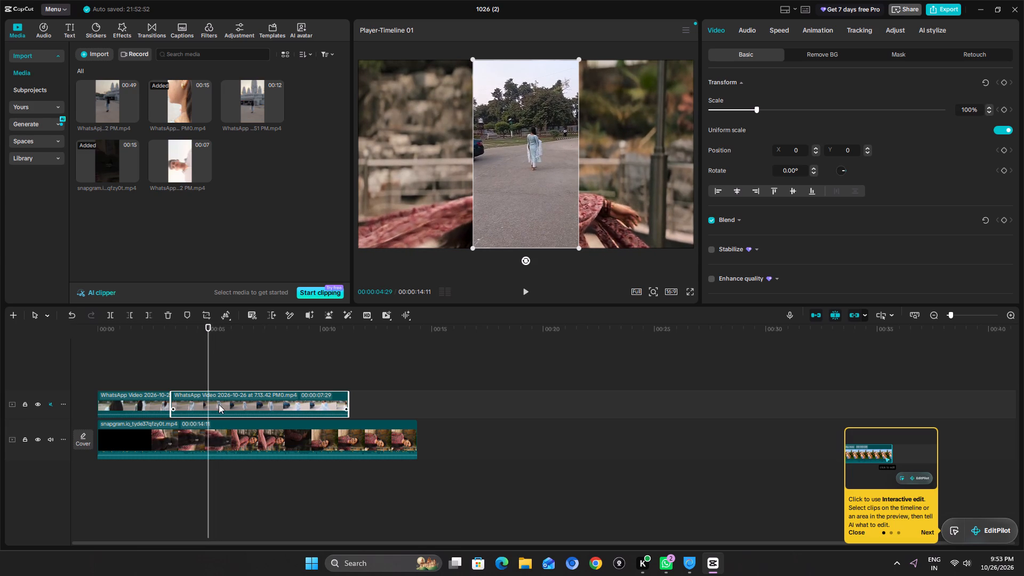
key(Left)
key(ctrl+b)
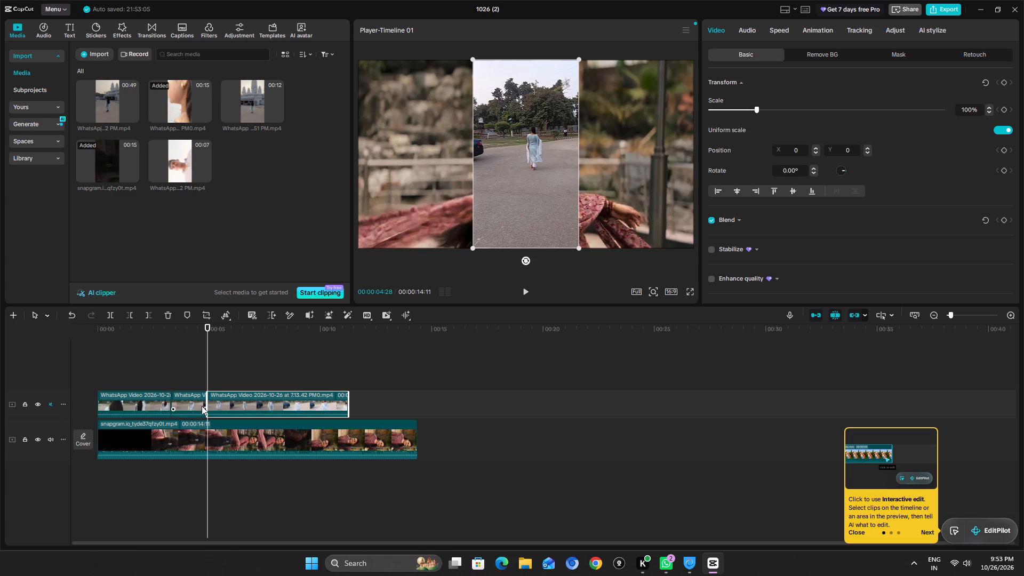
click(194, 403)
key(Delete)
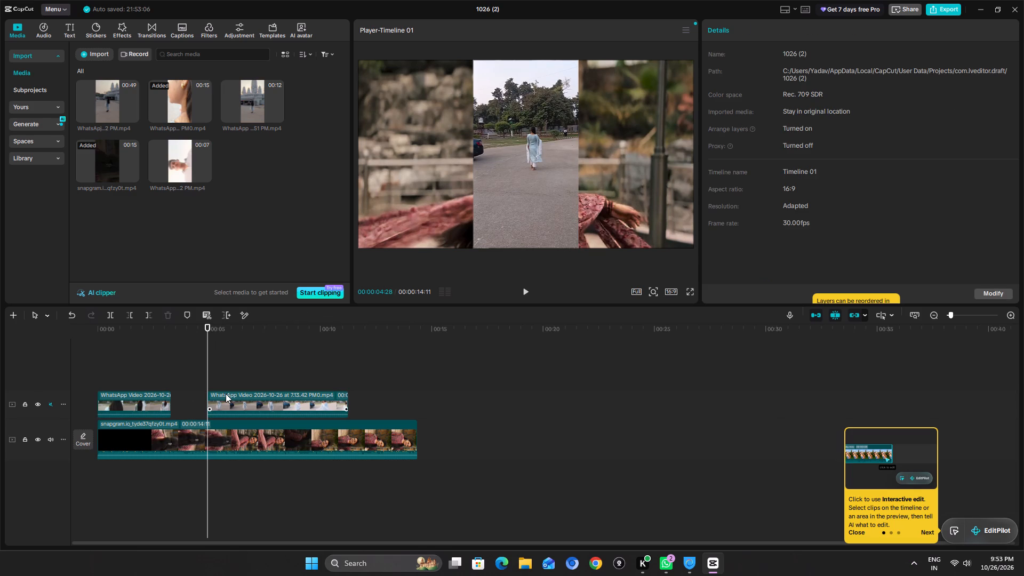
Split the remaining WhatsApp 7.13.42 PM segment on the upper track at 00:00:06:26.
key(space)
key(space)
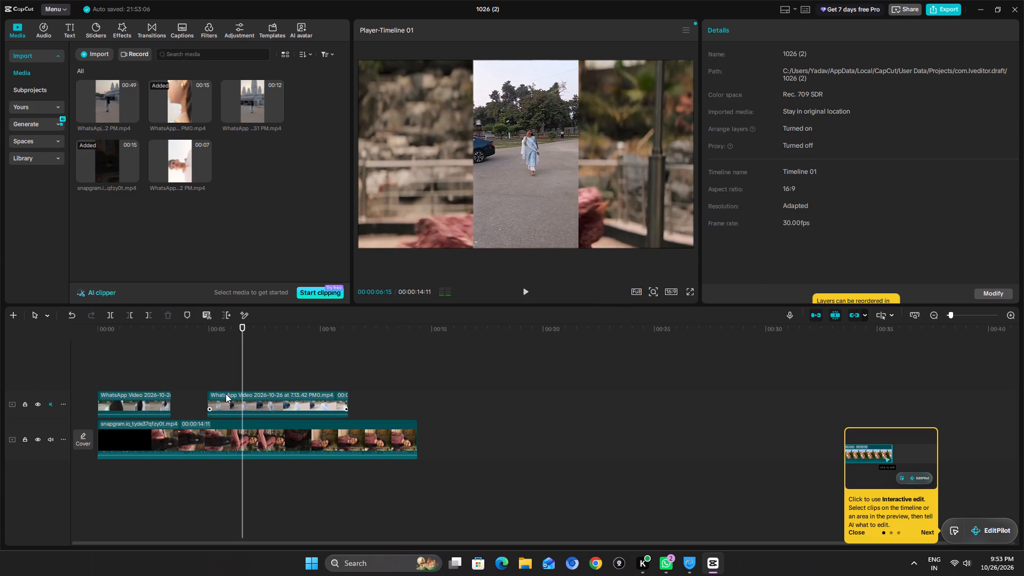
key(space)
key(space)
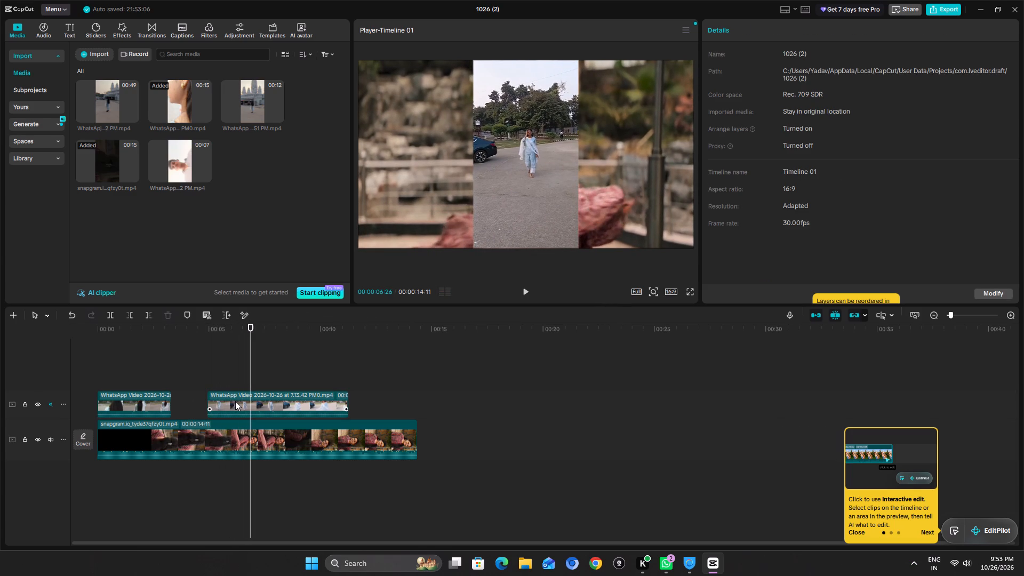
click(236, 402)
key(ctrl+b)
Move the short middle WhatsApp 7.13.42 PM segment back so it directly follows the opening segment at 00:00:03:09.
key(space)
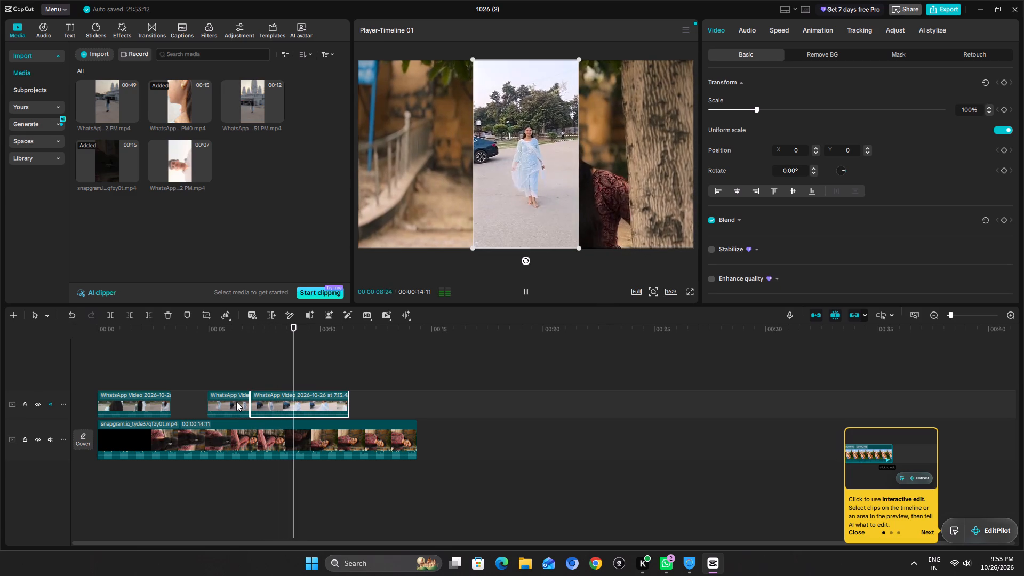
key(space)
click(234, 404)
drag(234, 404, 202, 402)
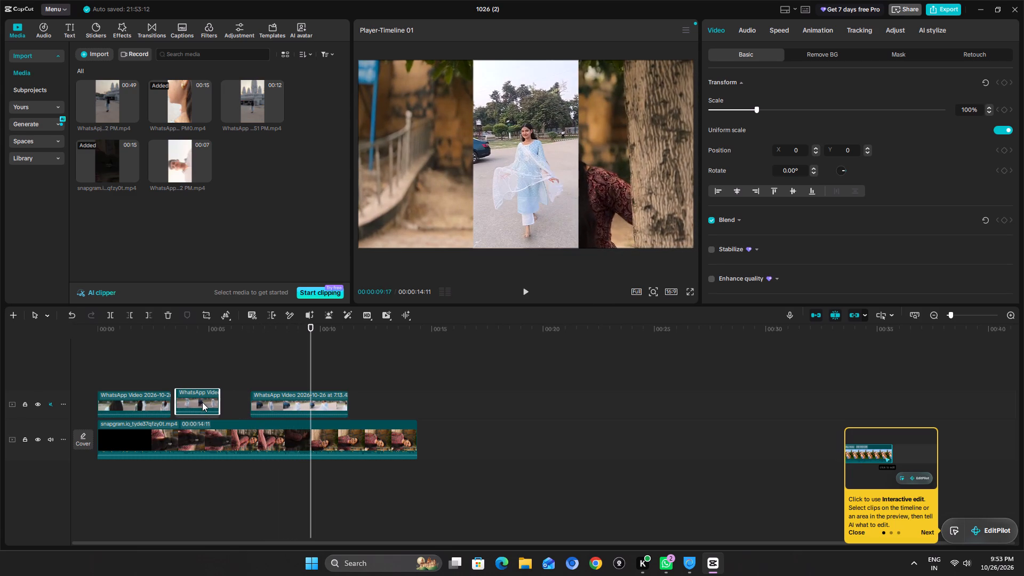
drag(202, 402, 199, 404)
Move the last WhatsApp 7.13.42 PM segment forward to start just before 00:00:11, leaving a gap after the short segment.
click(295, 407)
drag(295, 407, 358, 406)
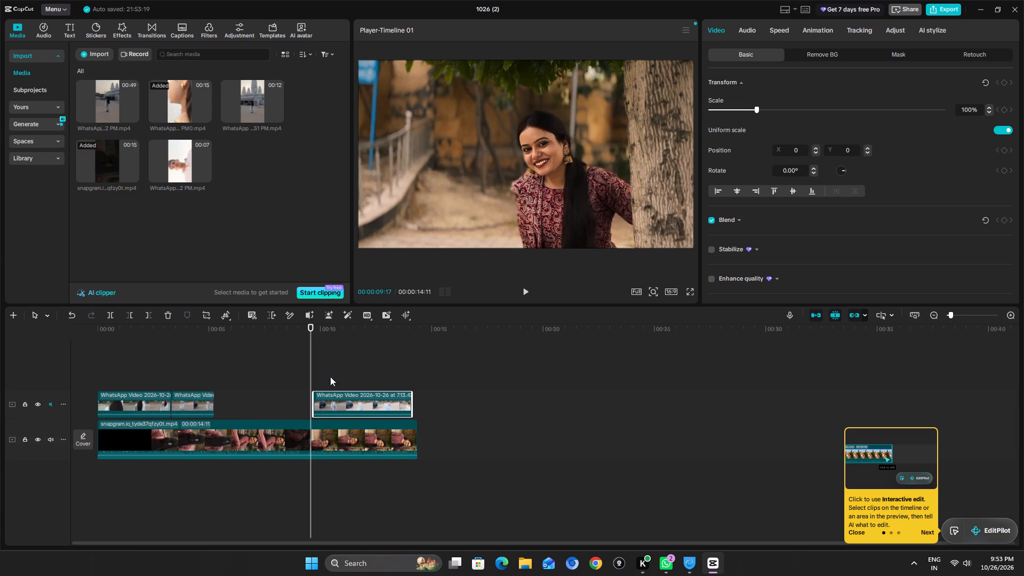
drag(341, 404, 365, 403)
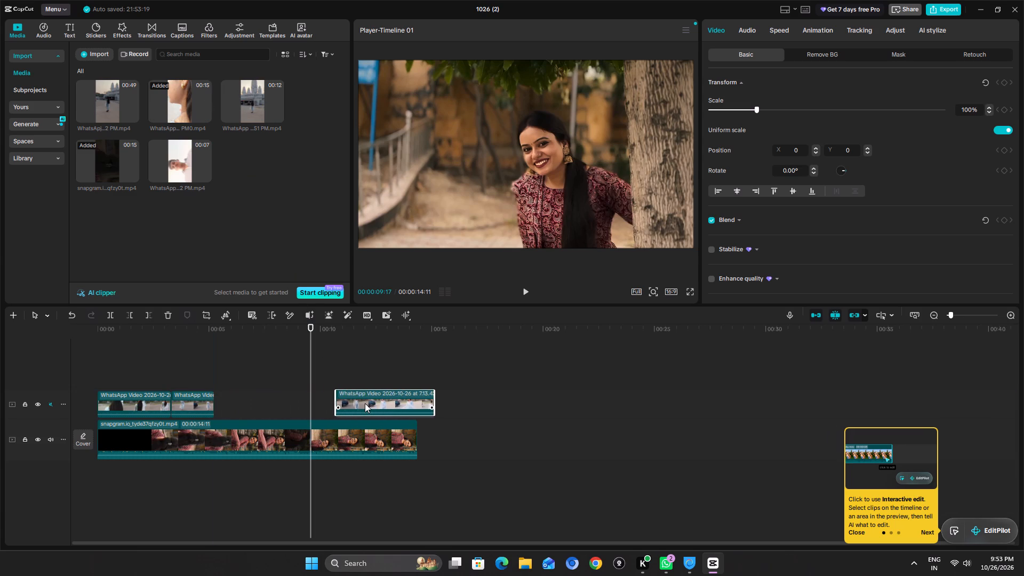
drag(365, 403, 366, 403)
Add the WhatsApp 7.13.51 PM clip on a new track above, starting where the short 7.13.42 PM segment ends.
click(246, 102)
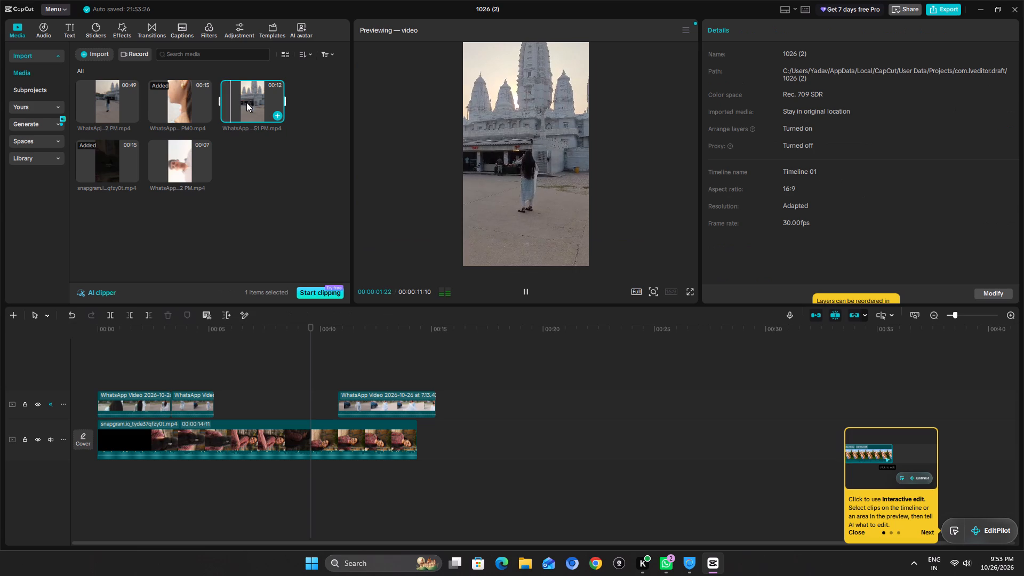
drag(246, 102, 213, 380)
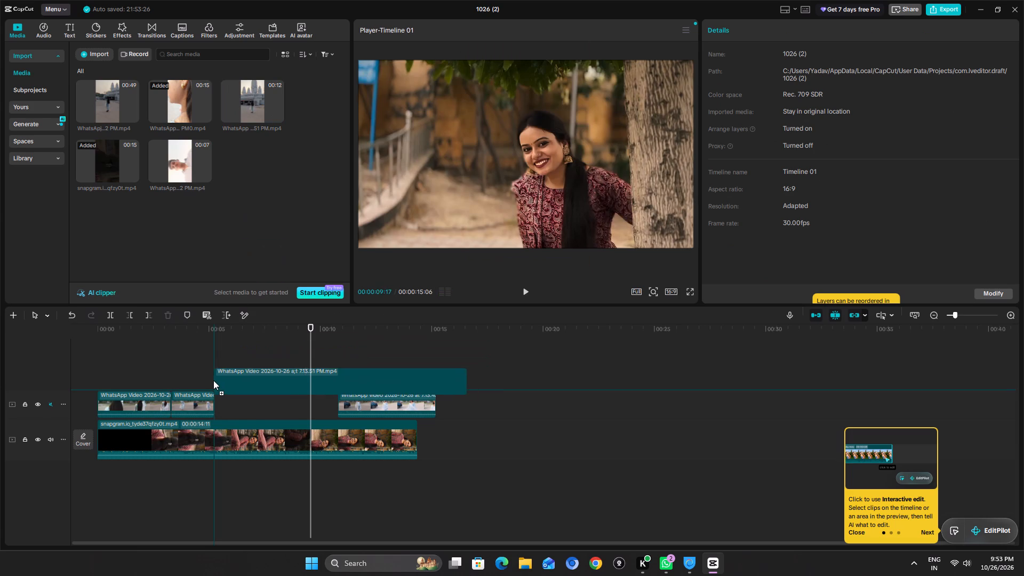
drag(213, 380, 213, 380)
Cut the WhatsApp 7.13.51 PM clip at 00:00:09:04 and delete the part before the cut.
click(233, 354)
key(space)
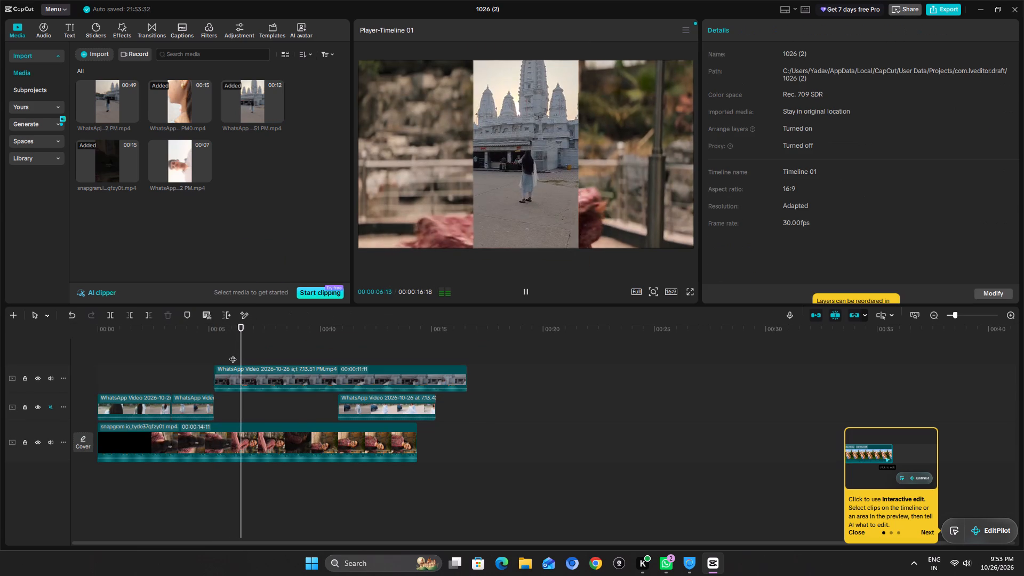
key(space)
key(space)
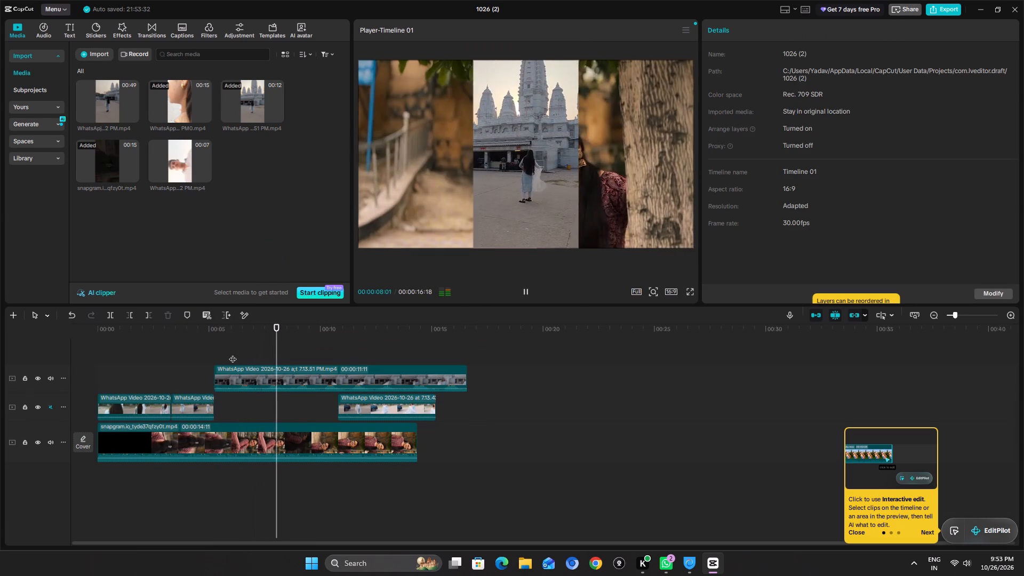
key(space)
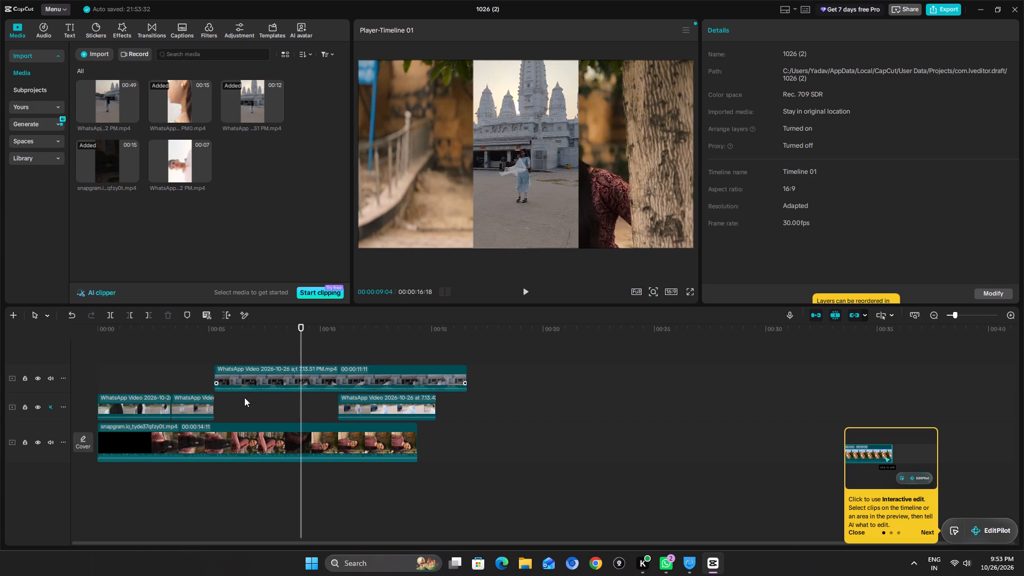
click(290, 378)
key(ctrl+b)
click(290, 378)
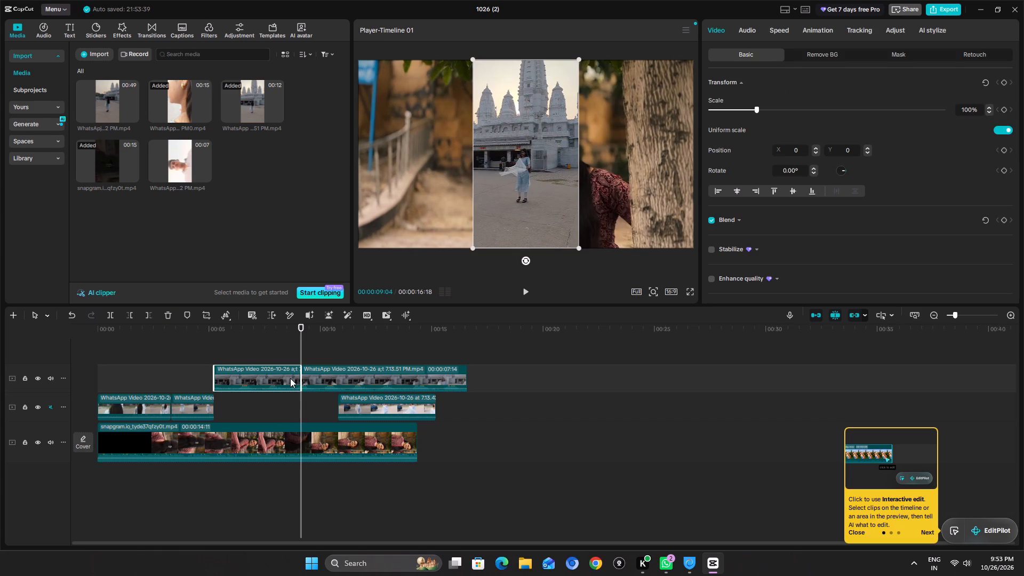
key(Delete)
Move the trimmed WhatsApp 7.13.51 PM clip back on the top track to start at the short segment's end.
click(315, 379)
drag(315, 379, 225, 407)
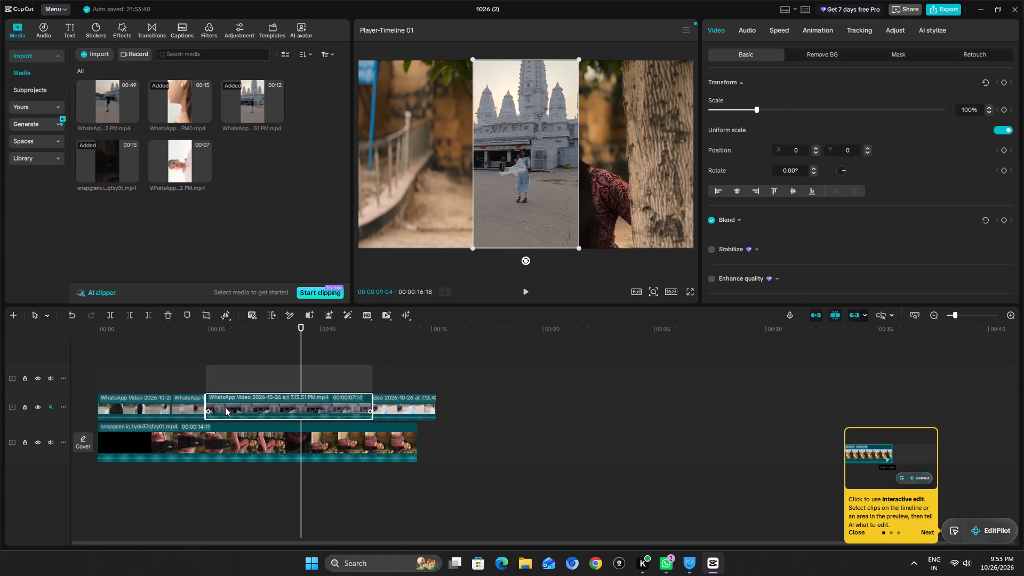
drag(225, 407, 231, 406)
Split the WhatsApp 7.13.51 PM clip on the top track at 00:00:08:11.
key(space)
key(space)
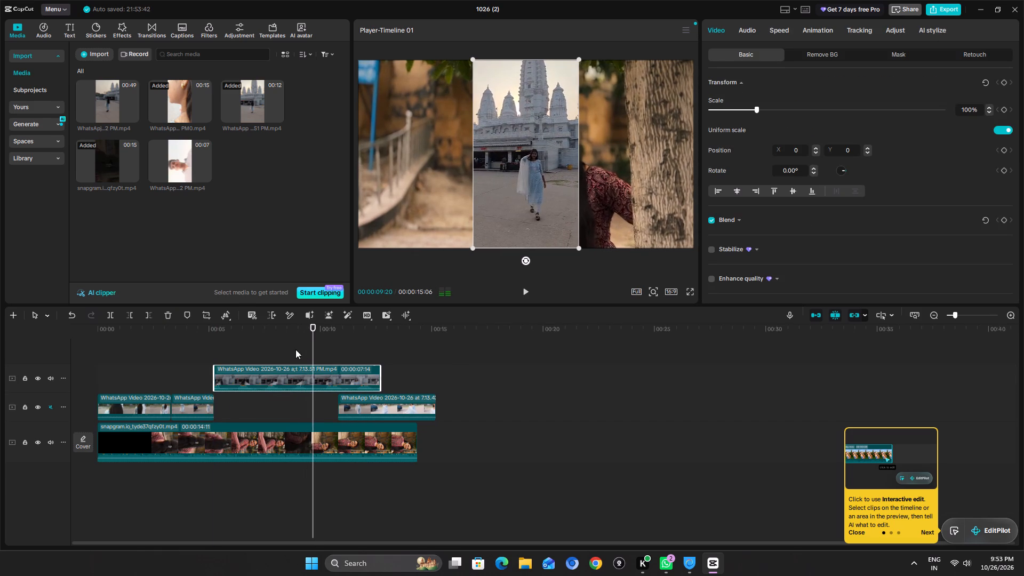
click(286, 347)
drag(286, 347, 234, 364)
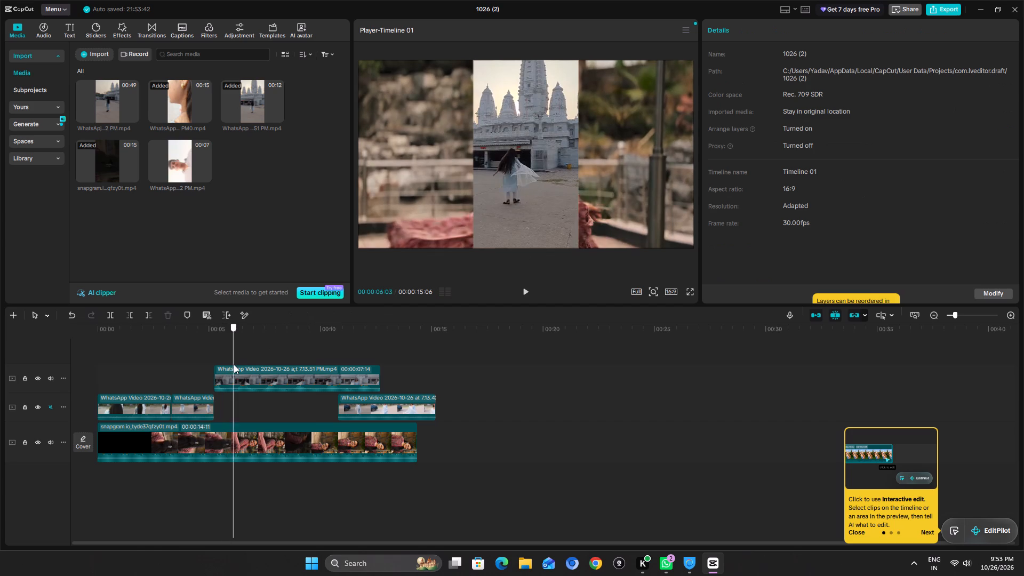
drag(234, 364, 246, 366)
click(264, 351)
drag(266, 351, 275, 354)
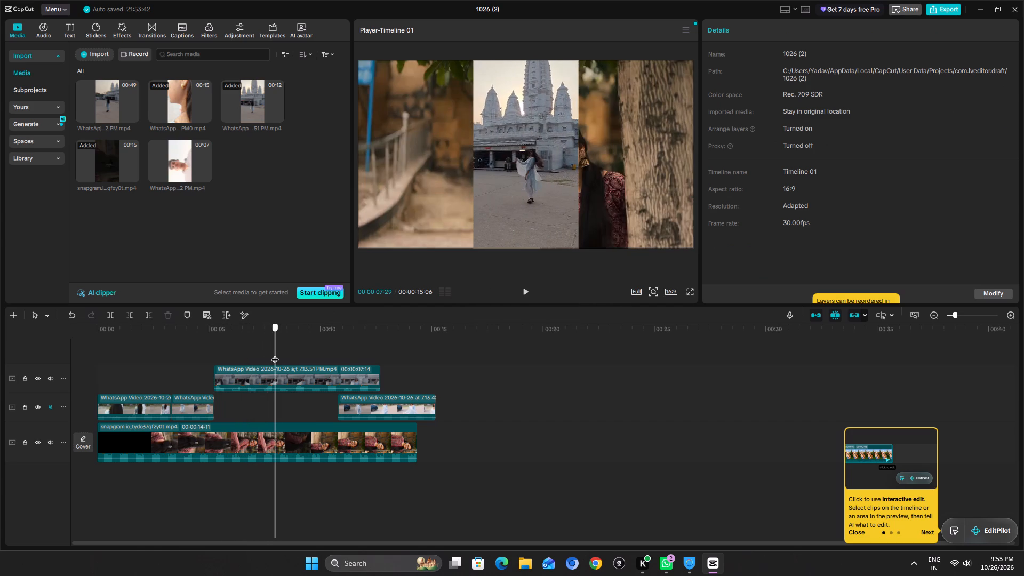
drag(275, 354, 284, 356)
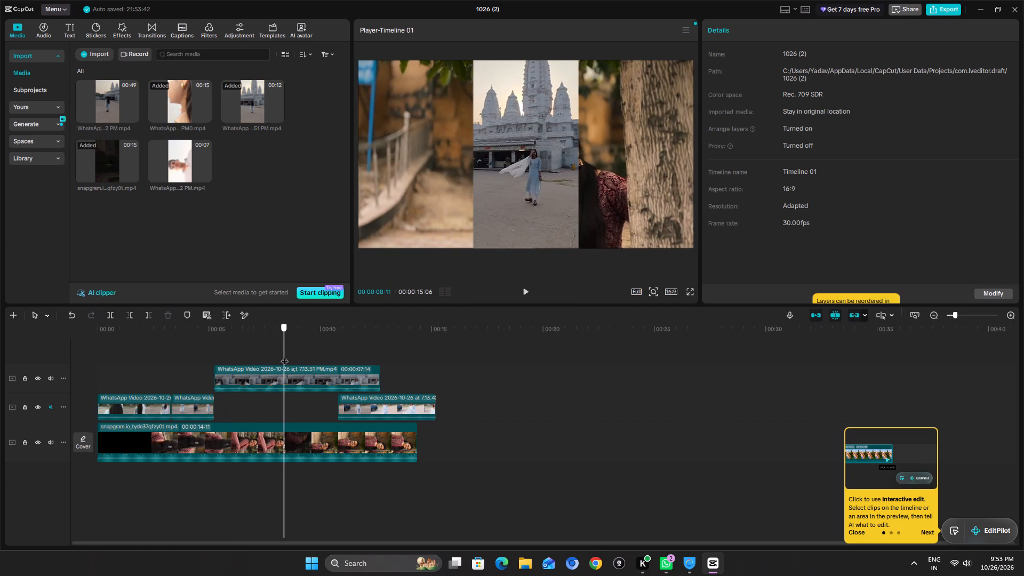
drag(284, 356, 284, 356)
click(283, 371)
key(ctrl+b)
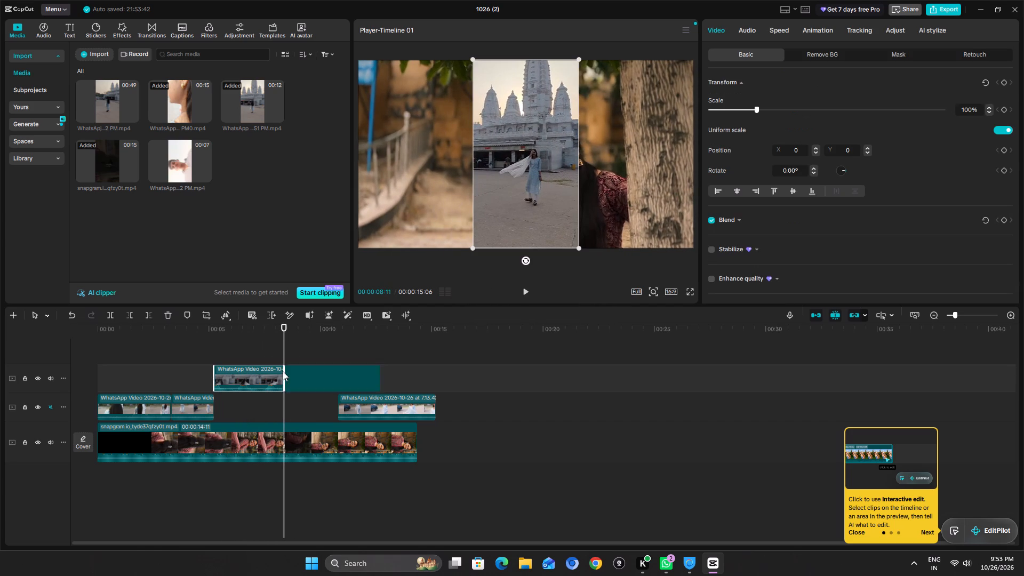
Swap the second 7.13.51 PM piece with the opening 7.13.42 PM segment, placing them at the timeline start and 00:00:08:11 on the top track.
key(space)
key(space)
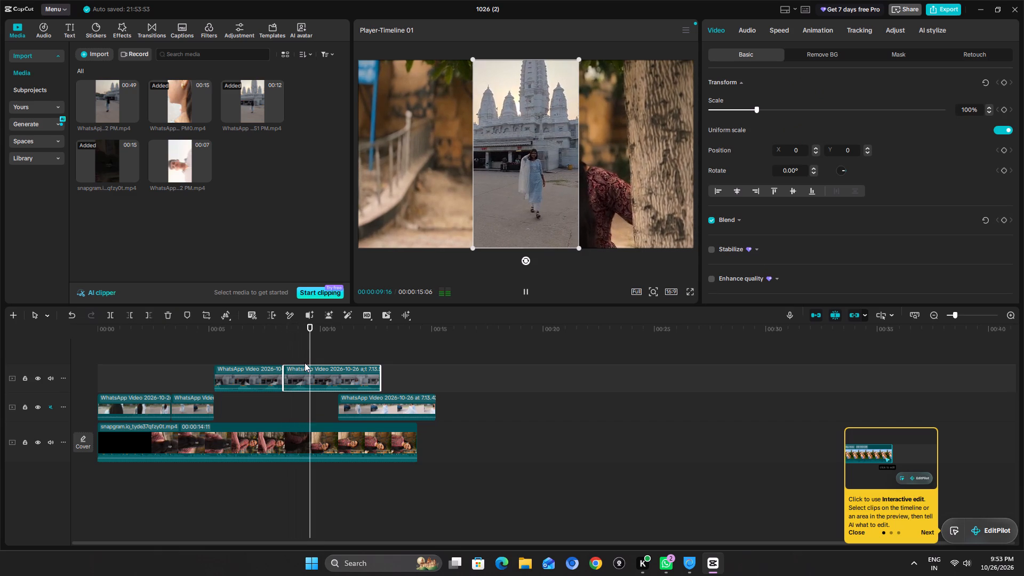
drag(308, 375, 413, 385)
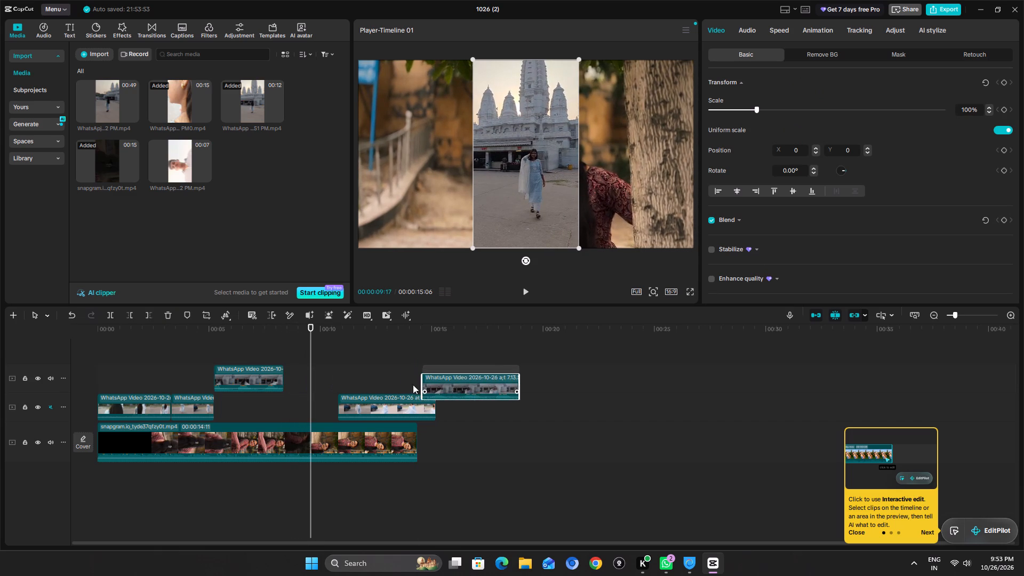
drag(413, 385, 161, 378)
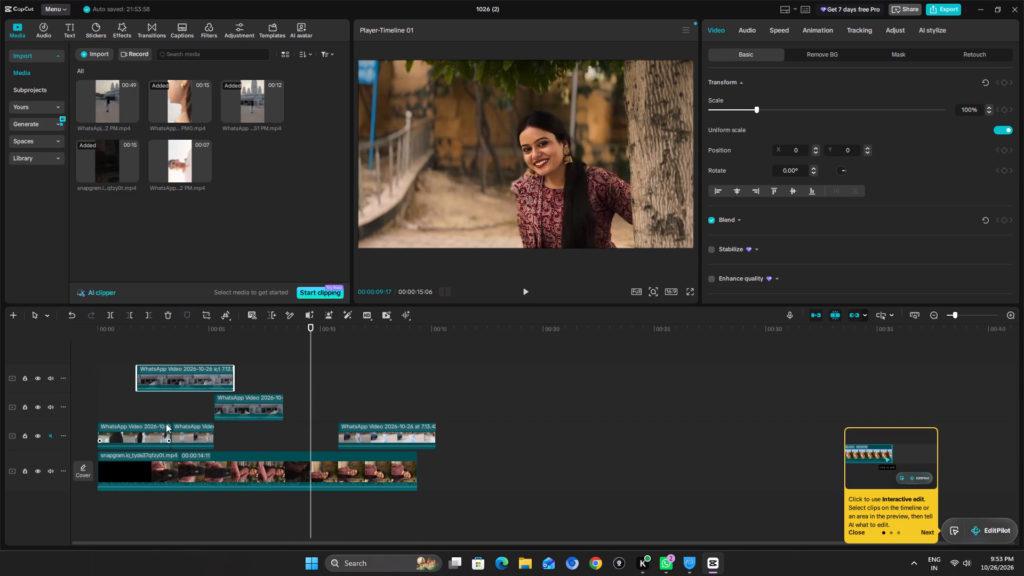
click(151, 437)
drag(151, 437, 343, 403)
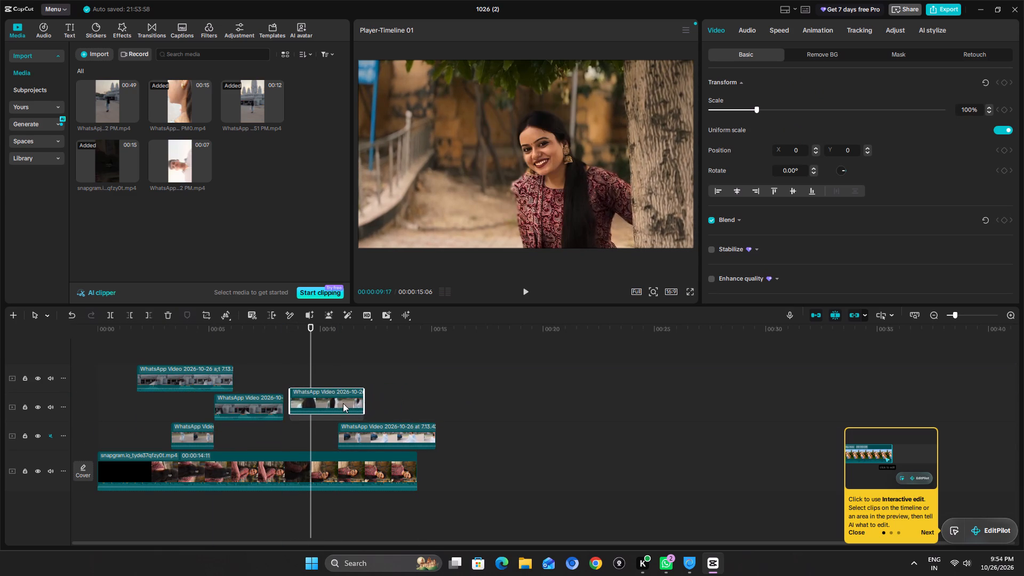
drag(343, 403, 339, 405)
click(189, 380)
drag(189, 378, 144, 446)
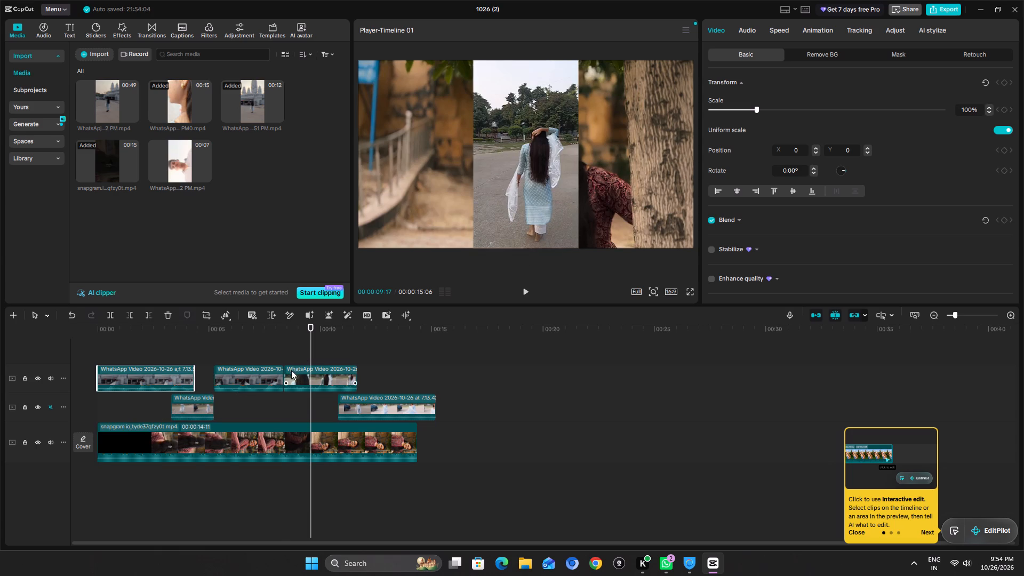
Trim the end of the opening WhatsApp 7.13.51 PM piece back to where the short 7.13.42 PM segment begins.
click(246, 378)
click(179, 359)
drag(173, 351, 83, 351)
click(155, 370)
drag(195, 376, 170, 380)
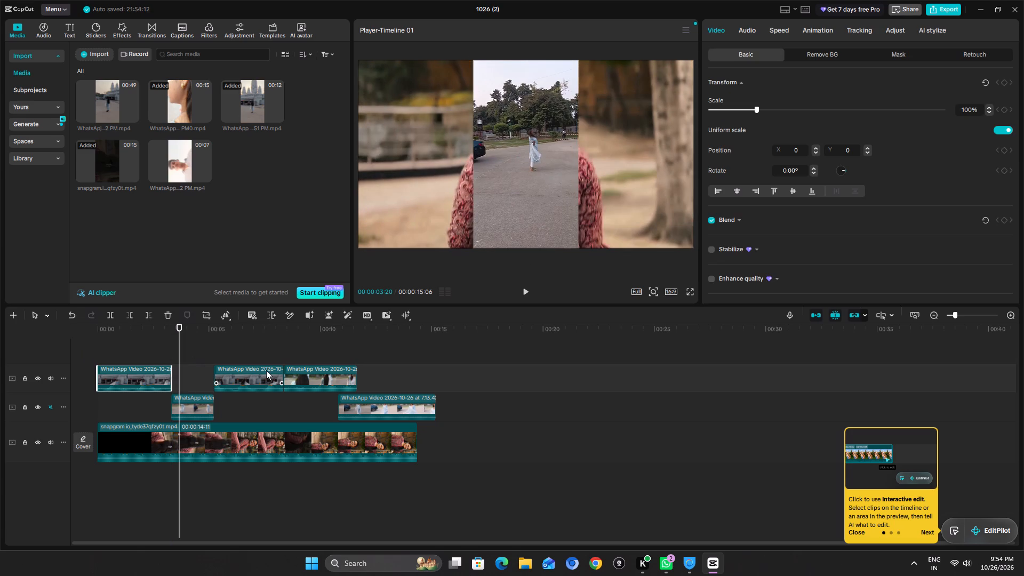
Move the last WhatsApp 7.13.42 PM segment on the middle track to start where the top track's final segment ends.
click(307, 373)
click(367, 405)
drag(368, 405, 390, 405)
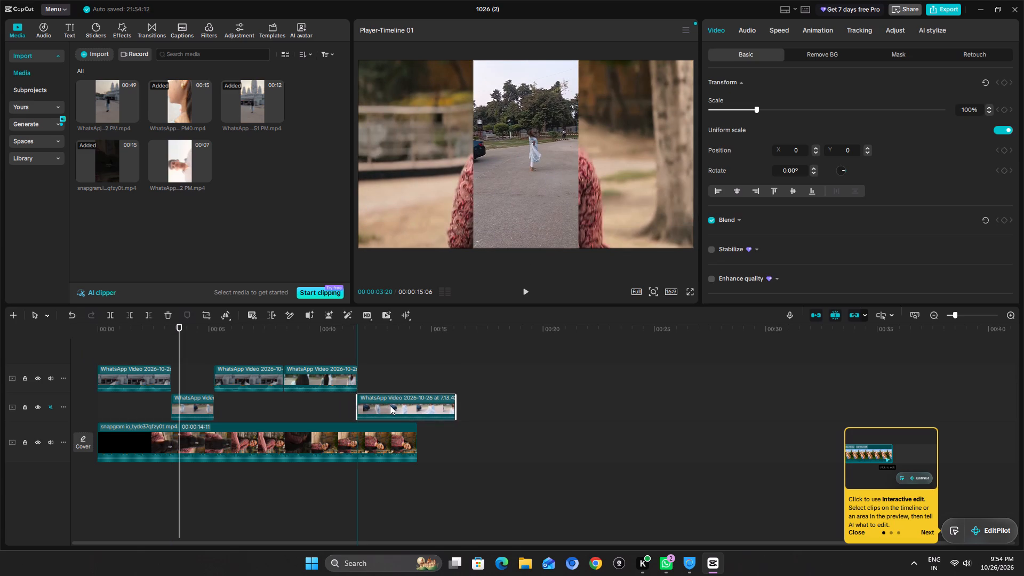
Play the rearranged edit from the start of the timeline to check the opening shot against the reference.
click(200, 327)
click(171, 345)
drag(171, 345, 52, 355)
key(space)
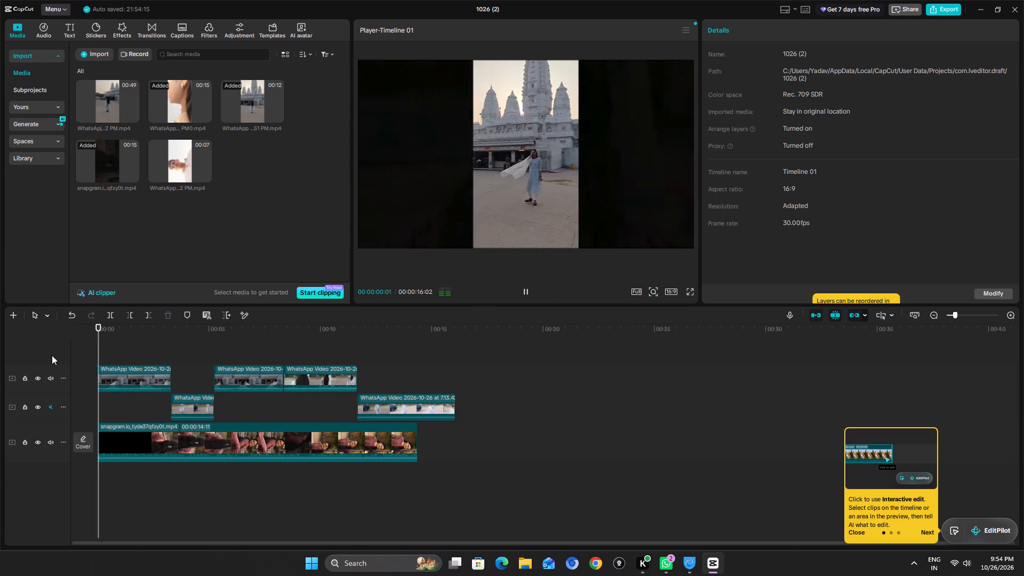
key(space)
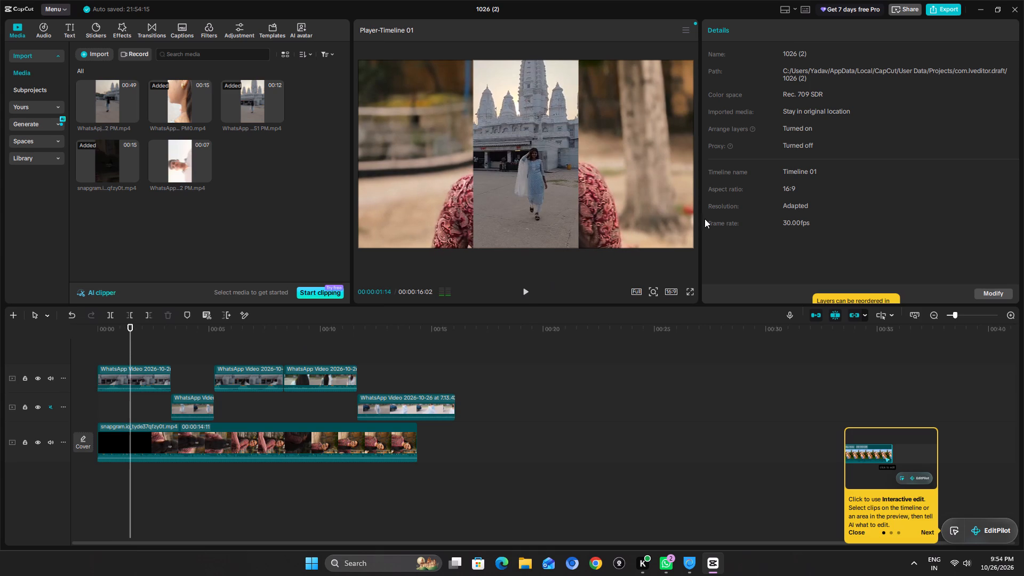
Change the project's aspect ratio to 9:16.
click(681, 289)
click(675, 290)
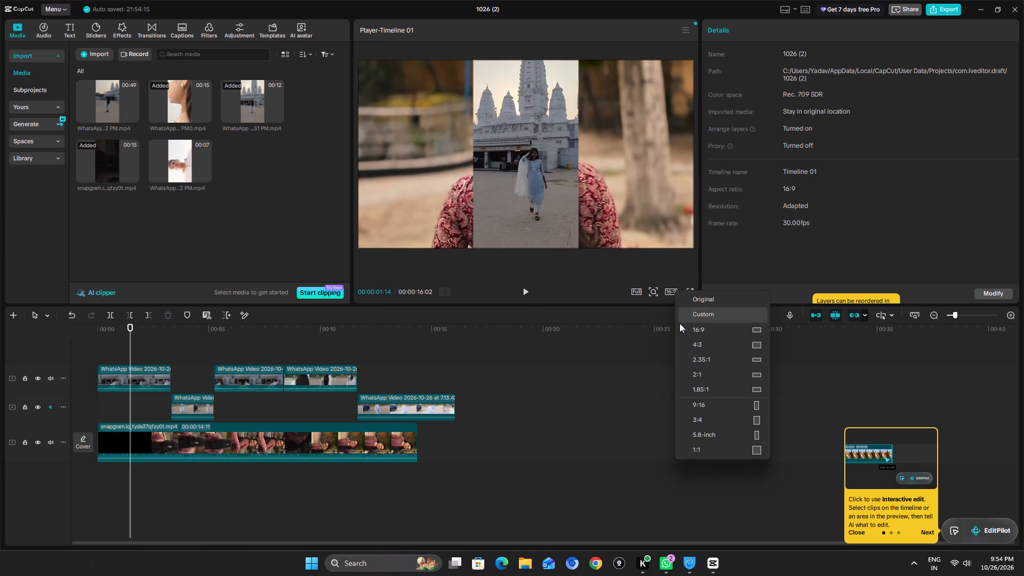
click(709, 404)
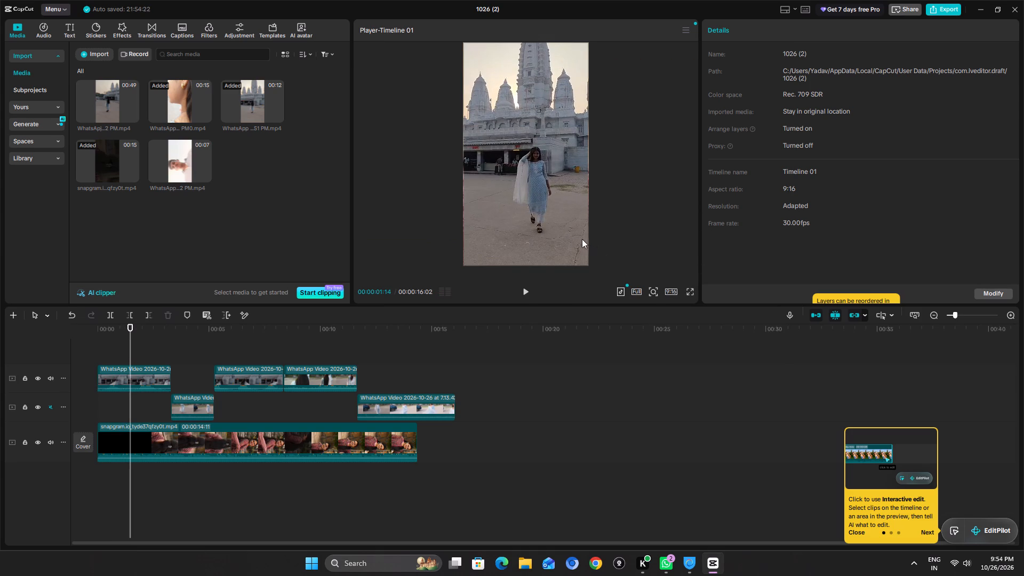
Play the arranged edit in the vertical frame to check how the clips fill it, and return to the timeline start.
key(space)
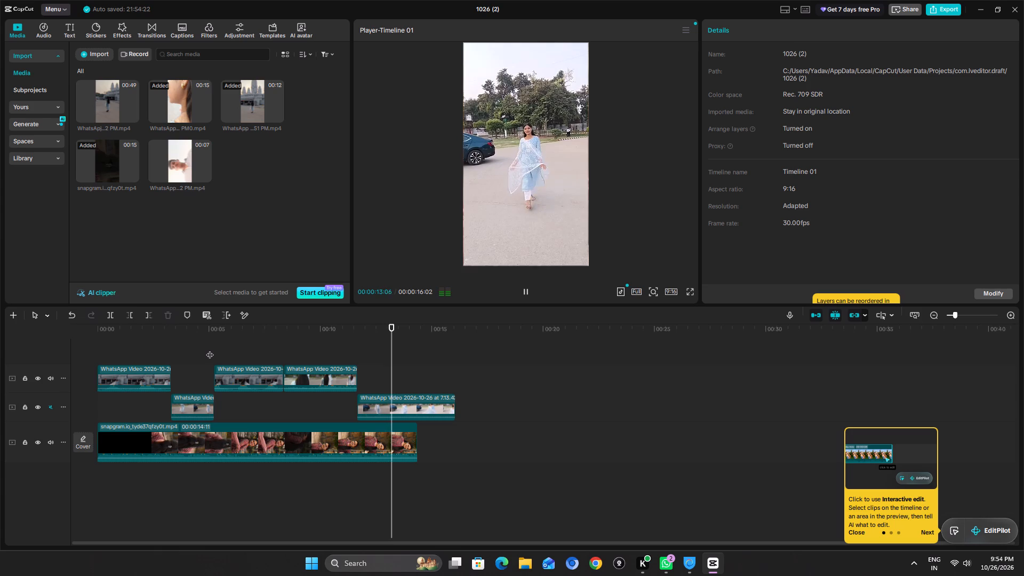
click(188, 346)
drag(188, 346, 18, 356)
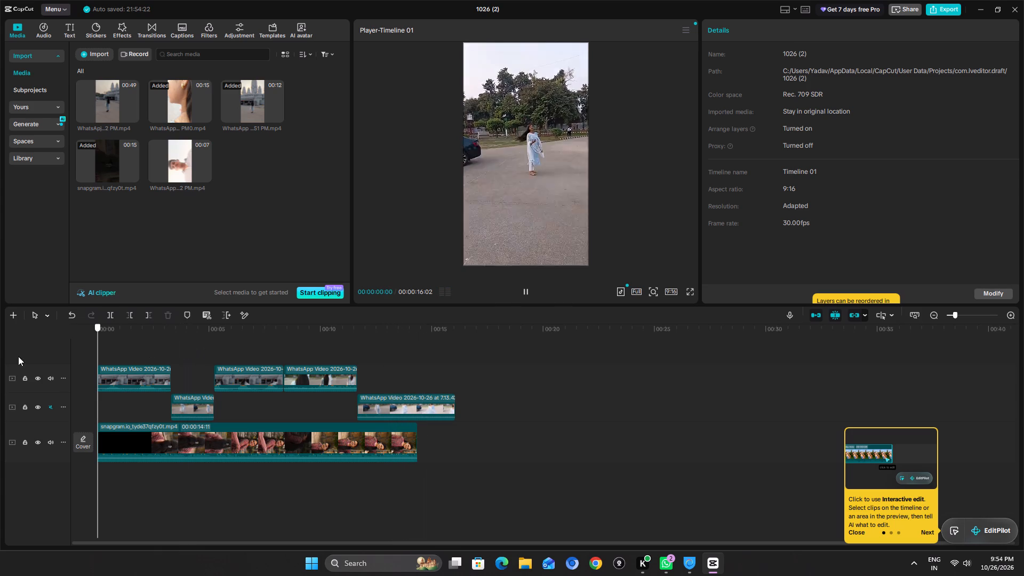
drag(18, 356, 4, 356)
key(space)
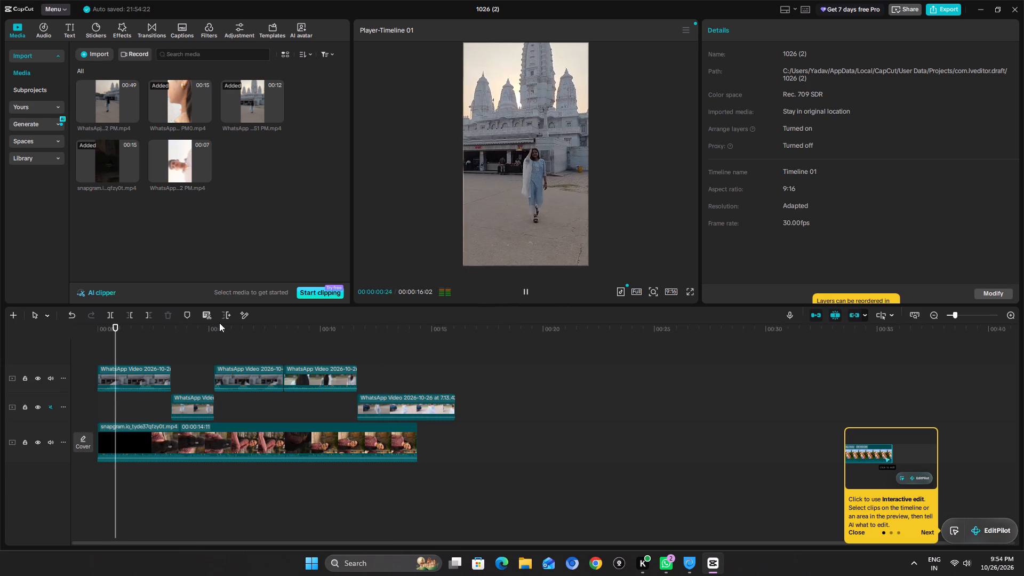
key(space)
click(124, 343)
drag(124, 345, 32, 358)
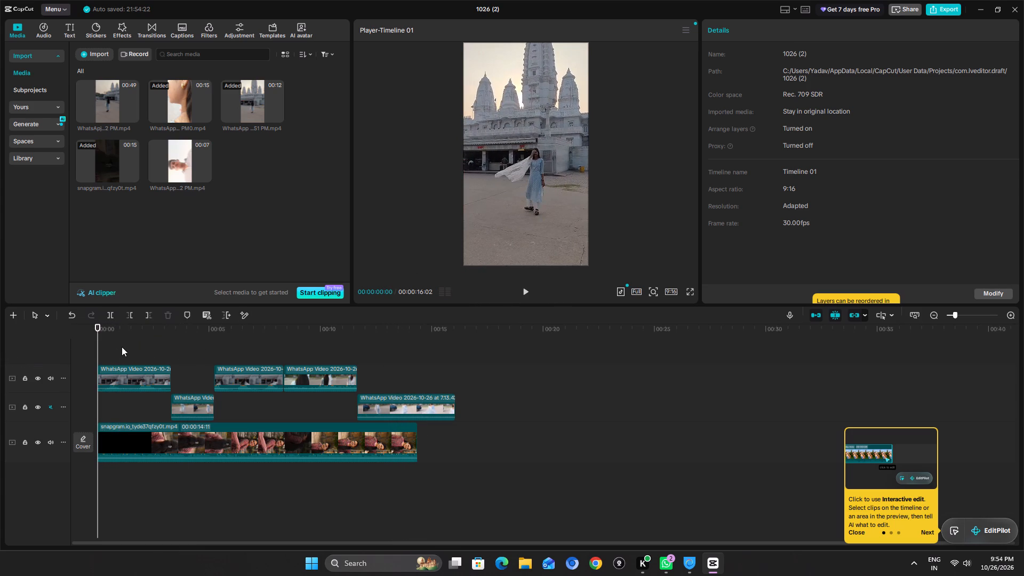
Enlarge the opening WhatsApp clip on the top track to about 137% scale.
click(129, 377)
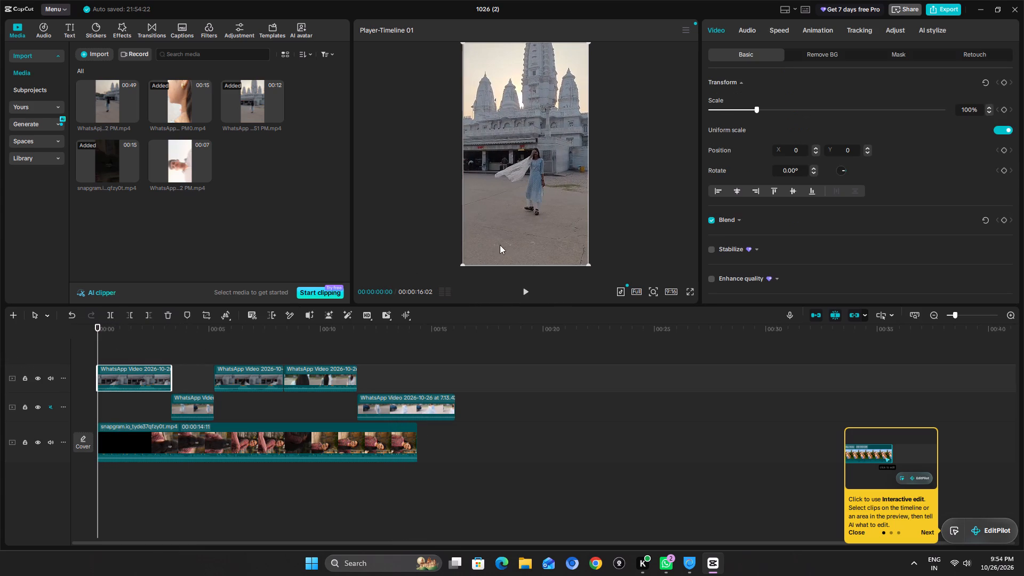
drag(588, 266, 637, 315)
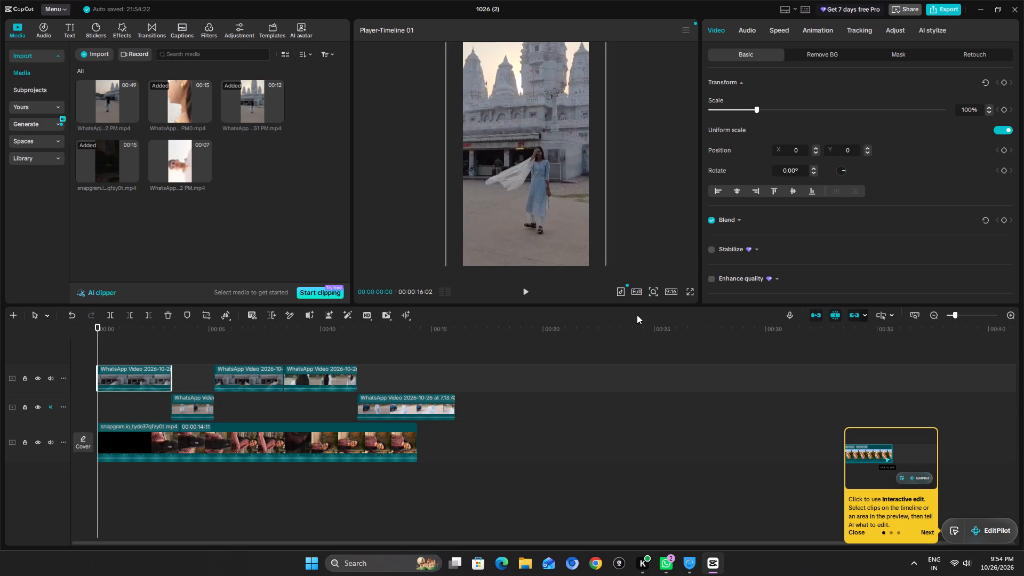
drag(637, 315, 640, 317)
Enlarge the short second WhatsApp clip on the middle track to about 154% scale.
key(space)
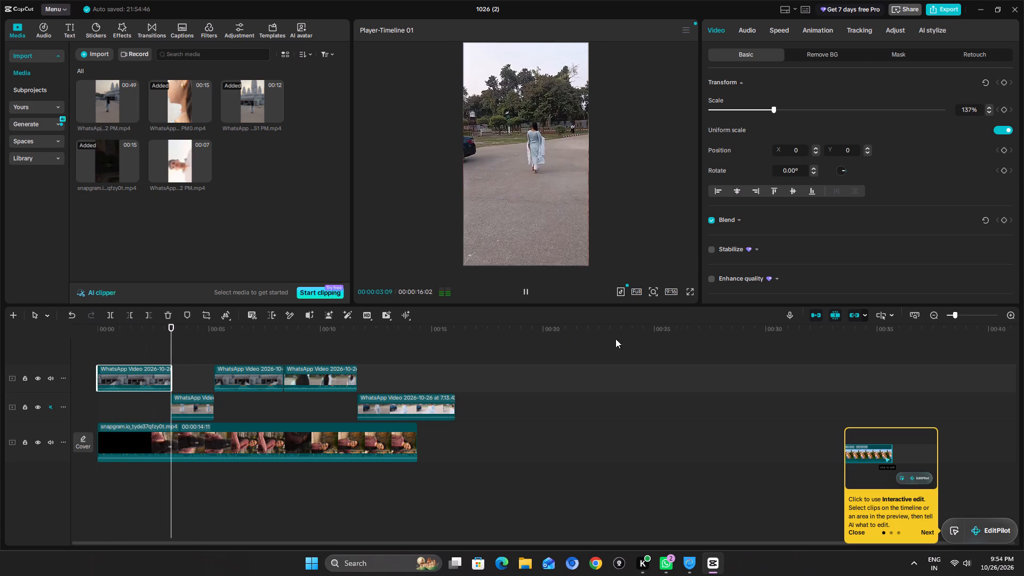
key(space)
click(194, 403)
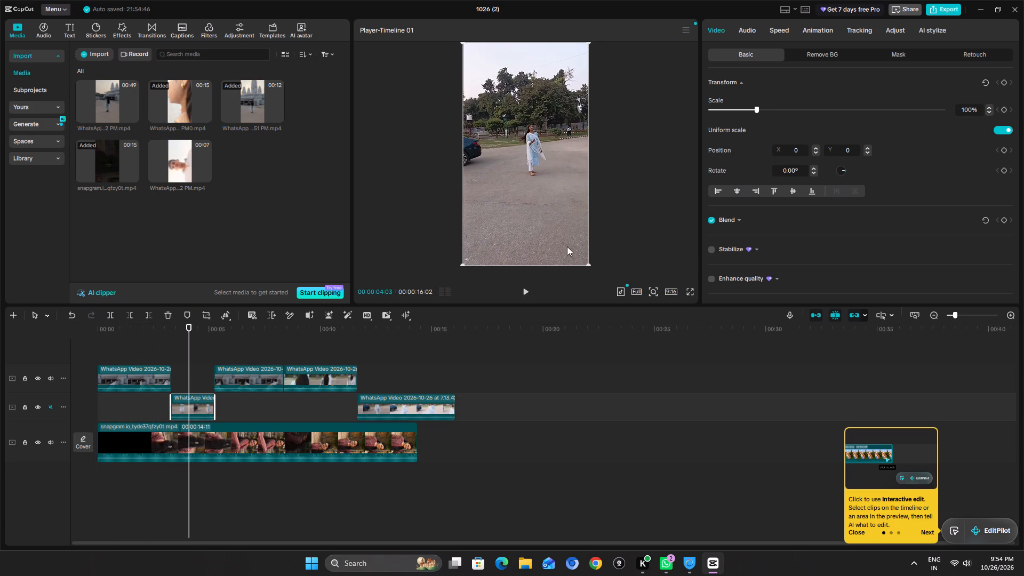
drag(587, 265, 684, 324)
Enlarge the third WhatsApp clip, the second one on the top track, to about 128% scale.
key(space)
key(space)
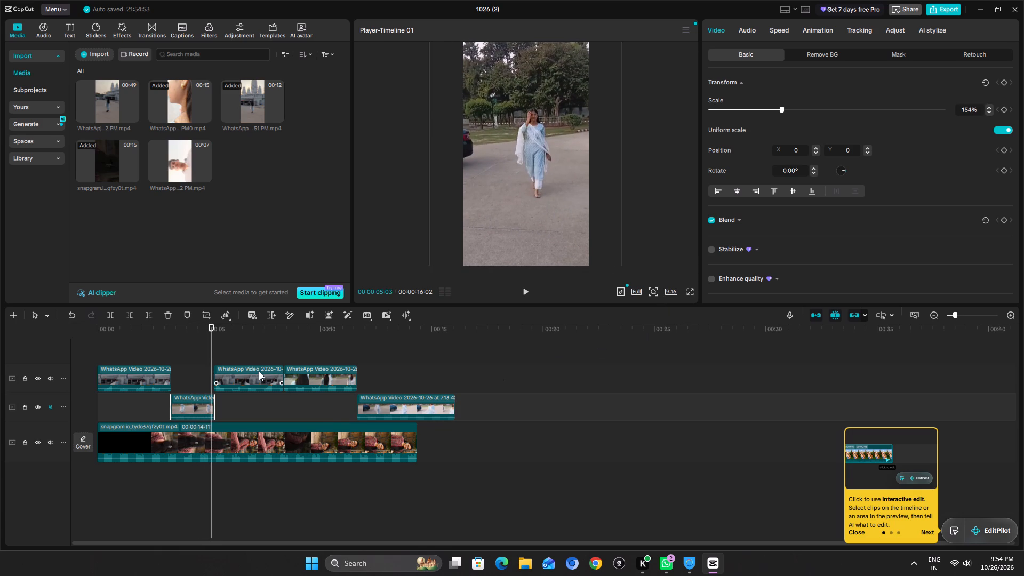
key(space)
key(space)
click(281, 369)
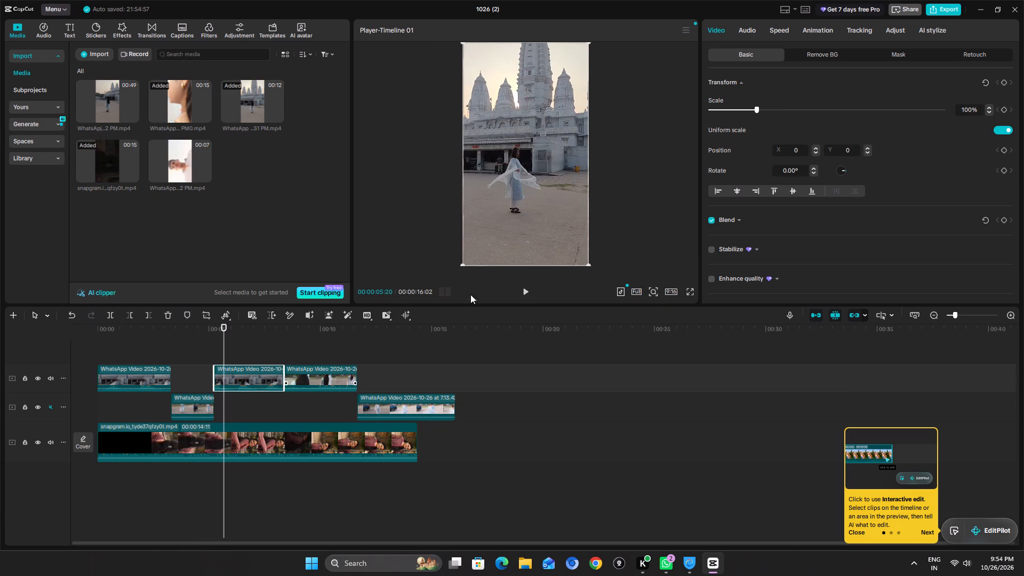
drag(585, 264, 626, 300)
Enlarge the last WhatsApp clip on the top track to about 124% scale.
key(space)
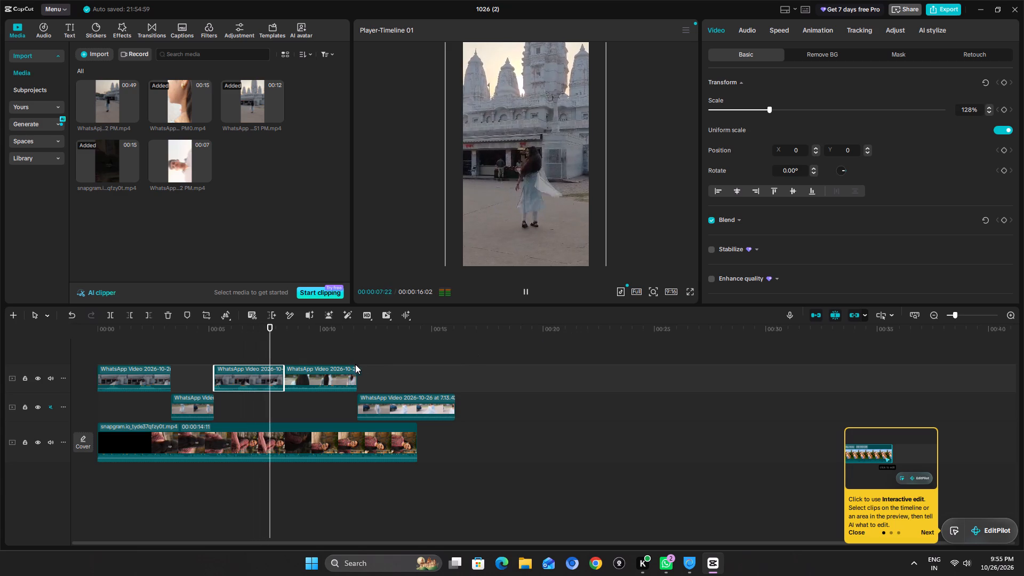
key(space)
click(310, 377)
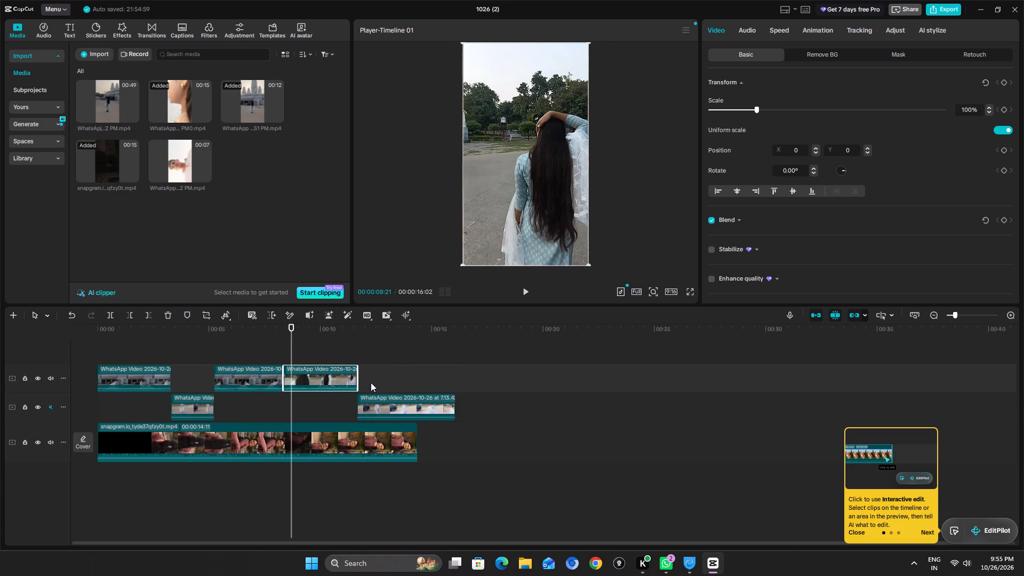
drag(586, 262, 609, 301)
Enlarge the final WhatsApp clip on the middle track to about 173% scale.
key(space)
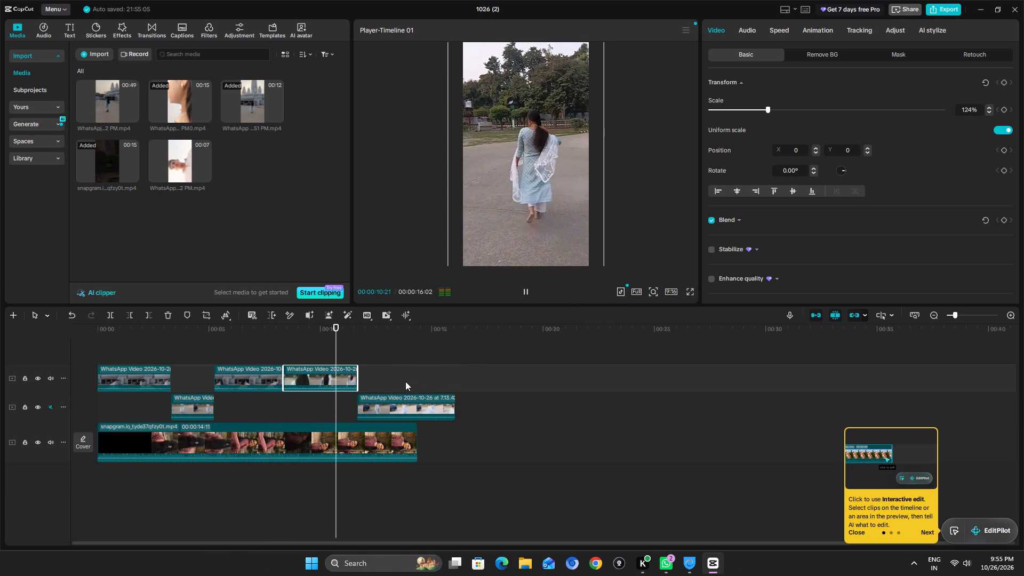
key(space)
click(390, 400)
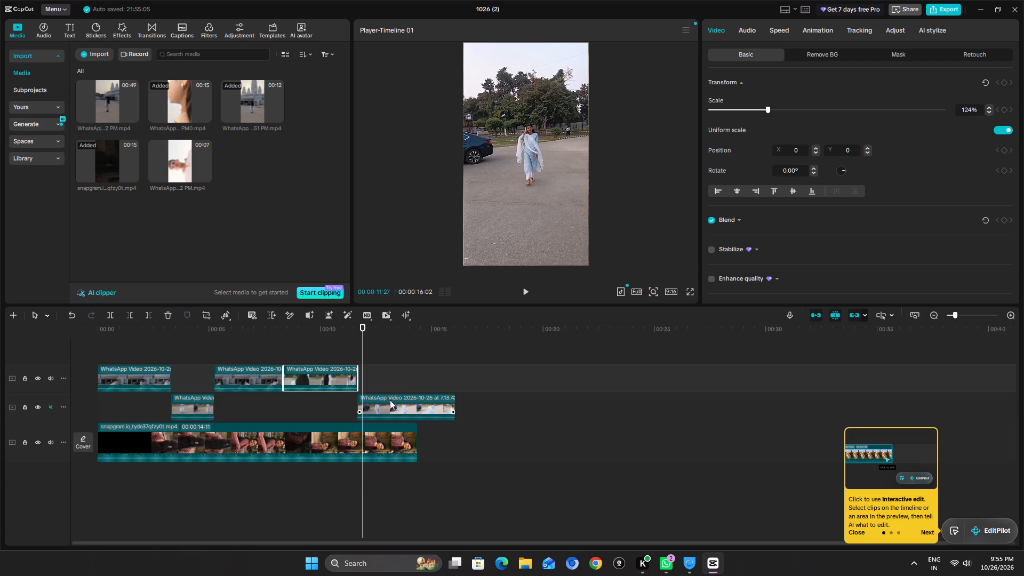
drag(588, 264, 681, 350)
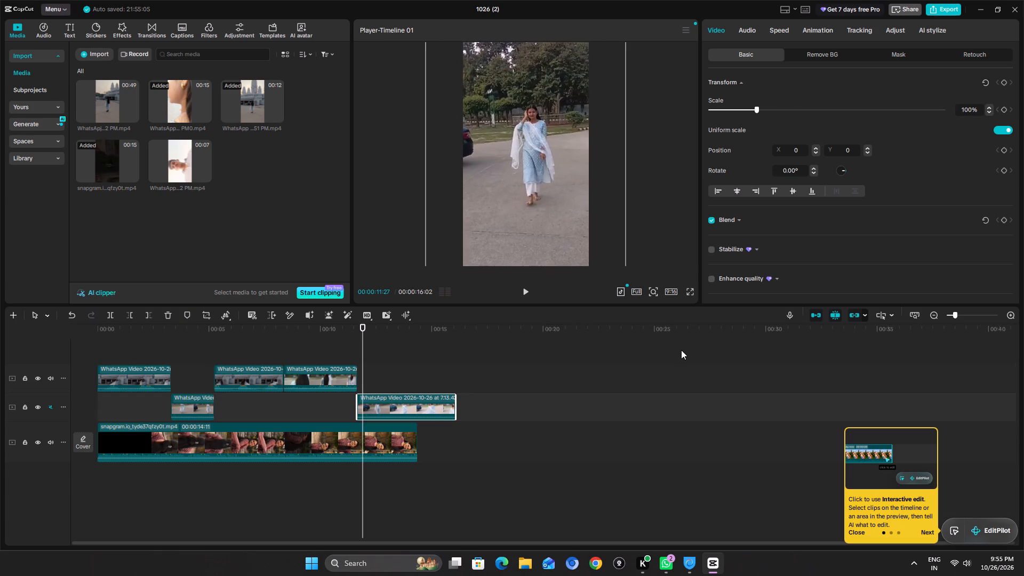
drag(681, 350, 691, 363)
Split the final middle-track clip at 00:00:14:11, where the snapgram.io reference ends, and delete the portion after the cut.
key(space)
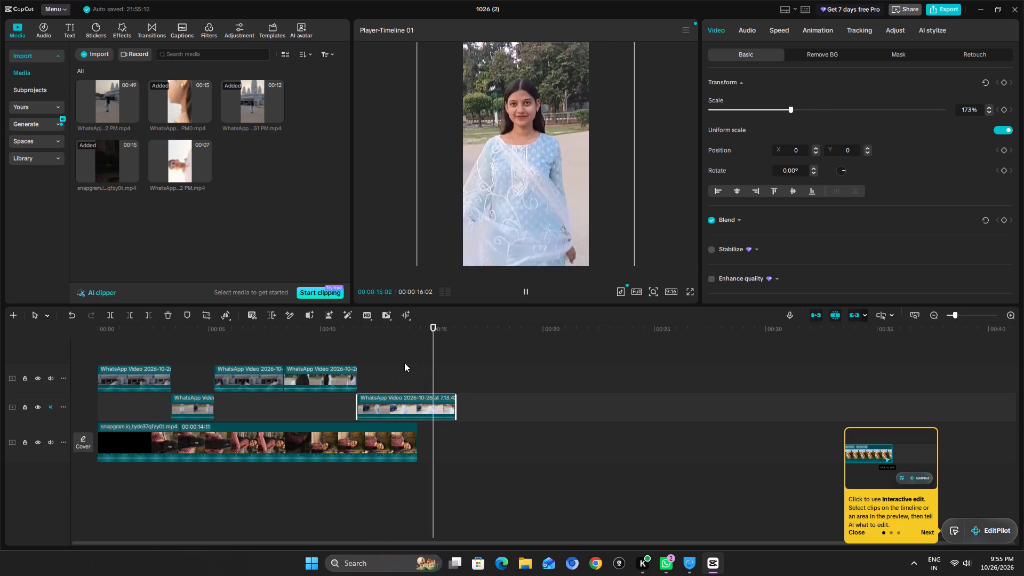
click(390, 345)
click(414, 351)
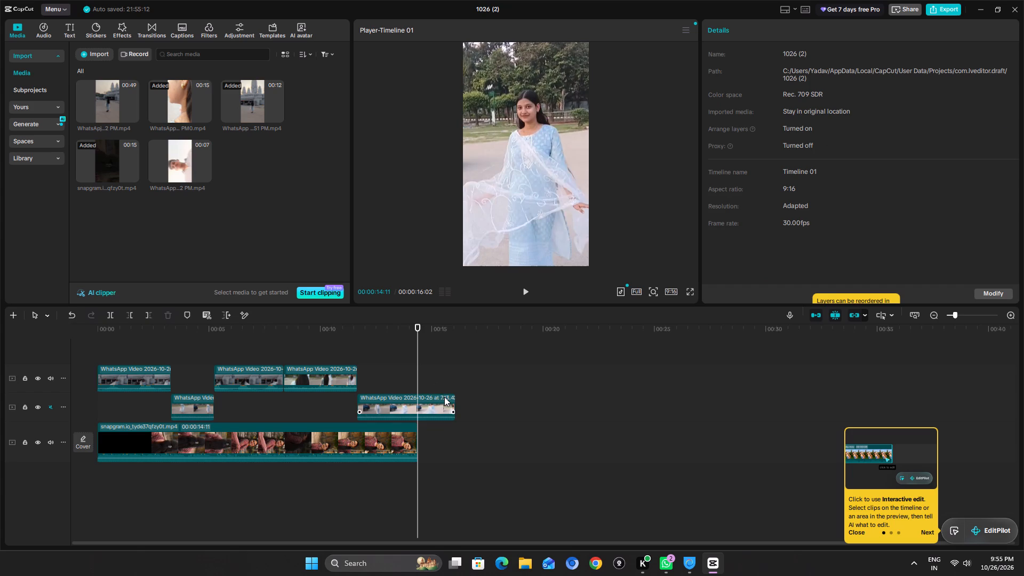
click(444, 397)
key(b)
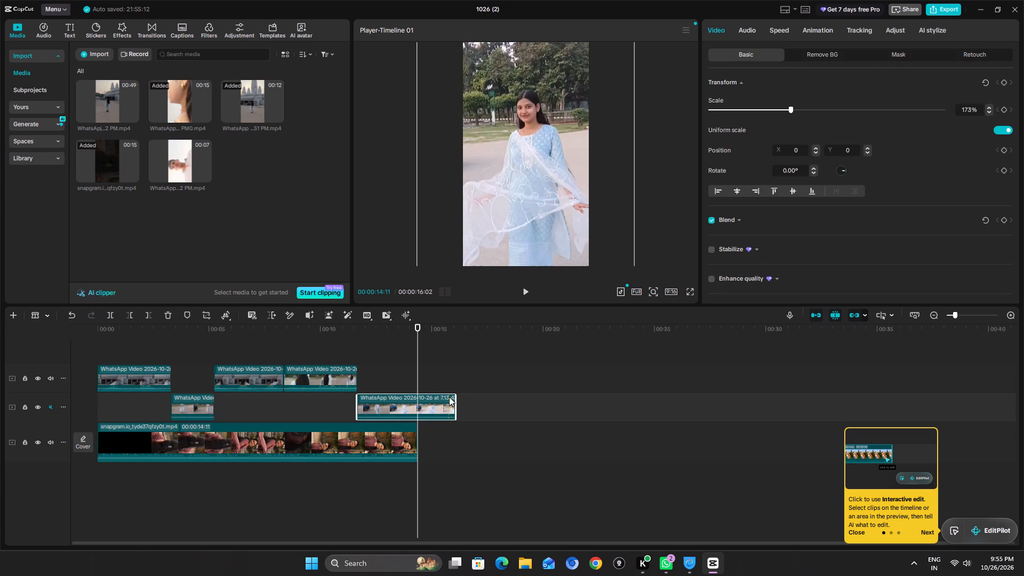
key(ctrl+b)
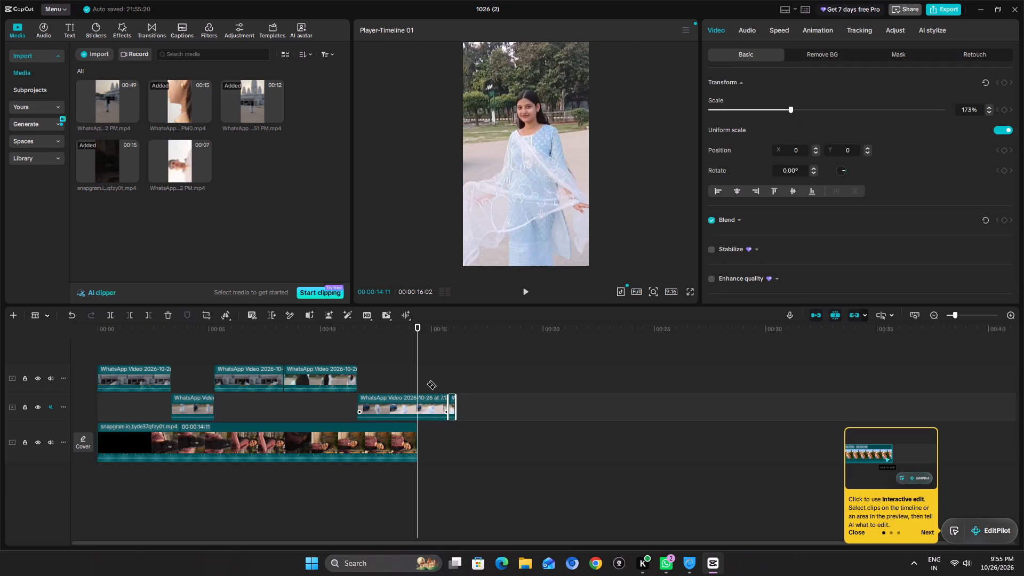
key(ctrl+z)
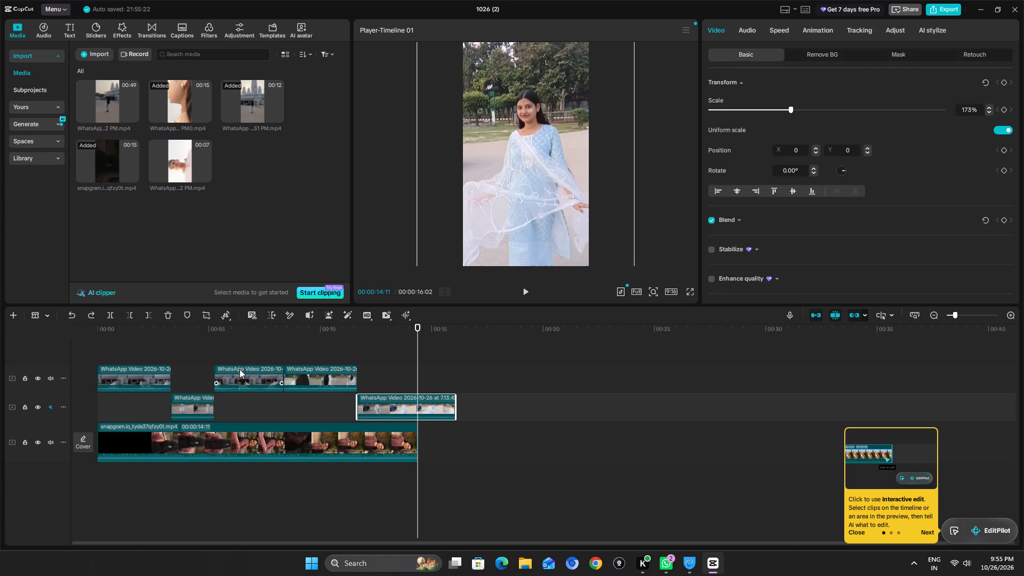
key(b)
click(35, 316)
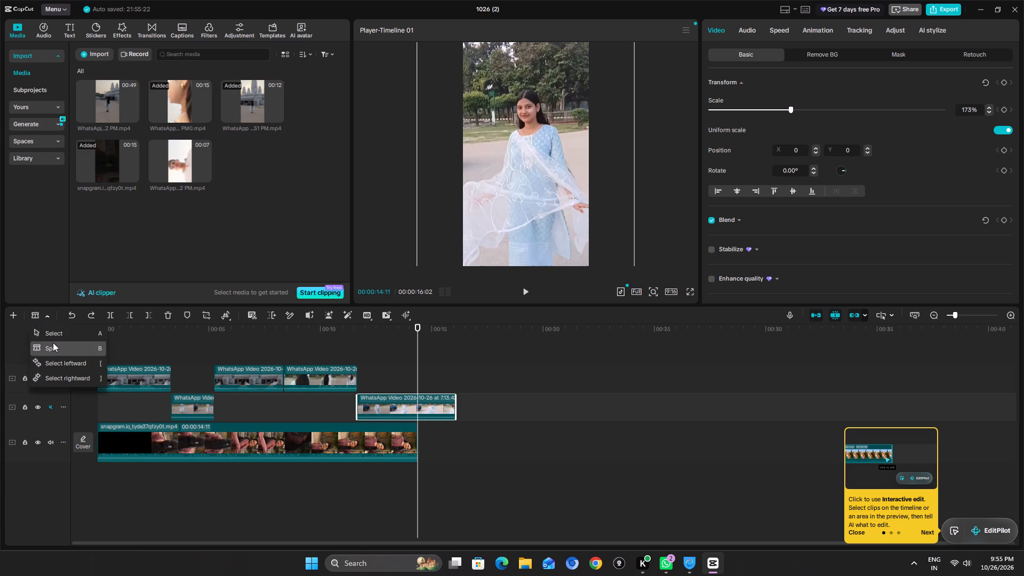
click(54, 335)
key(ctrl+b)
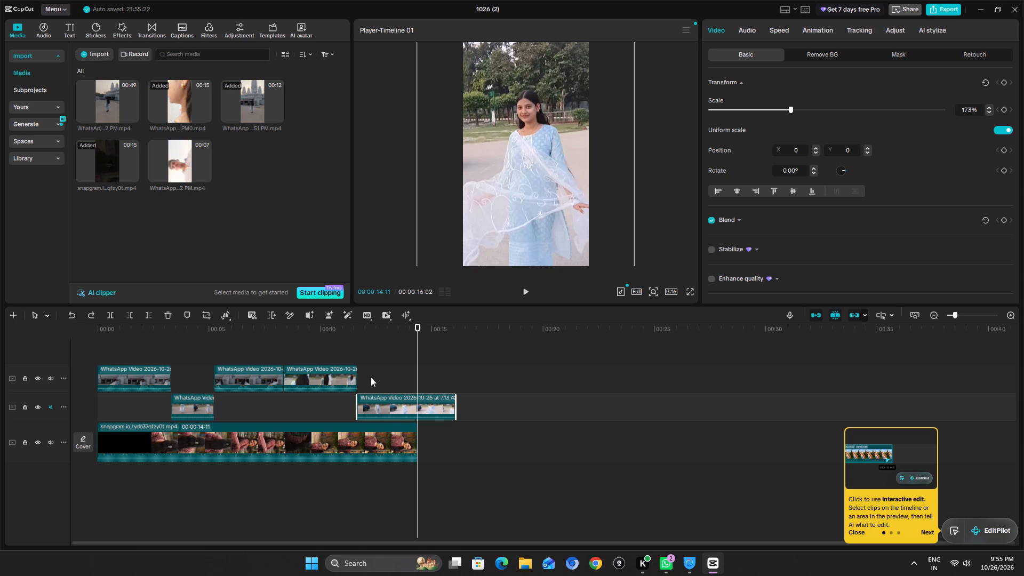
key(Delete)
Apply the Bullet speed curve to the opening WhatsApp clip on the top track.
click(384, 372)
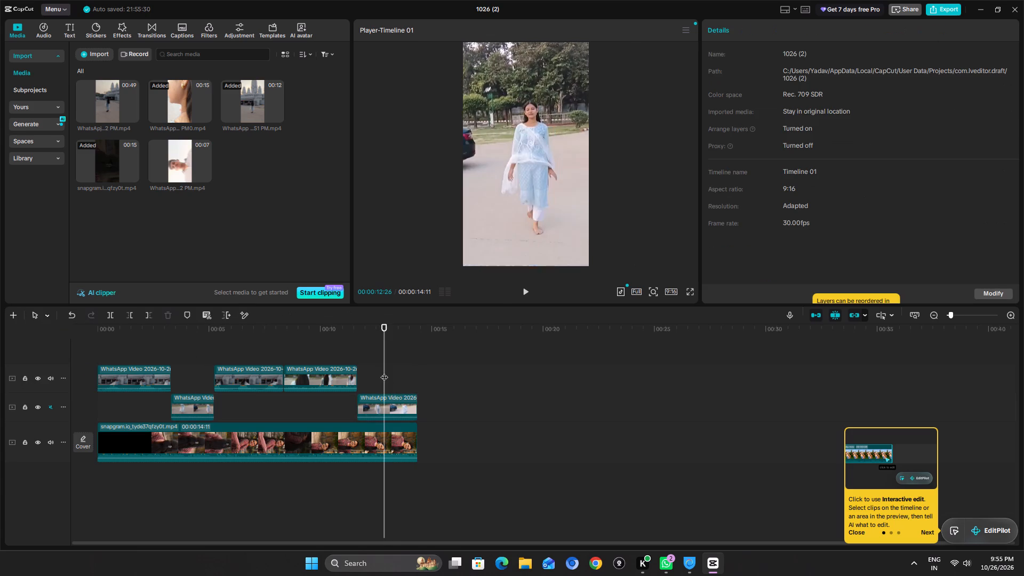
drag(384, 372, 0, 361)
key(space)
key(space)
click(141, 379)
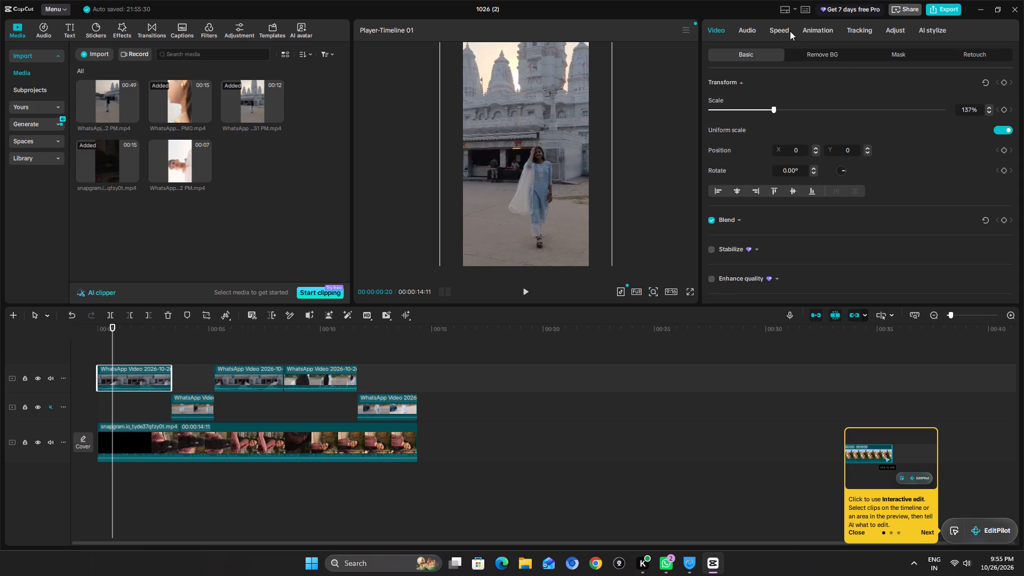
click(781, 32)
click(866, 55)
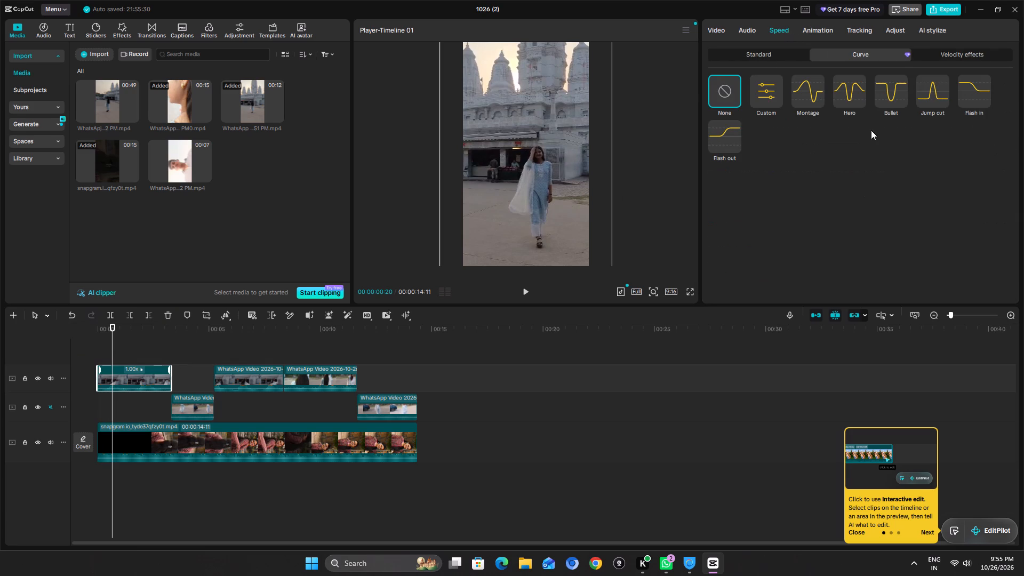
click(903, 97)
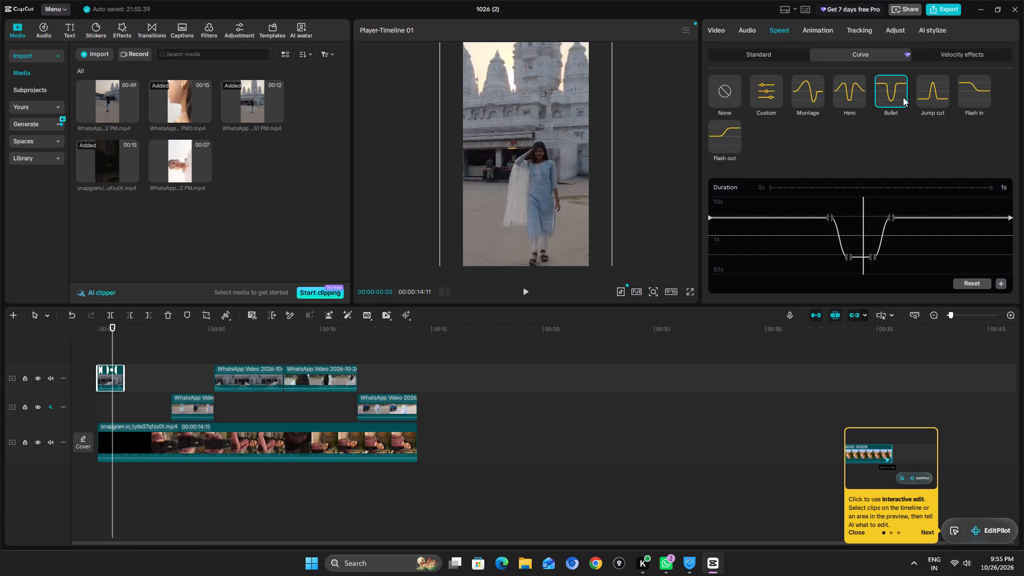
Play the opening from the timeline start to check the Bullet speed ramp.
key(space)
key(space)
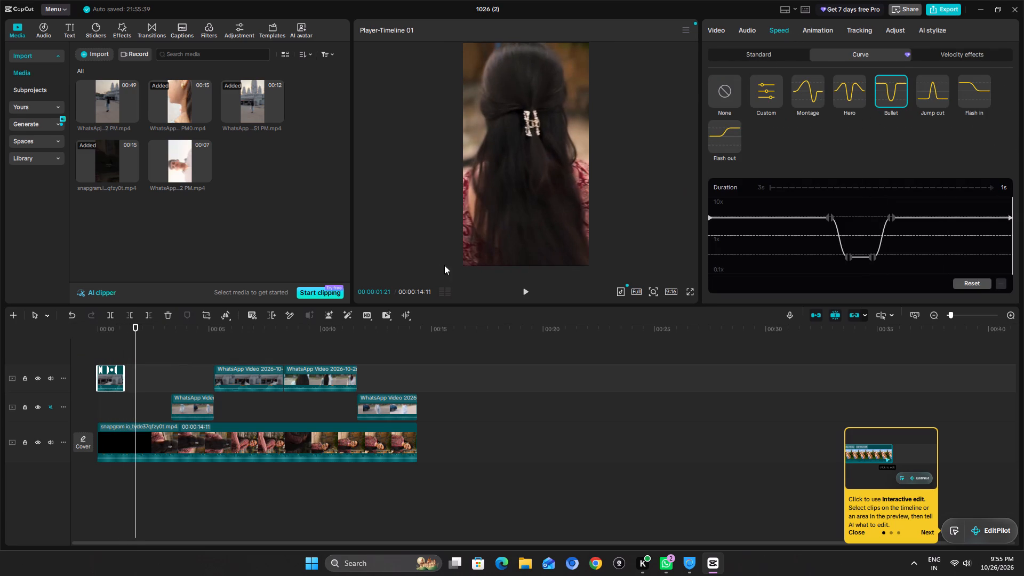
double_click(98, 348)
key(space)
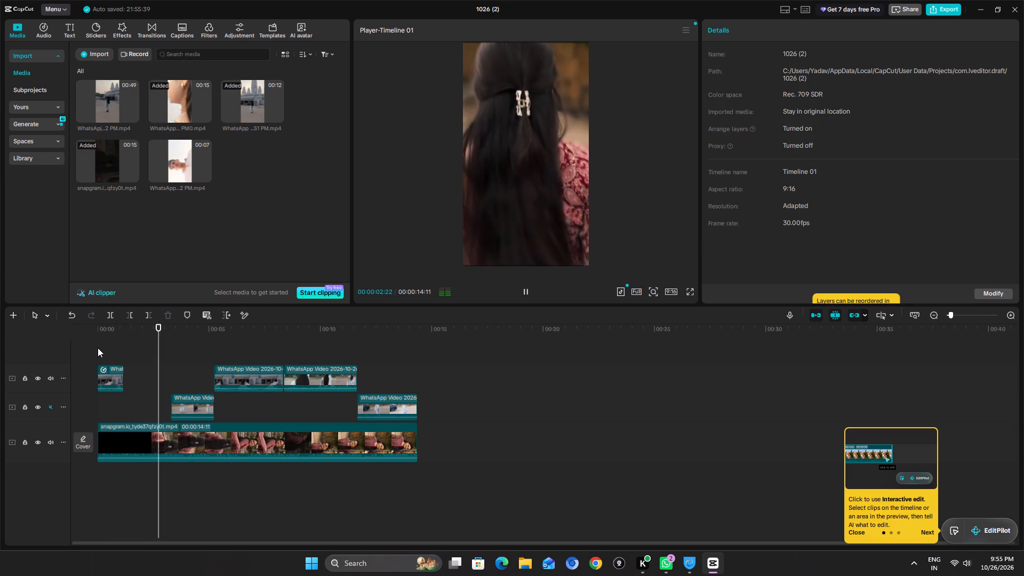
key(space)
Soften the opening clip's Bullet speed curve to about 2.75x at its start and 1x beside the slow dip, lower its end speed, and preview it.
click(115, 349)
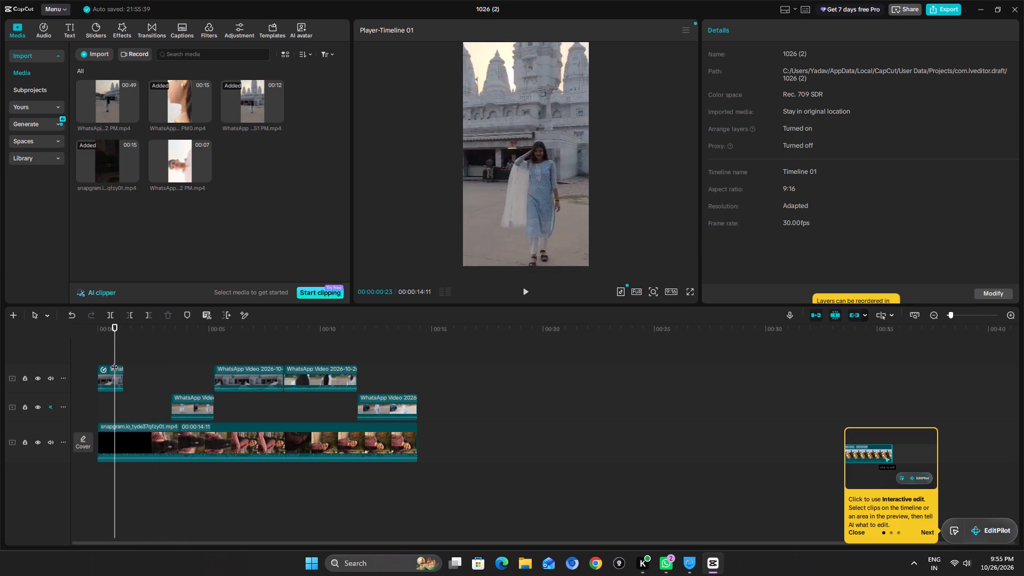
click(113, 373)
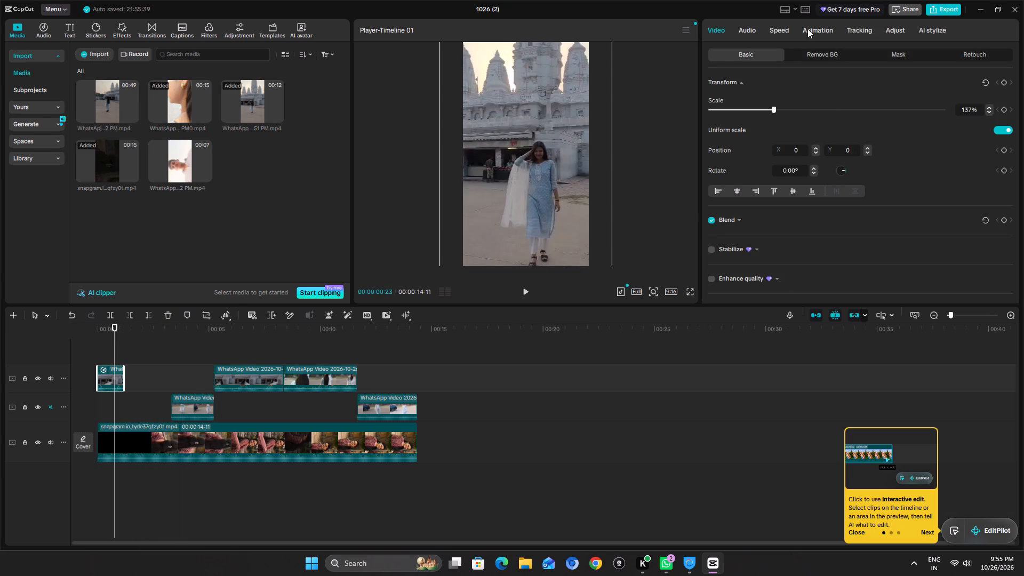
click(769, 31)
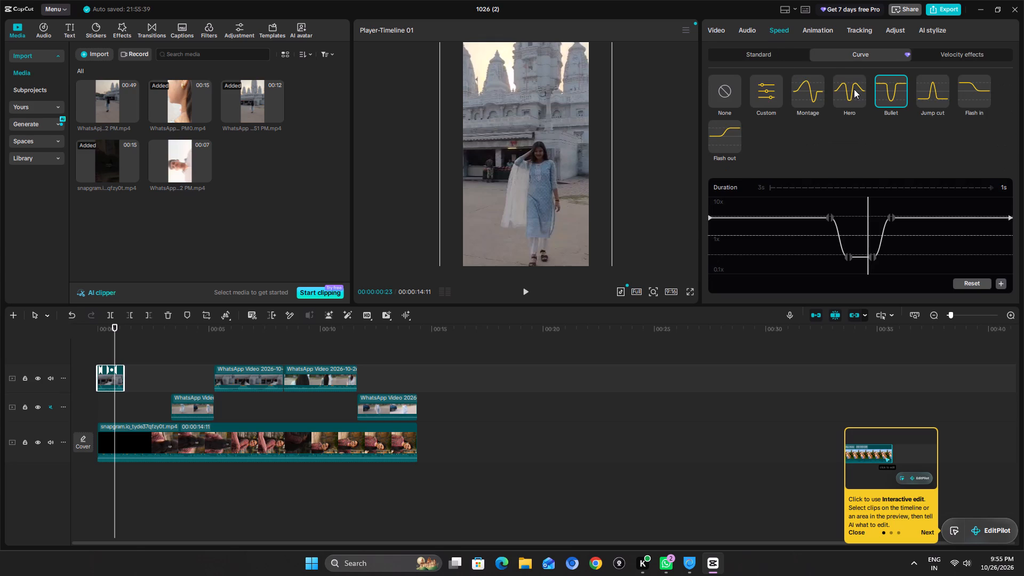
click(889, 91)
drag(710, 216, 709, 228)
drag(829, 217, 831, 231)
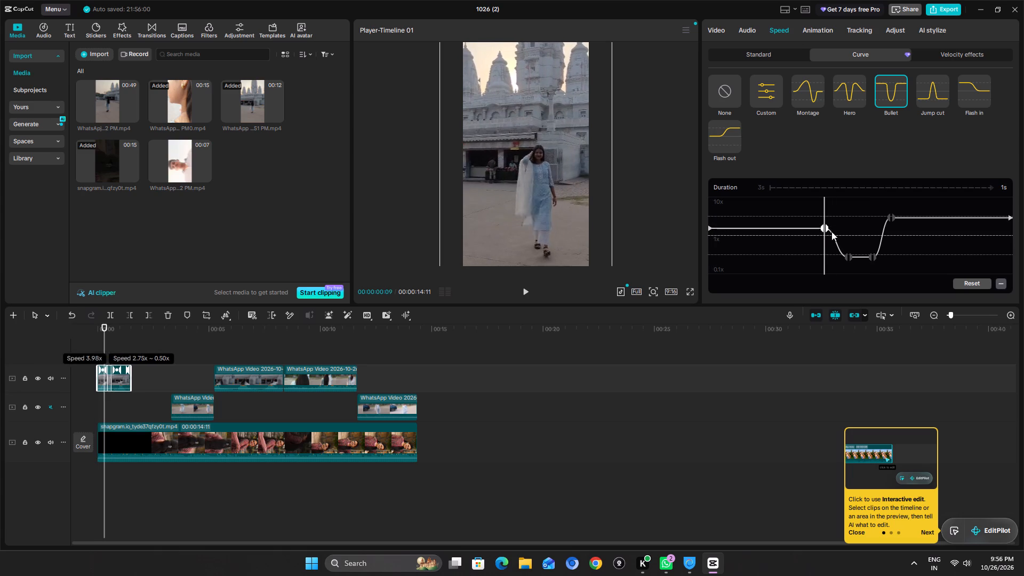
drag(831, 231, 843, 234)
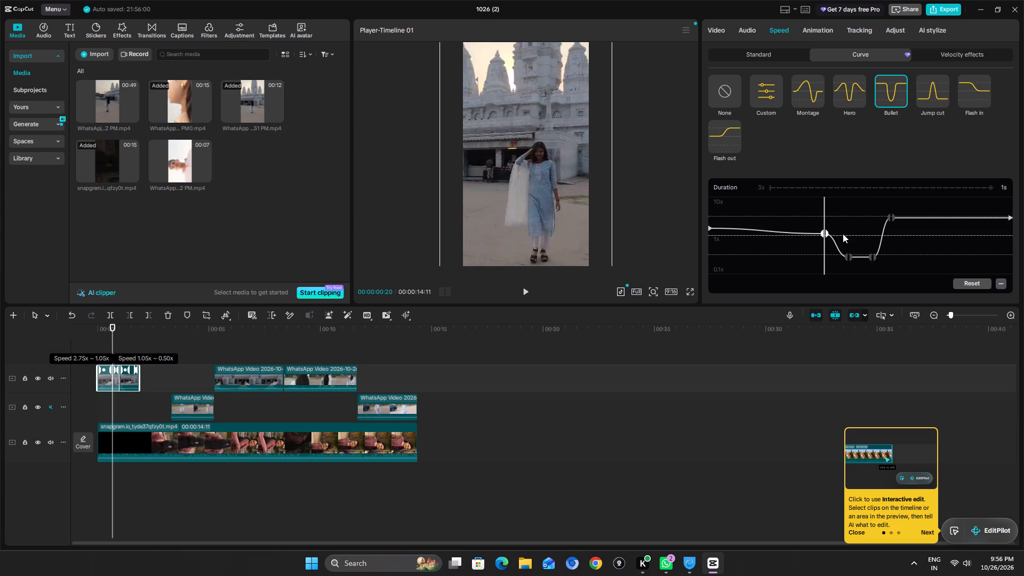
drag(843, 234, 841, 236)
drag(891, 218, 901, 237)
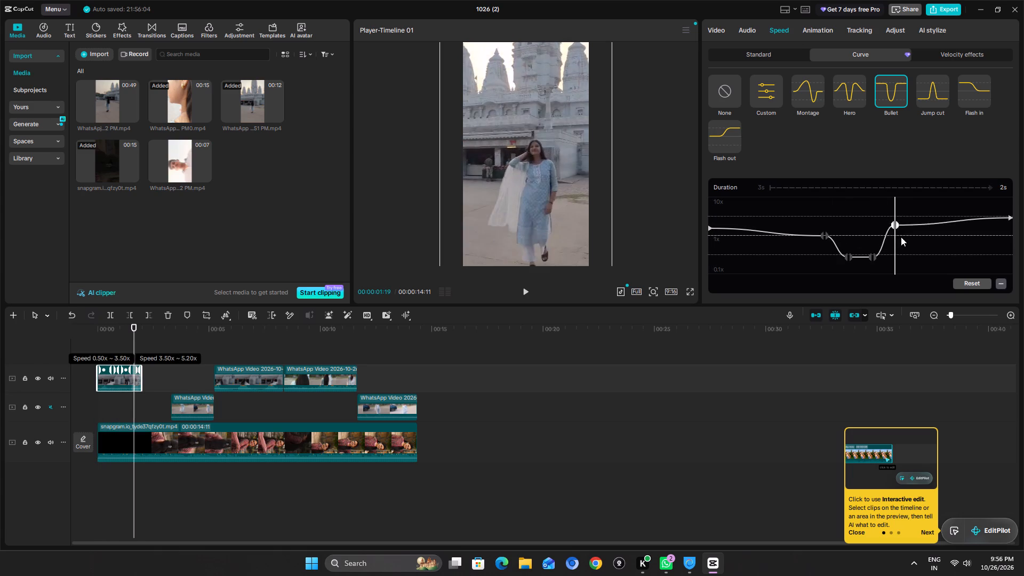
drag(901, 237, 899, 235)
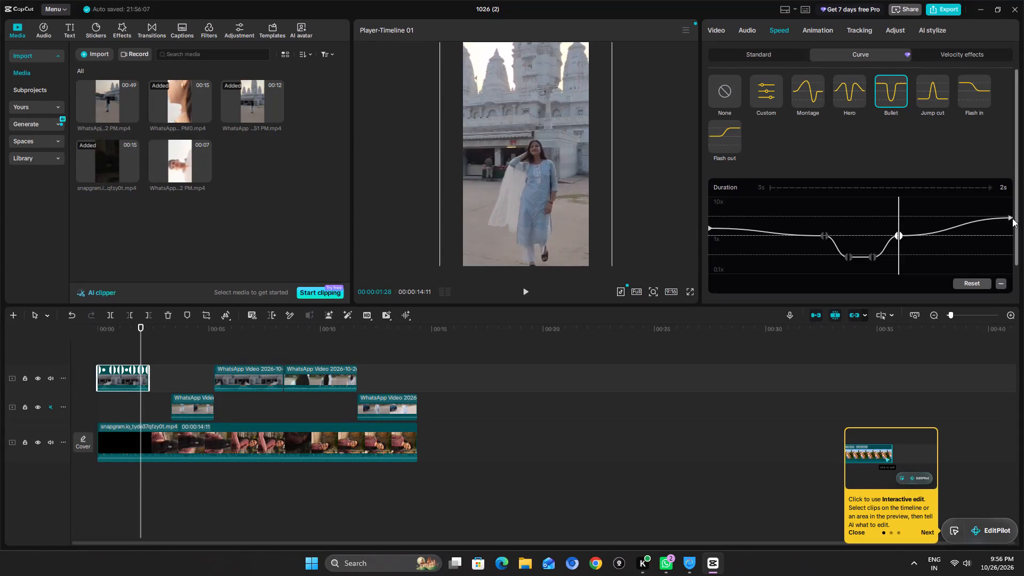
drag(1010, 218, 1011, 225)
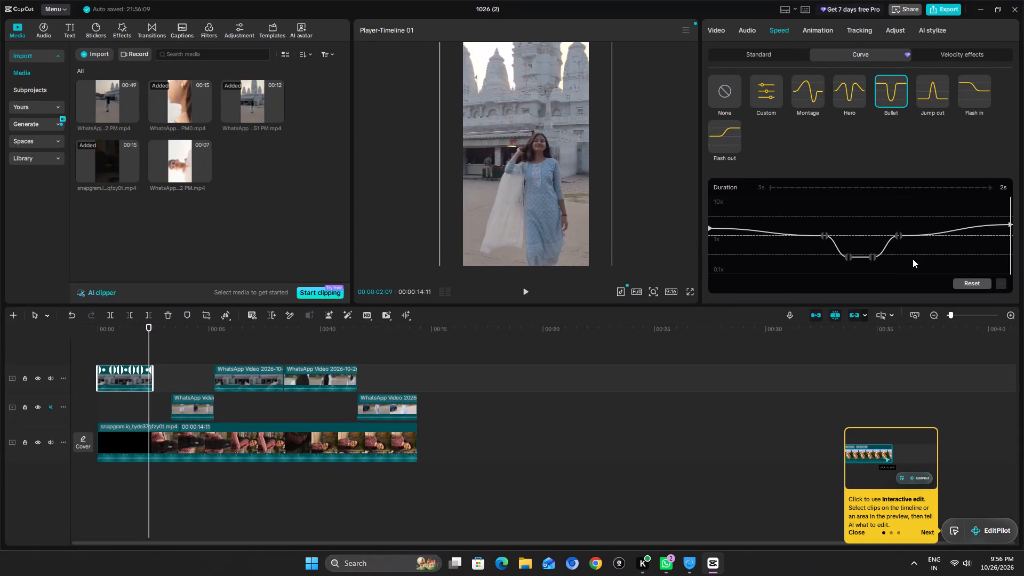
click(120, 342)
drag(122, 342, 55, 349)
key(space)
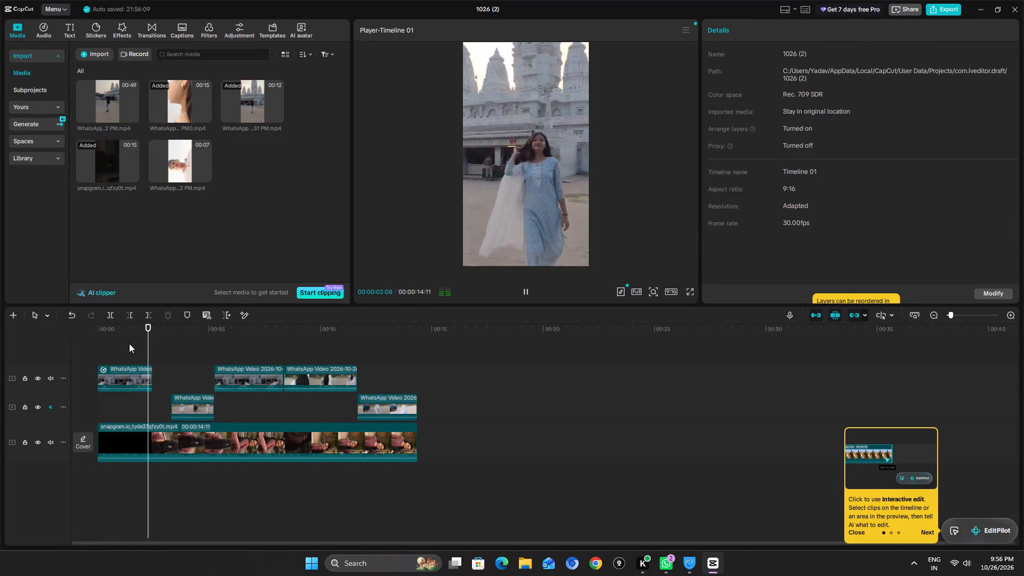
key(space)
Apply the Bullet speed curve to the first middle-track clip, with about 1x on both sides of a widened slow dip and reduced start and end speeds.
click(190, 404)
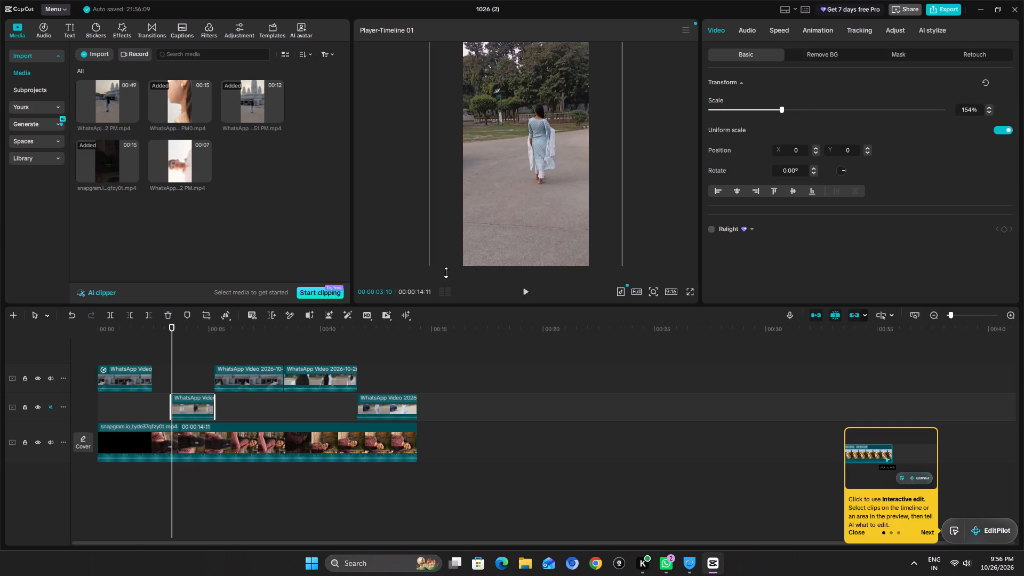
click(785, 35)
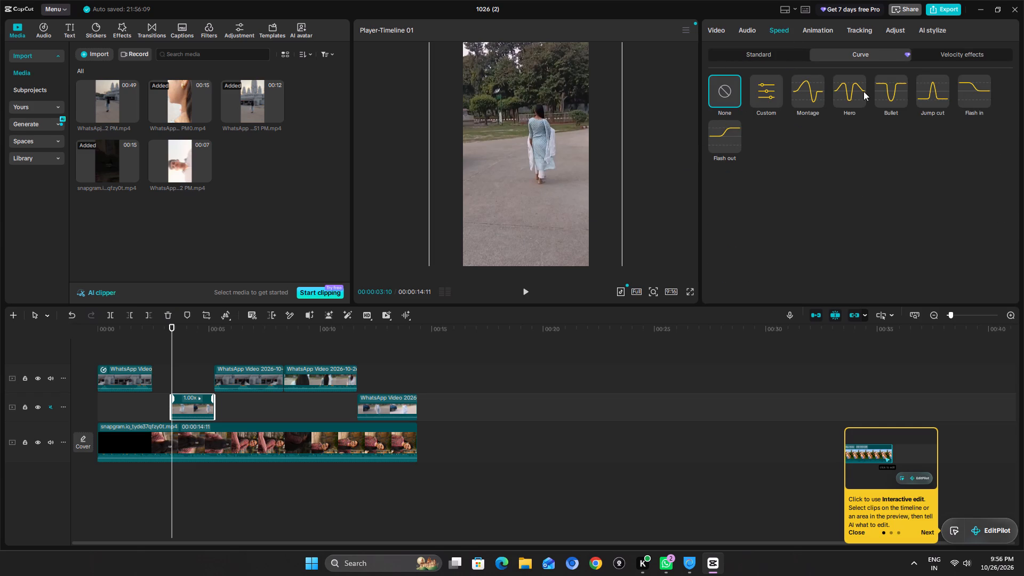
click(882, 93)
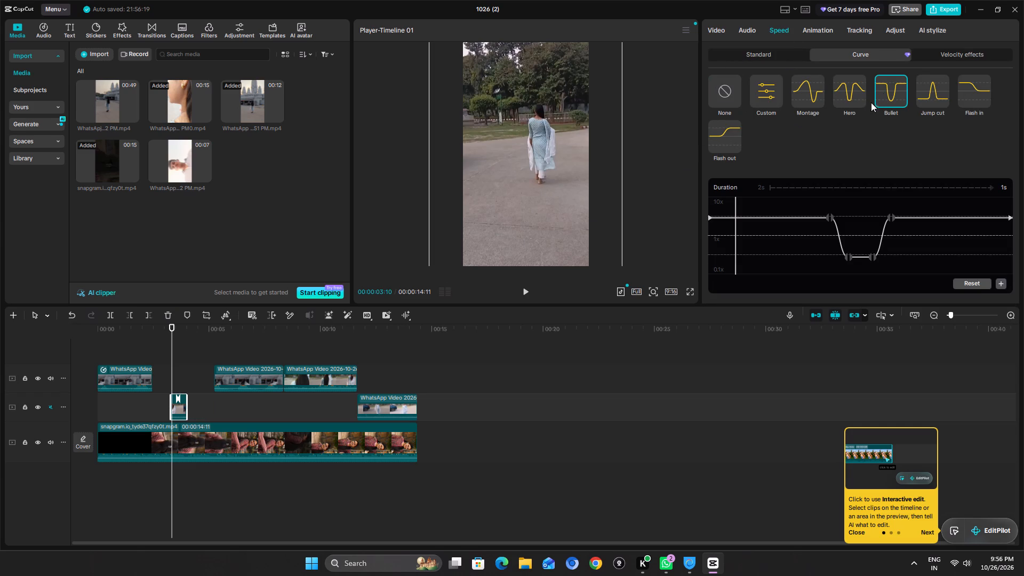
drag(830, 217, 825, 236)
drag(890, 216, 907, 228)
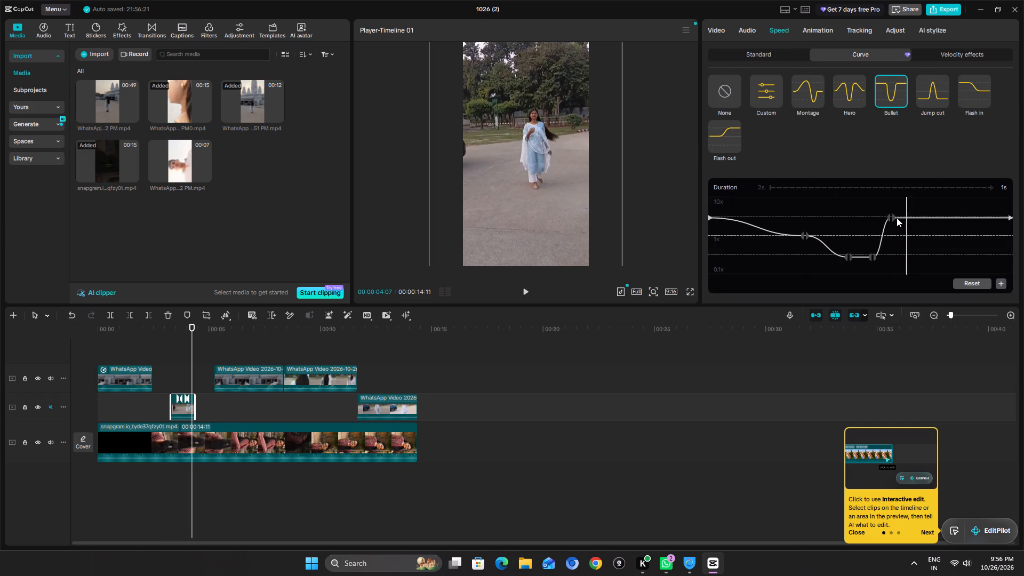
drag(890, 219, 912, 234)
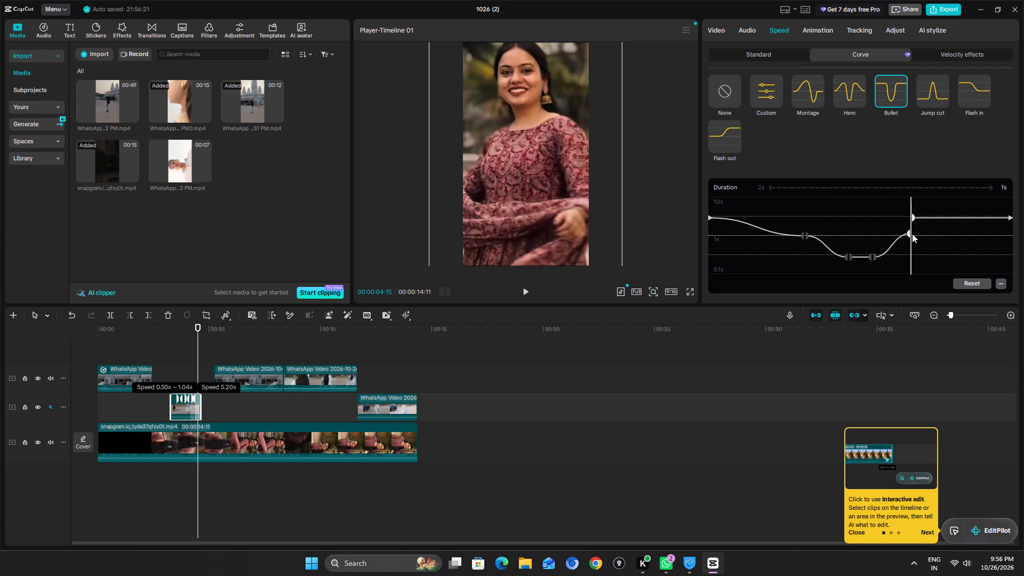
drag(912, 234, 917, 235)
drag(921, 218, 921, 237)
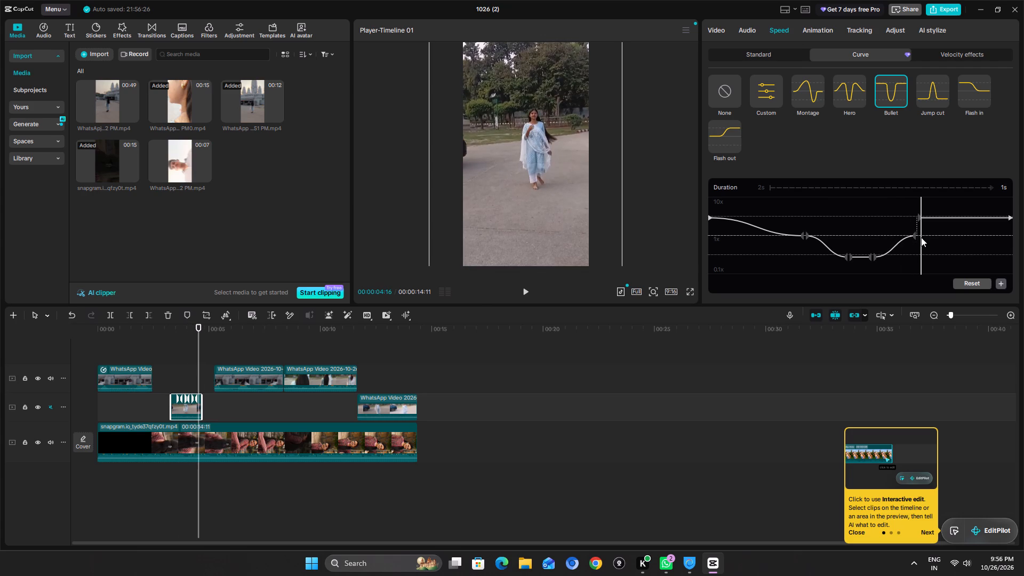
drag(921, 237, 919, 231)
drag(919, 218, 919, 236)
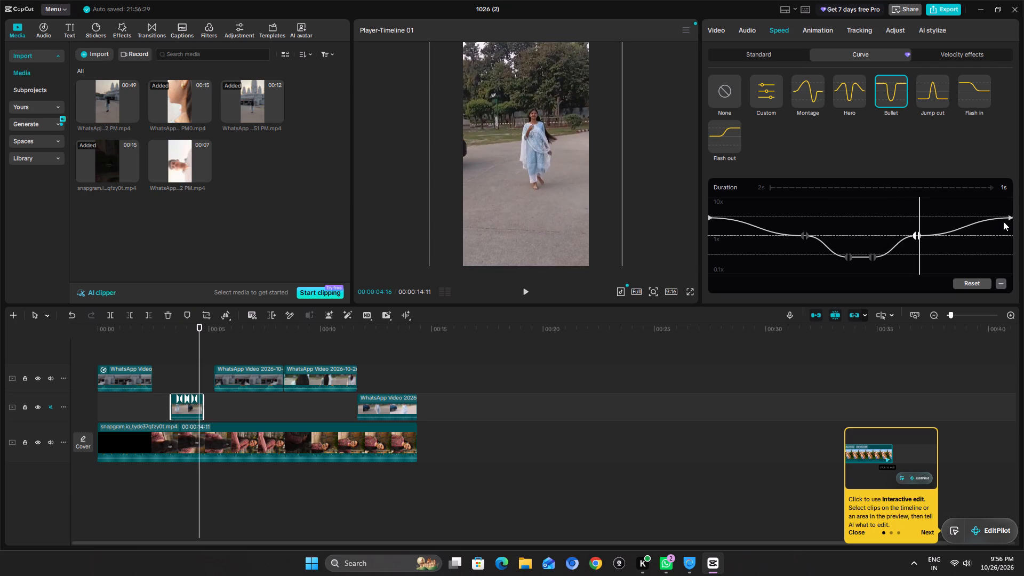
drag(1009, 217, 1010, 226)
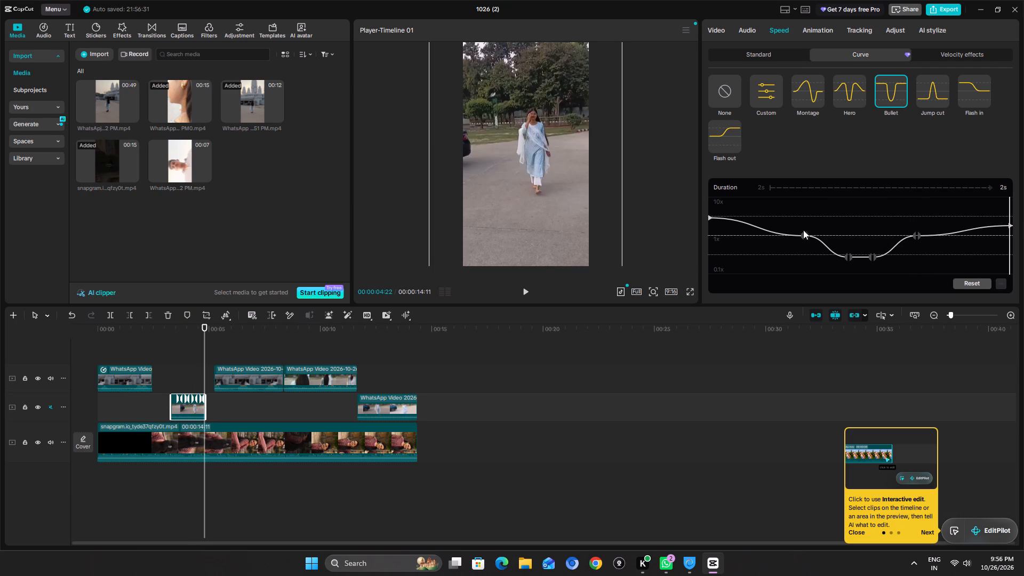
drag(709, 218, 709, 228)
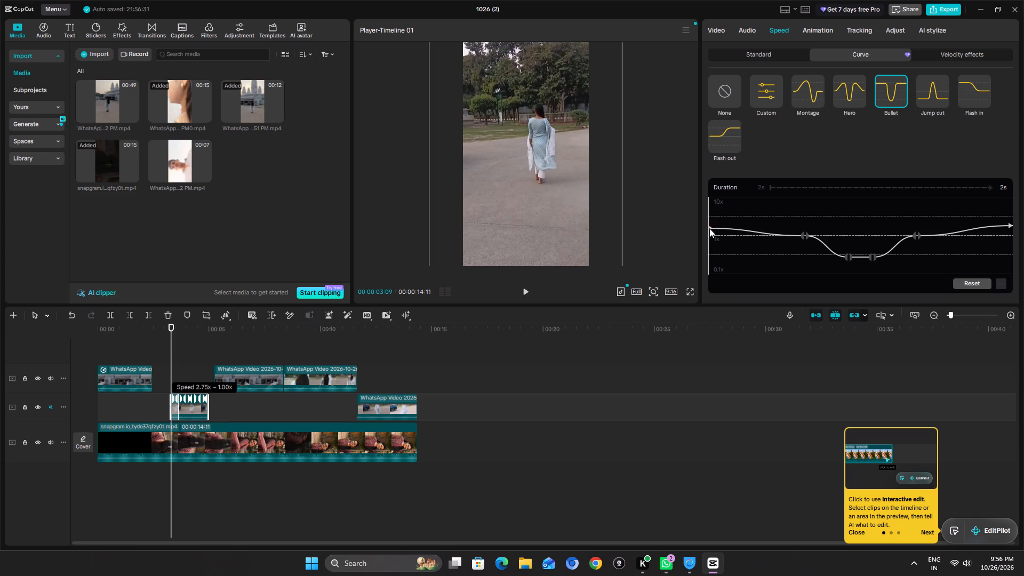
drag(709, 228, 711, 226)
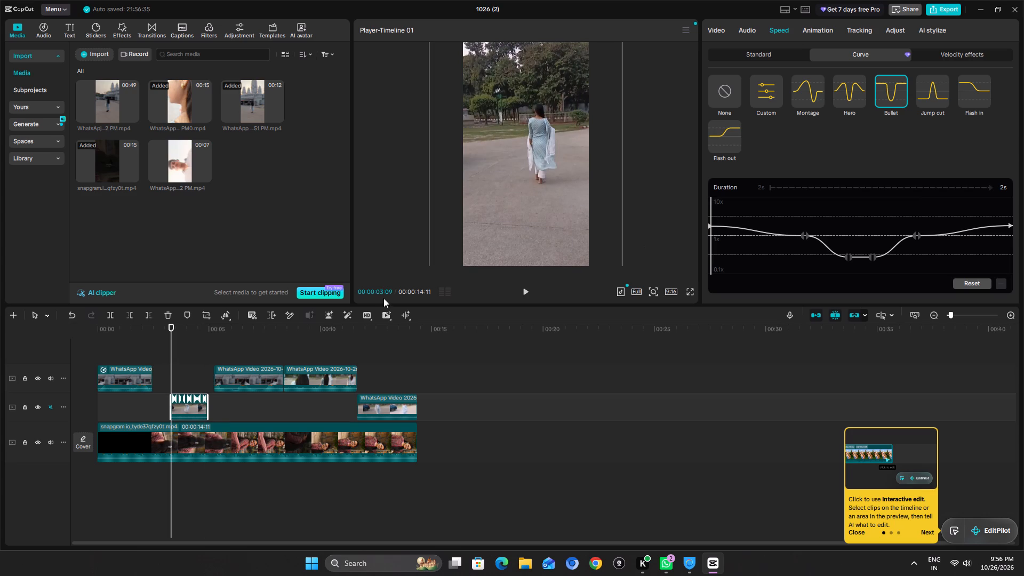
Play the timeline from its start through the third WhatsApp clip to check the speed ramps.
click(151, 351)
drag(151, 351, 53, 355)
key(space)
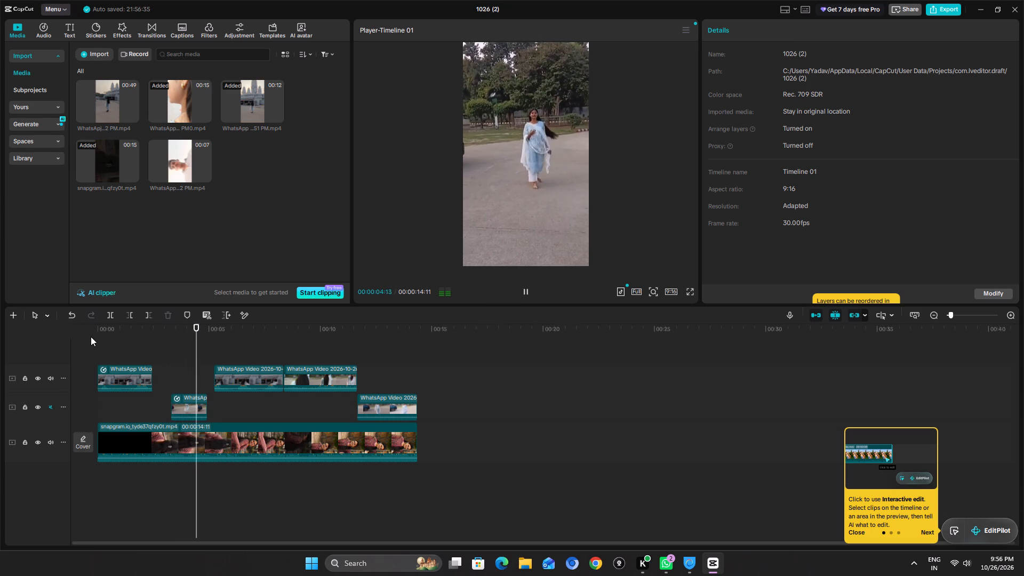
key(space)
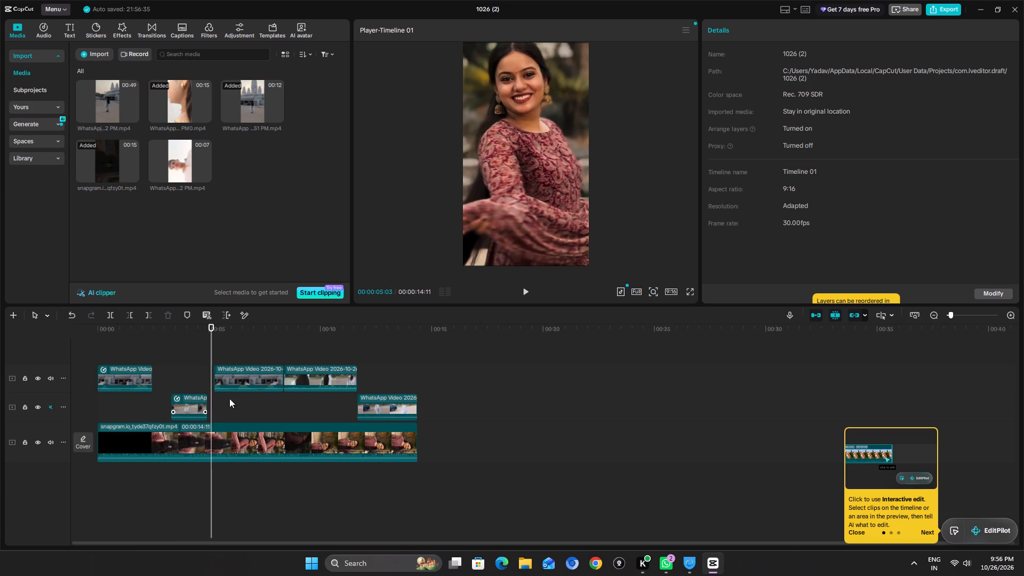
key(space)
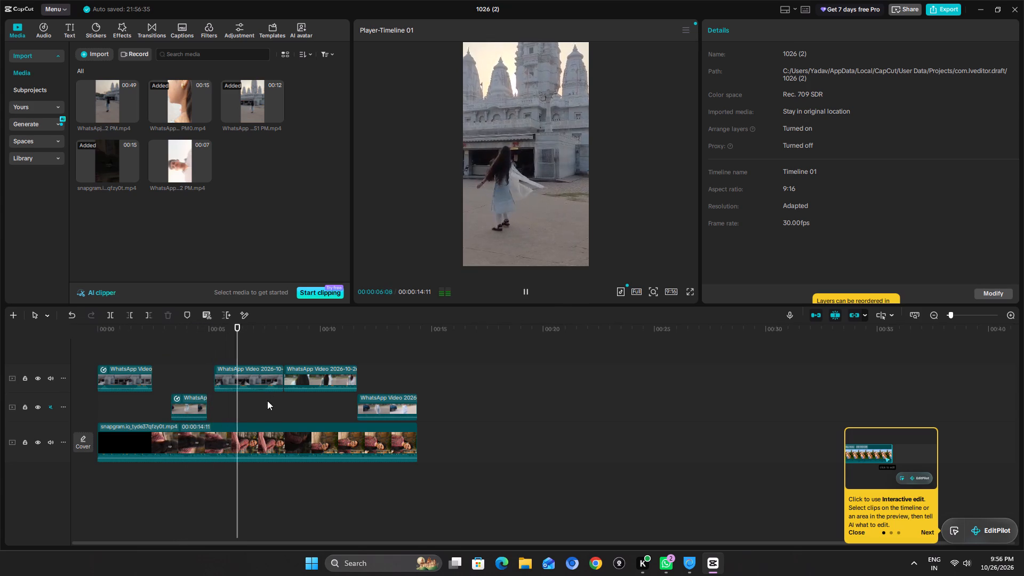
key(space)
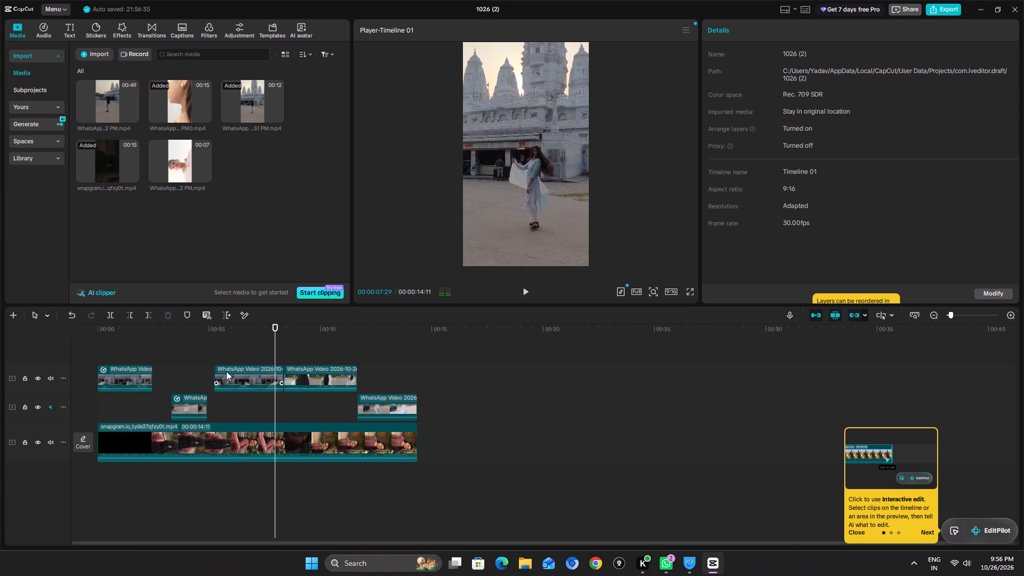
Apply the Bullet speed curve to the second top-track clip, with about 1x on both sides of a widened dip and reduced start and end speeds.
click(226, 371)
click(779, 33)
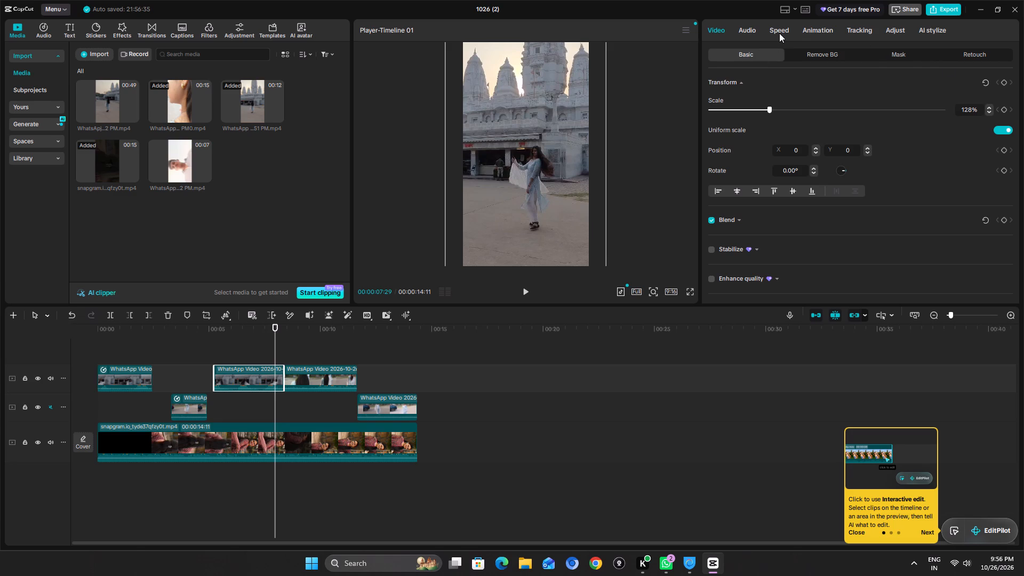
click(894, 95)
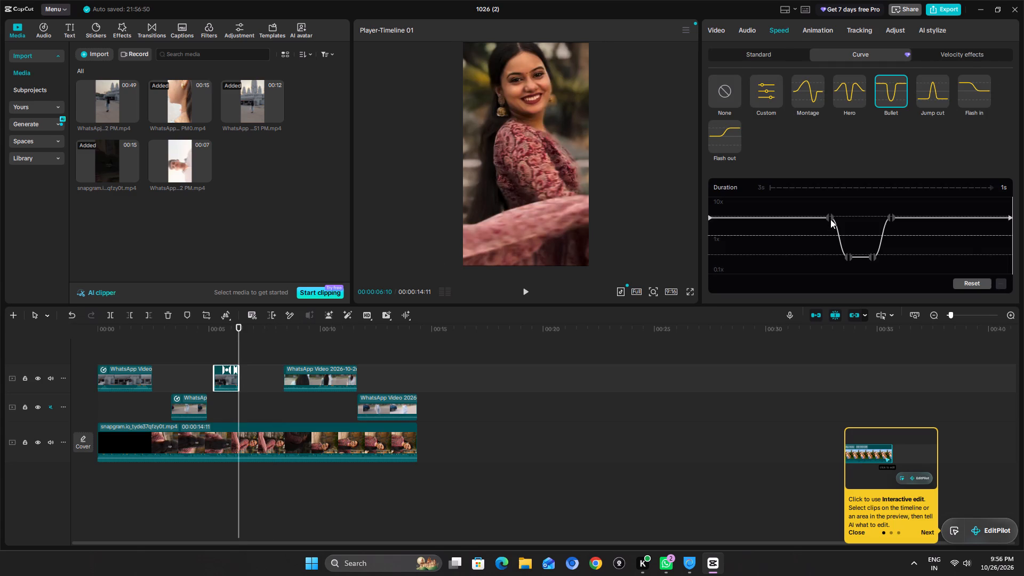
drag(830, 217, 807, 235)
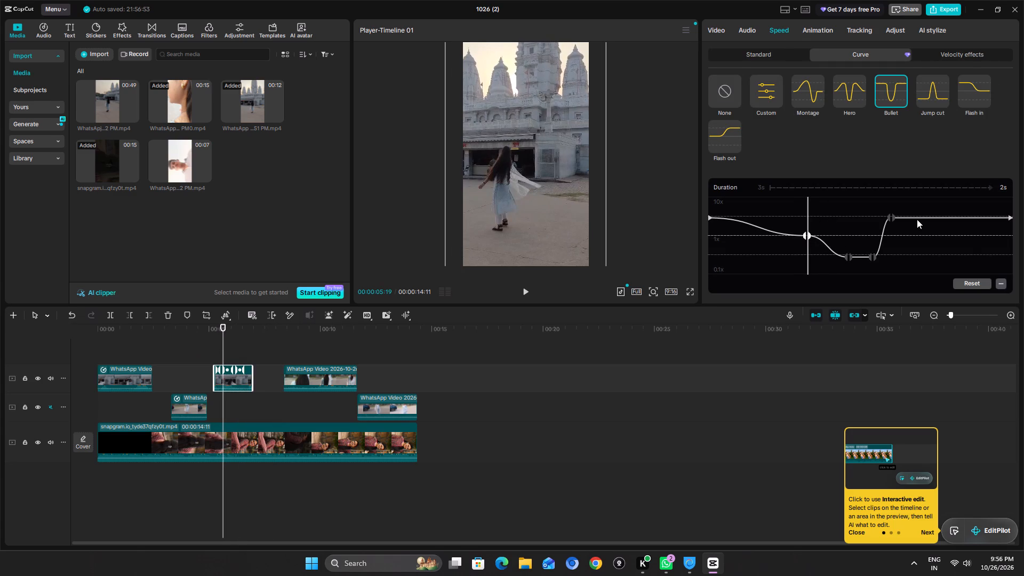
drag(891, 218, 928, 235)
drag(1011, 218, 1012, 230)
drag(710, 219, 710, 227)
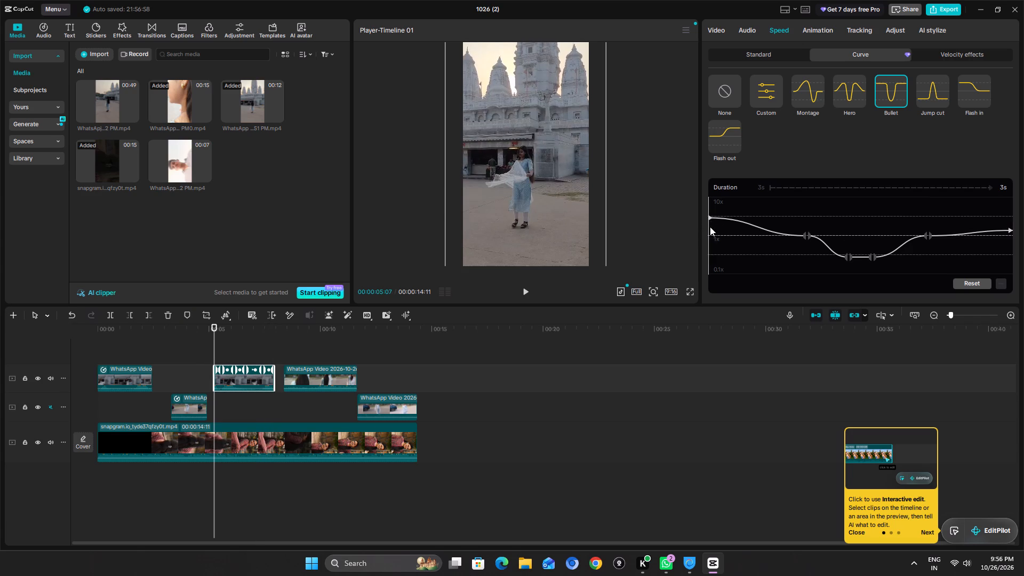
drag(710, 227, 710, 229)
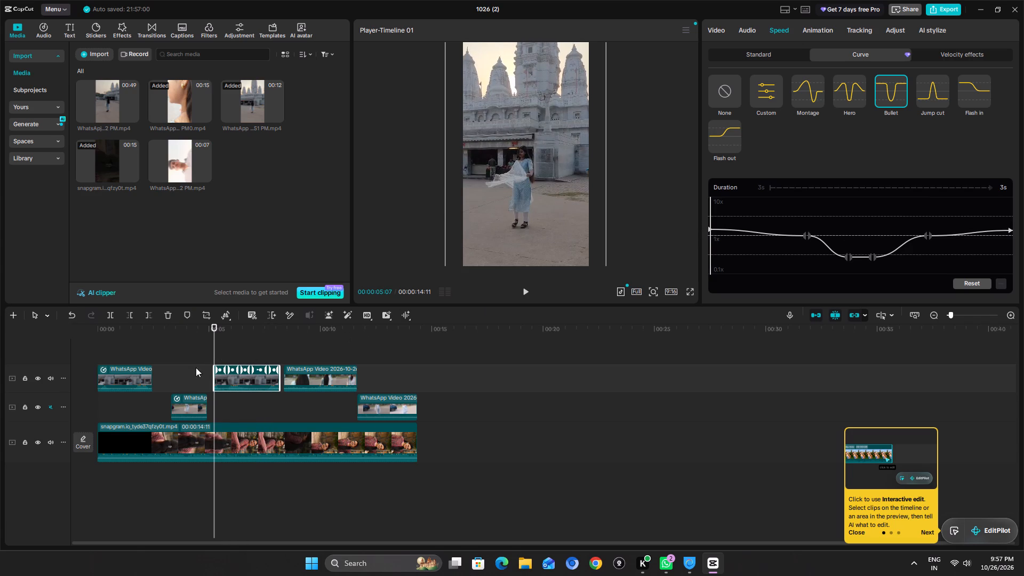
Lower the start and end points of the first middle-track clip's Bullet speed curve to about 1x.
click(185, 400)
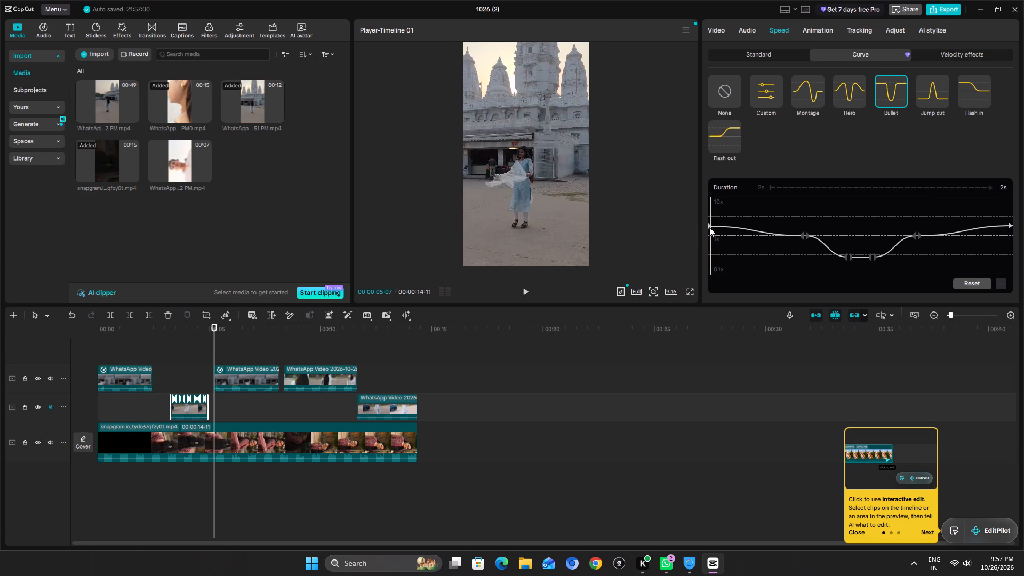
drag(709, 225, 710, 235)
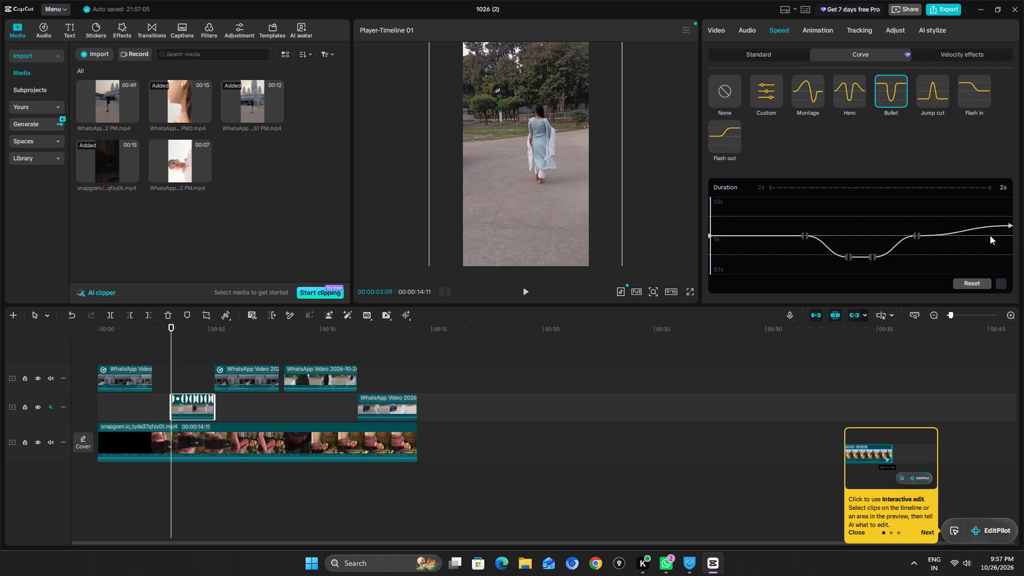
drag(1007, 225, 1011, 235)
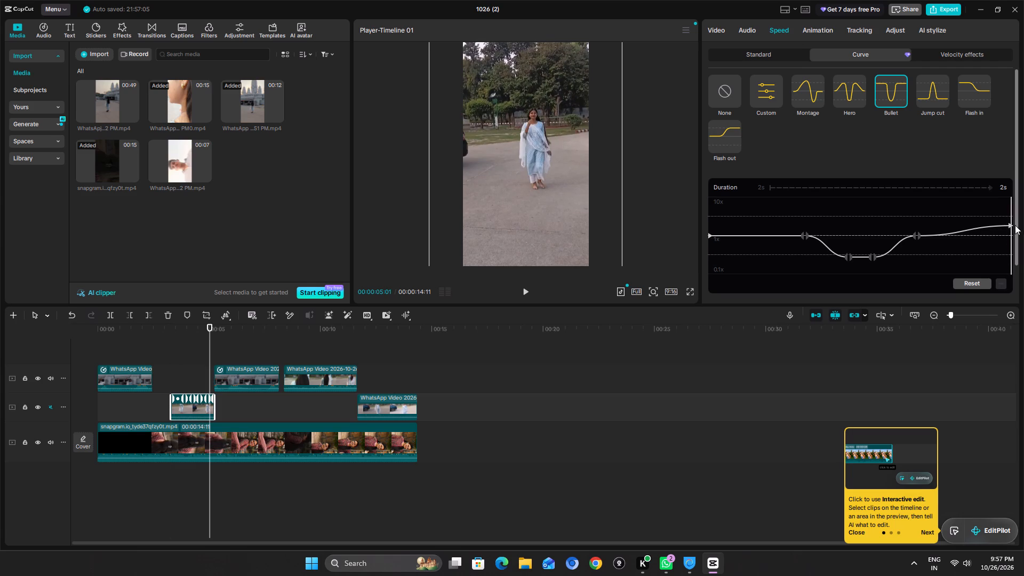
drag(1009, 226, 1009, 233)
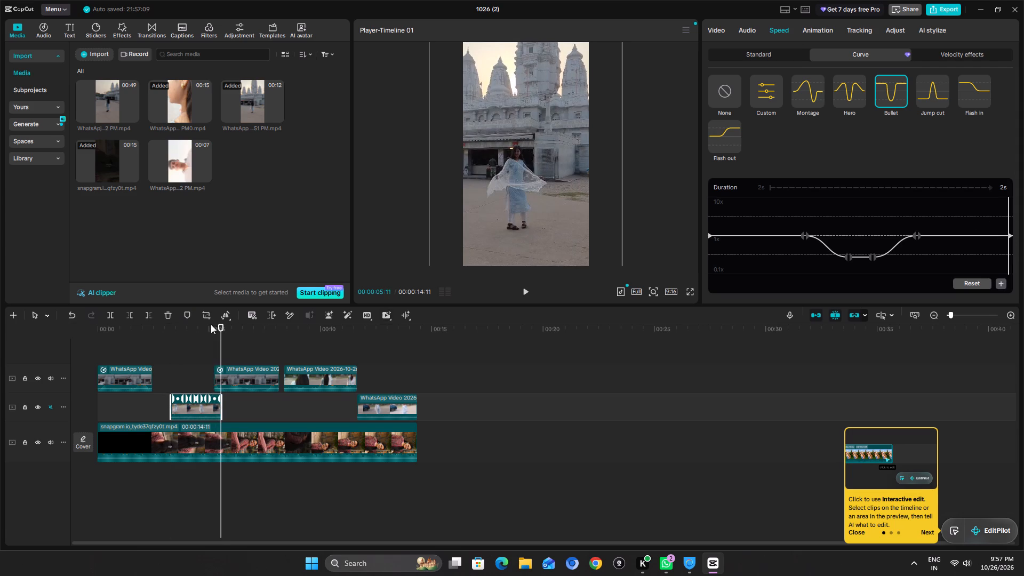
Close the gaps by moving the first middle-track clip to the opening clip's end and placing the second and third top-track clips directly behind it.
click(183, 375)
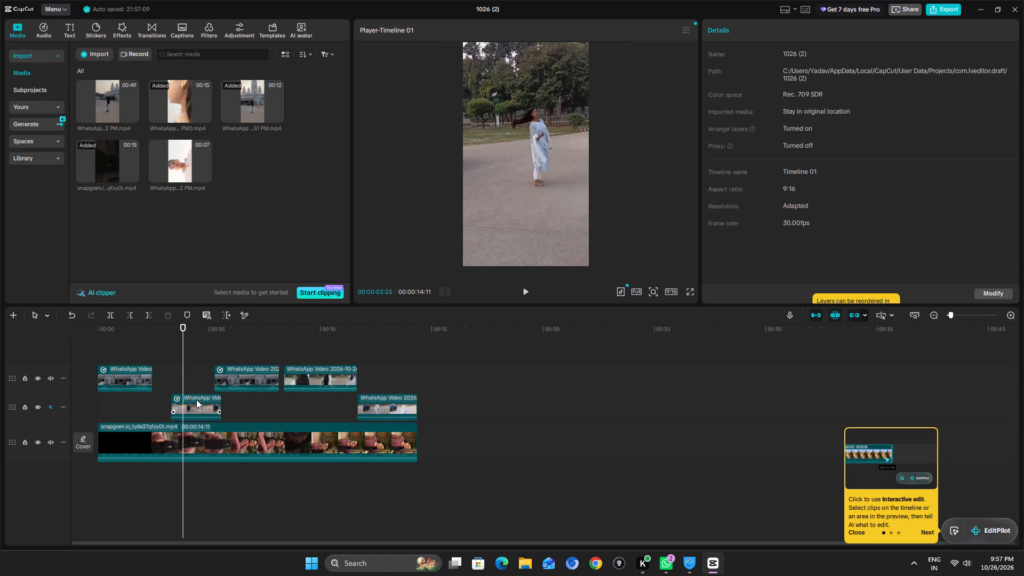
click(196, 399)
drag(195, 407, 177, 409)
click(260, 380)
drag(254, 375, 245, 404)
click(326, 379)
drag(326, 379, 313, 409)
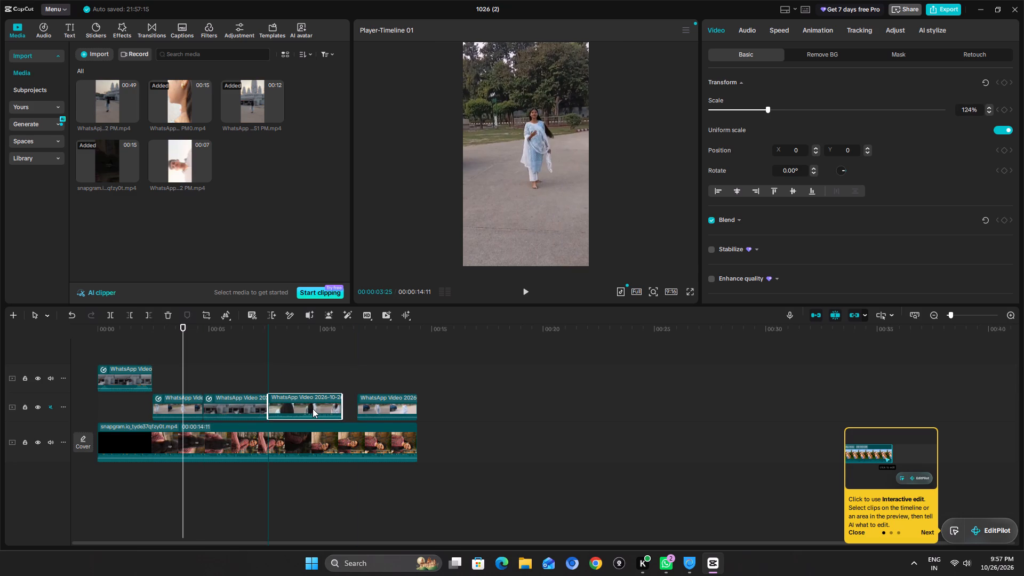
Apply the Bullet speed curve to the third middle-track clip, with about 1x on both sides of a widened dip and reduced start and end speeds.
drag(313, 409, 312, 409)
click(774, 33)
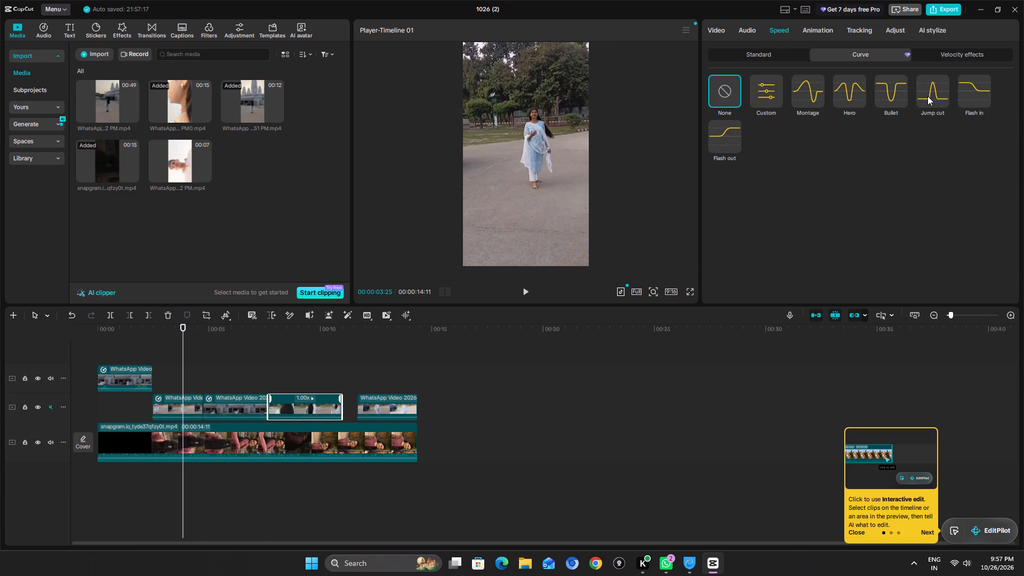
click(894, 92)
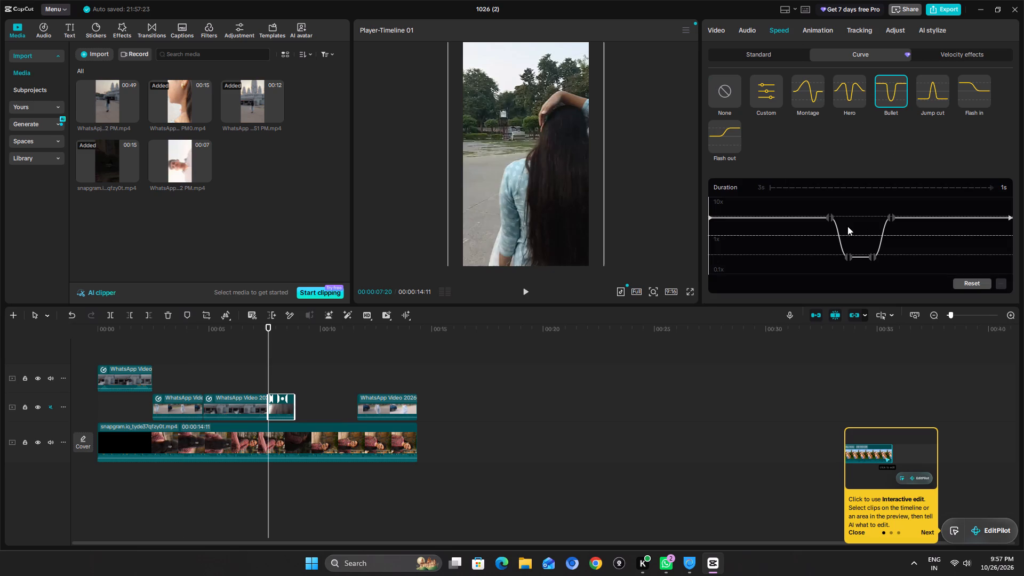
drag(833, 217, 812, 235)
drag(808, 219, 797, 238)
drag(892, 219, 913, 226)
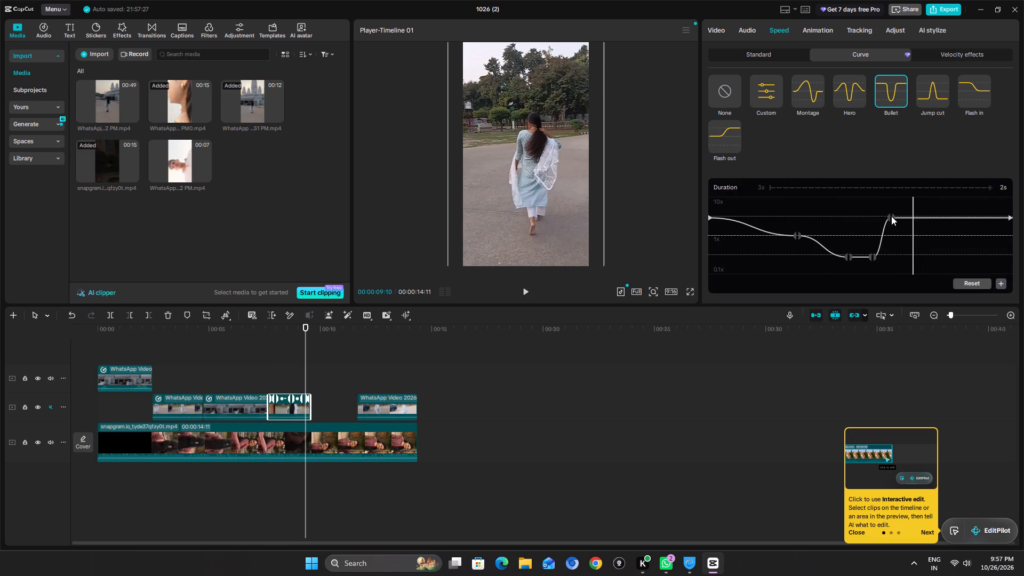
drag(891, 215, 926, 235)
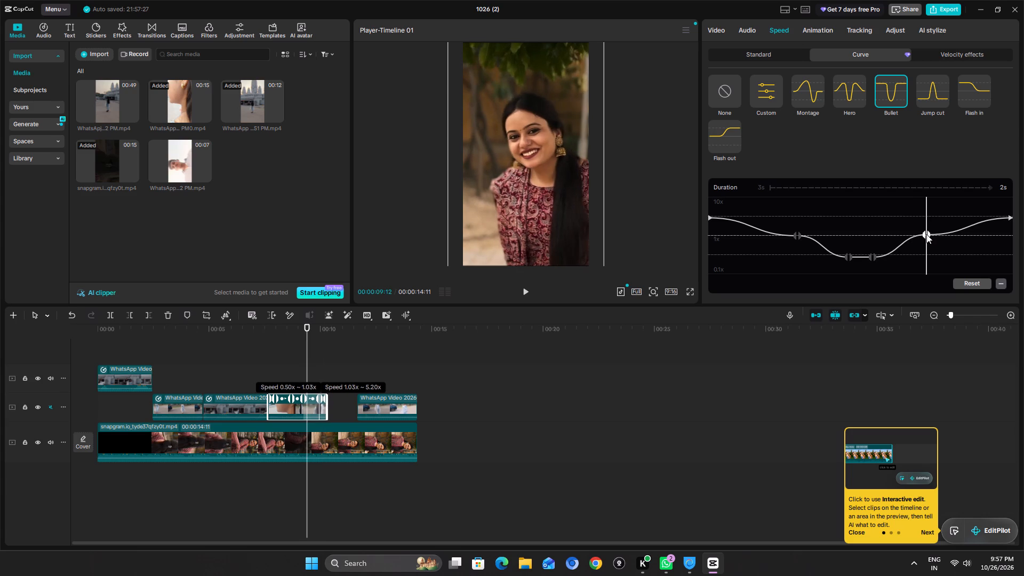
drag(1007, 218, 1009, 227)
drag(1010, 218, 1011, 230)
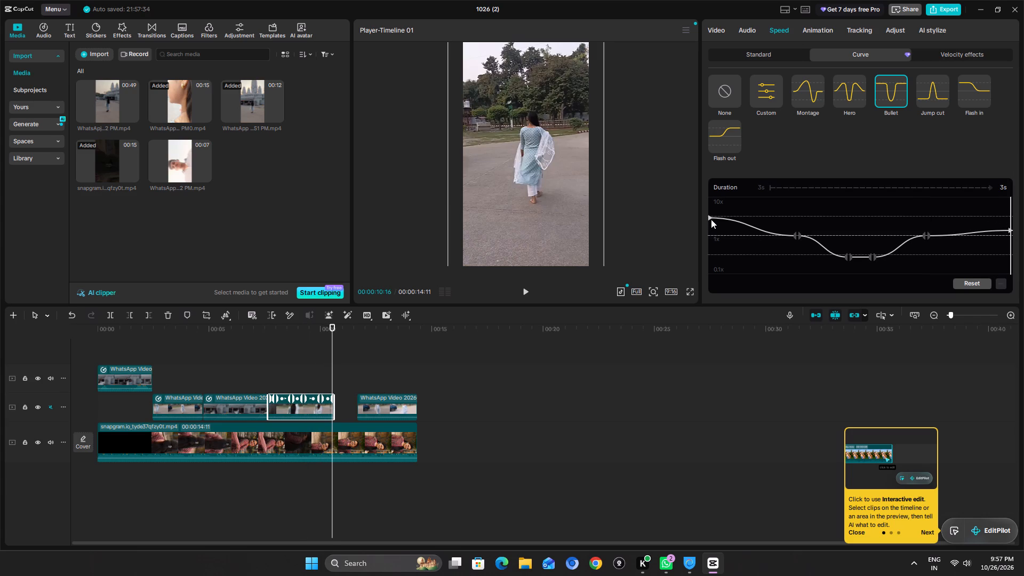
drag(708, 218, 710, 229)
Apply the Bullet speed curve to the last WhatsApp clip, with about 1x on both sides of a widened dip and reduced start and end speeds.
click(374, 398)
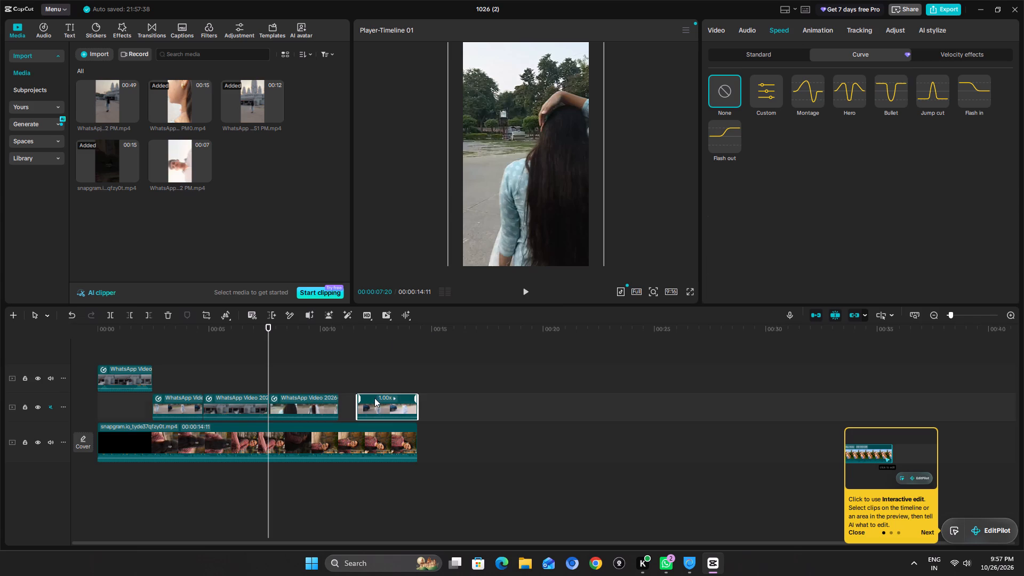
click(844, 95)
click(880, 99)
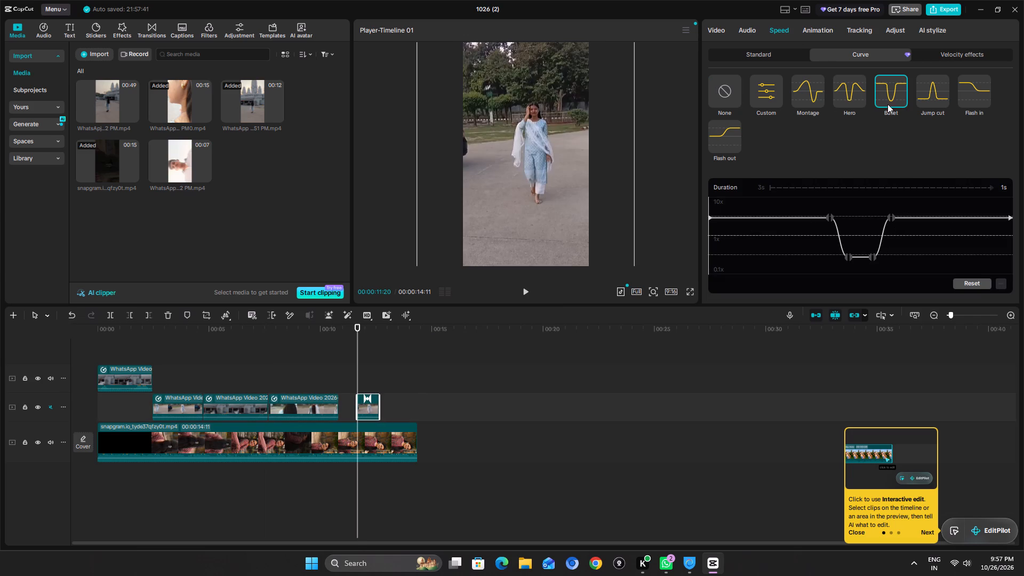
drag(829, 220, 798, 235)
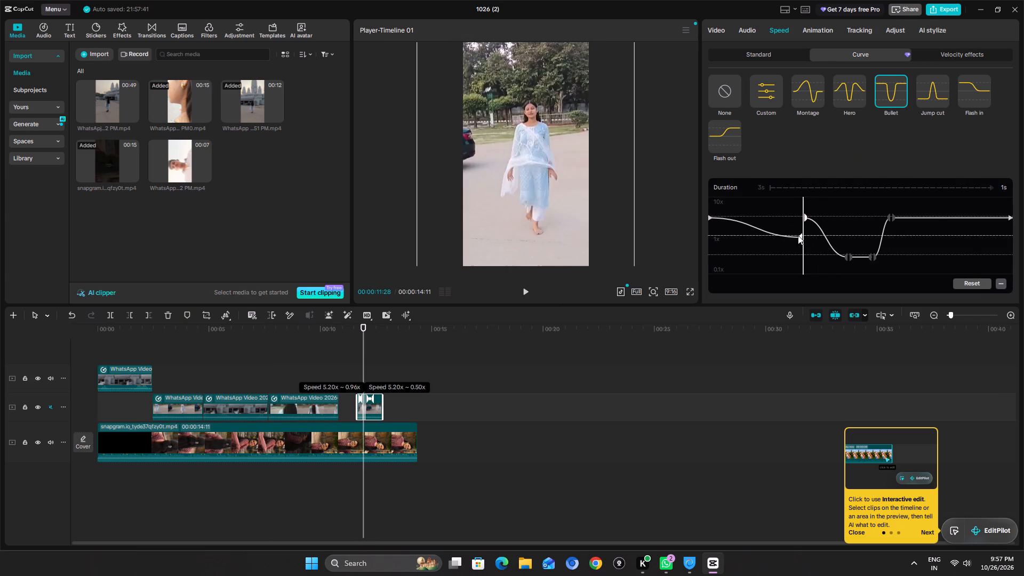
drag(798, 235, 790, 235)
click(790, 218)
drag(794, 217, 796, 235)
drag(711, 216, 711, 226)
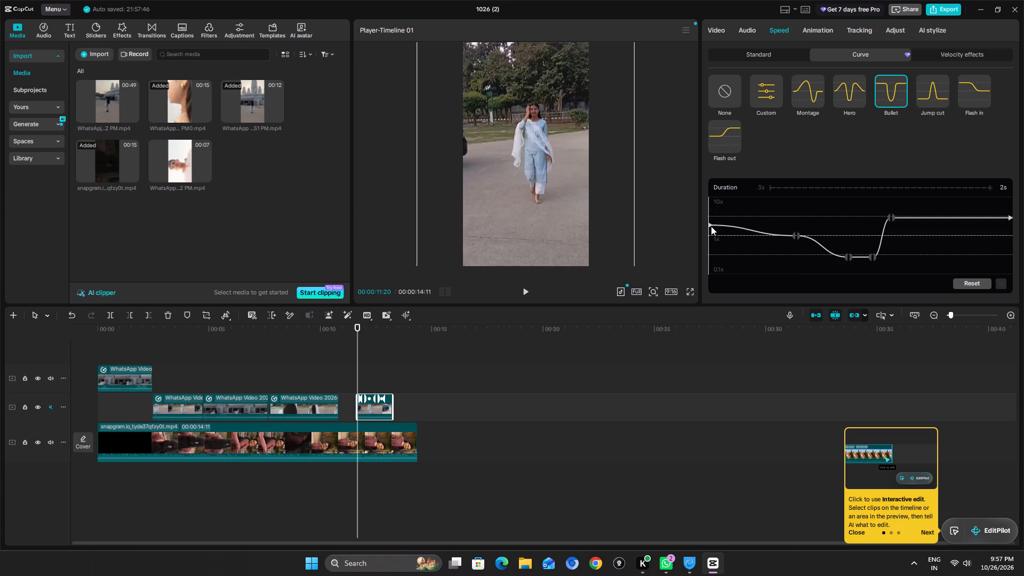
drag(711, 226, 710, 230)
drag(891, 220, 895, 231)
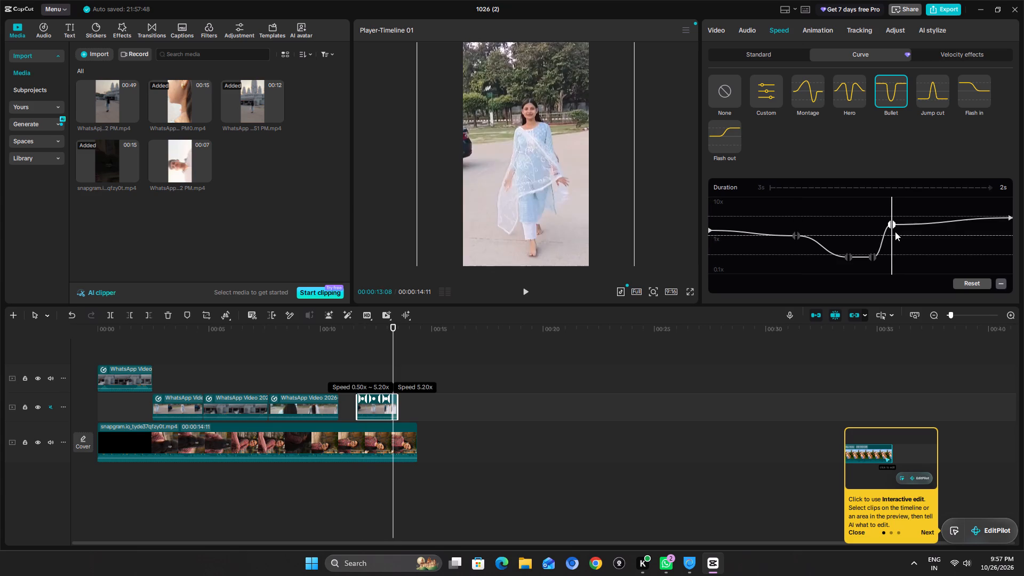
drag(895, 231, 930, 236)
drag(1008, 218, 1009, 226)
drag(1011, 218, 1010, 222)
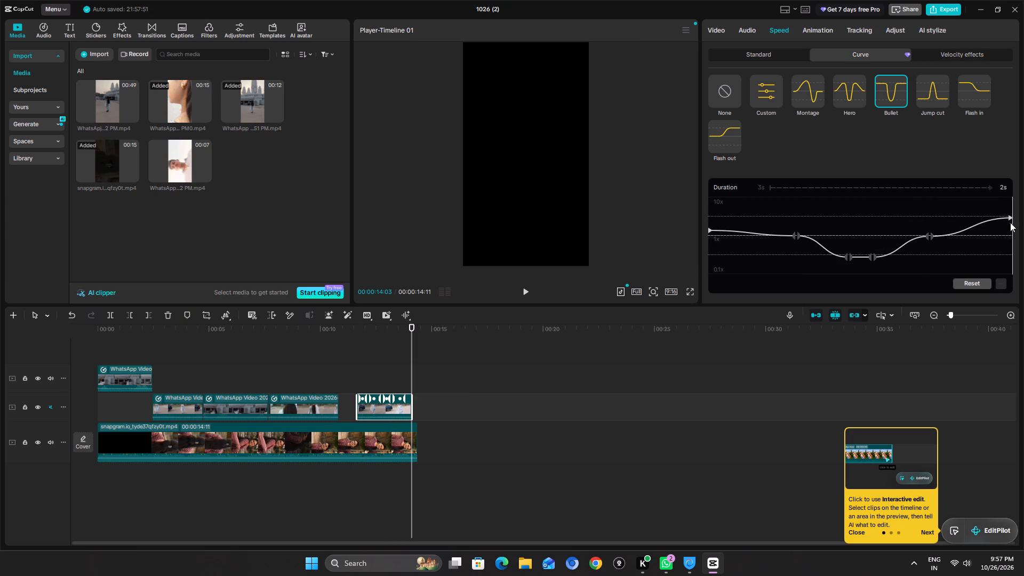
drag(1010, 222, 1009, 228)
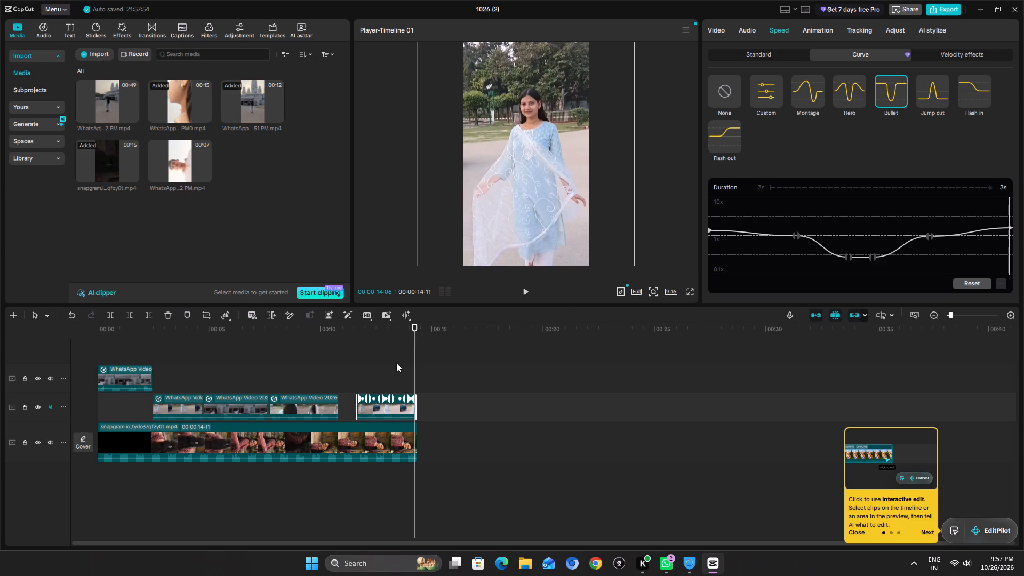
Play the timeline from its start to the end to check all the speed ramps.
click(350, 374)
drag(350, 373, 30, 383)
key(space)
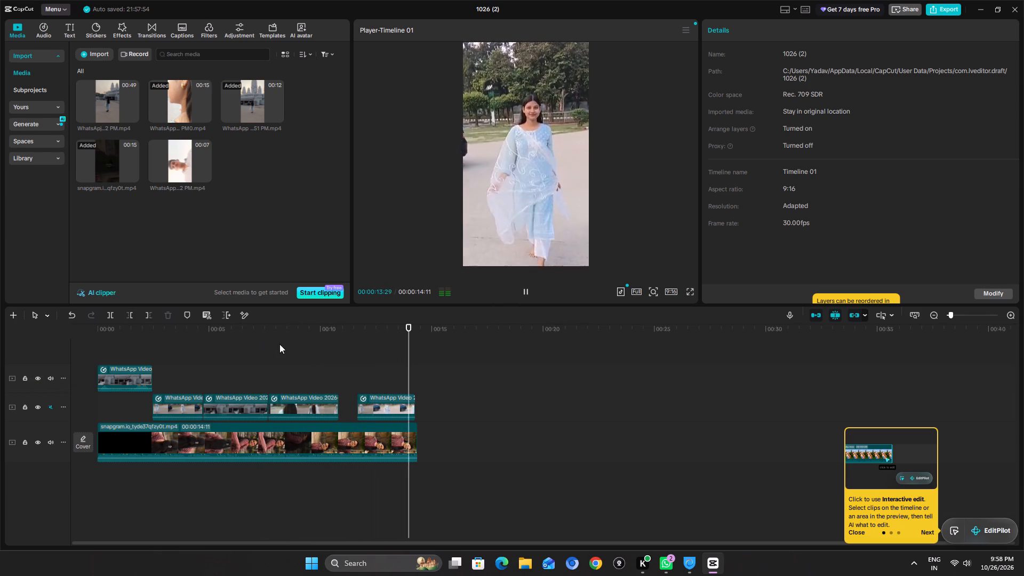
click(314, 355)
Close the remaining gap by moving the last WhatsApp clip directly behind the preceding clip.
click(390, 404)
drag(390, 404, 377, 407)
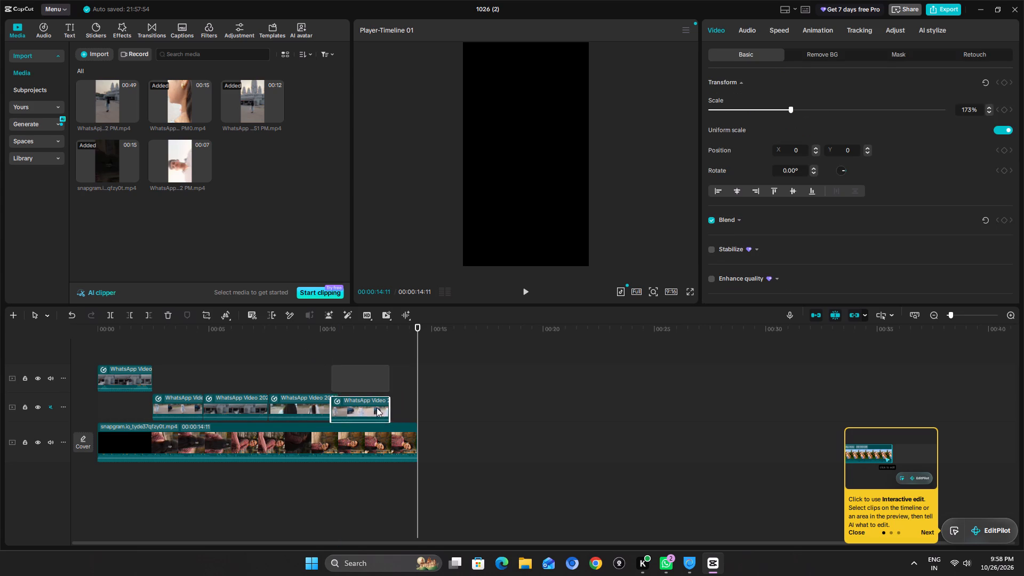
drag(377, 407, 369, 407)
triple_click(325, 373)
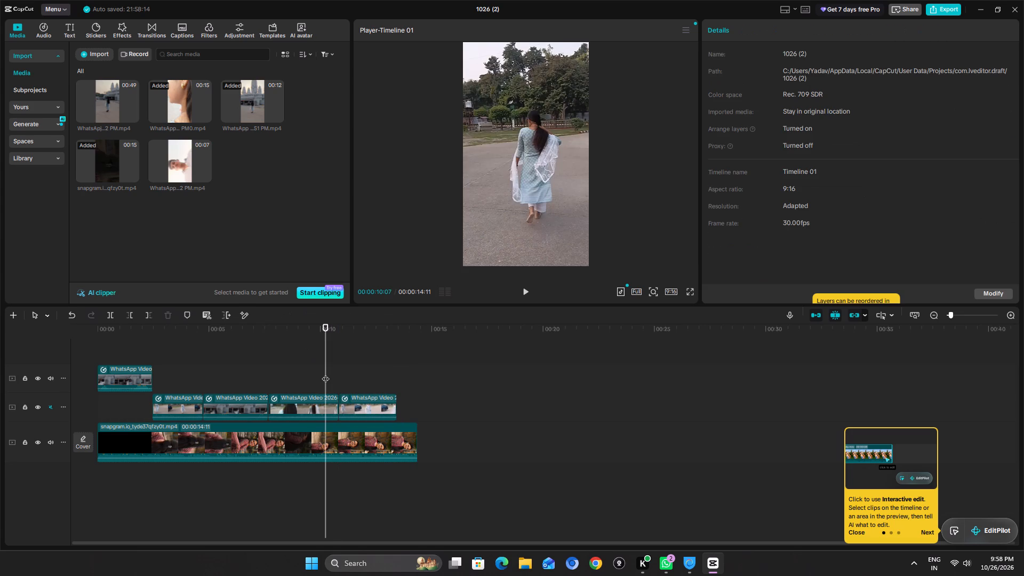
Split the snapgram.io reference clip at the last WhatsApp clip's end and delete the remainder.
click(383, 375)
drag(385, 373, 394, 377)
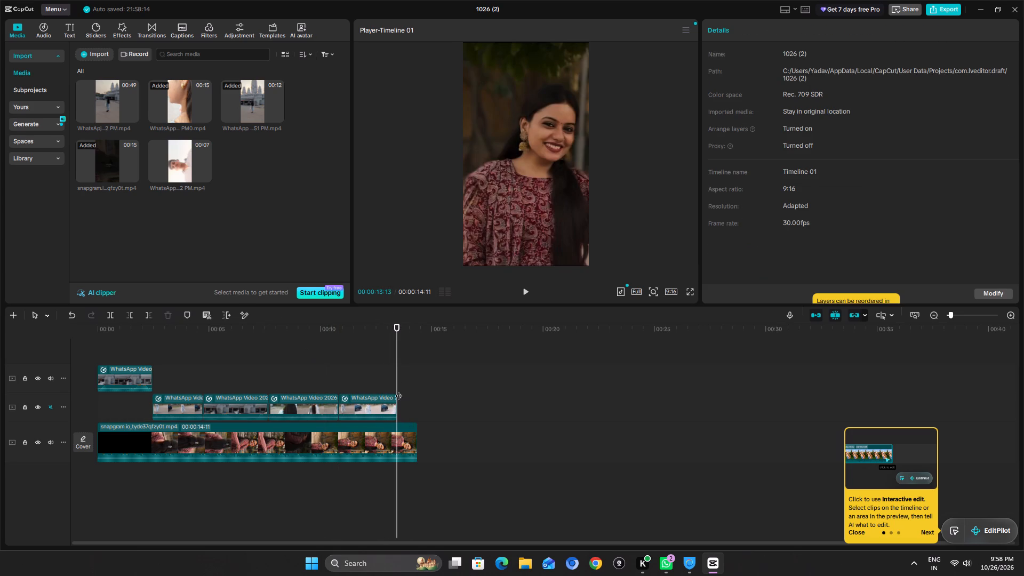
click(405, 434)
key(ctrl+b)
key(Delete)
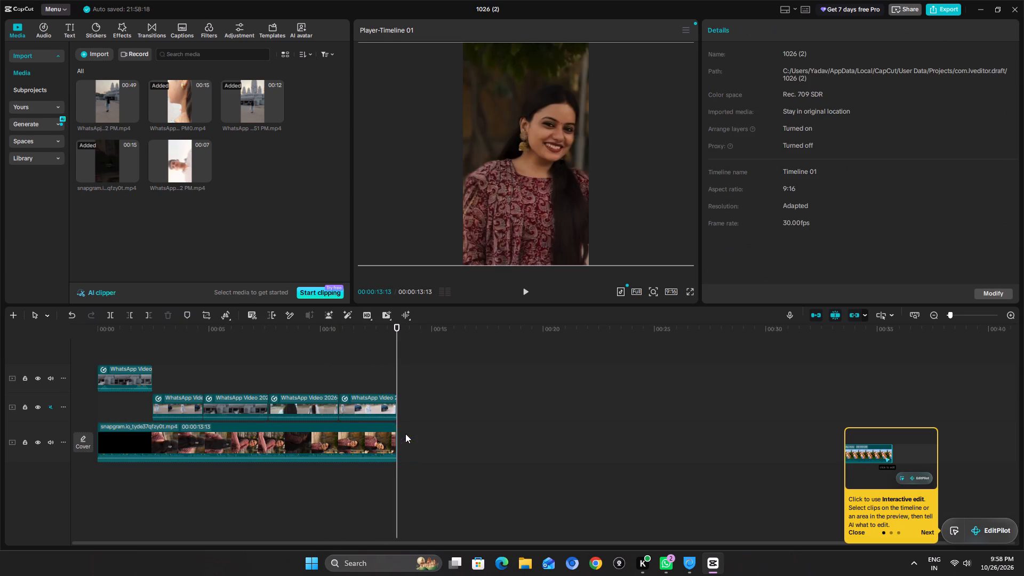
Play the timeline from its start to check the clips without gaps.
click(225, 343)
drag(224, 342, 12, 350)
key(space)
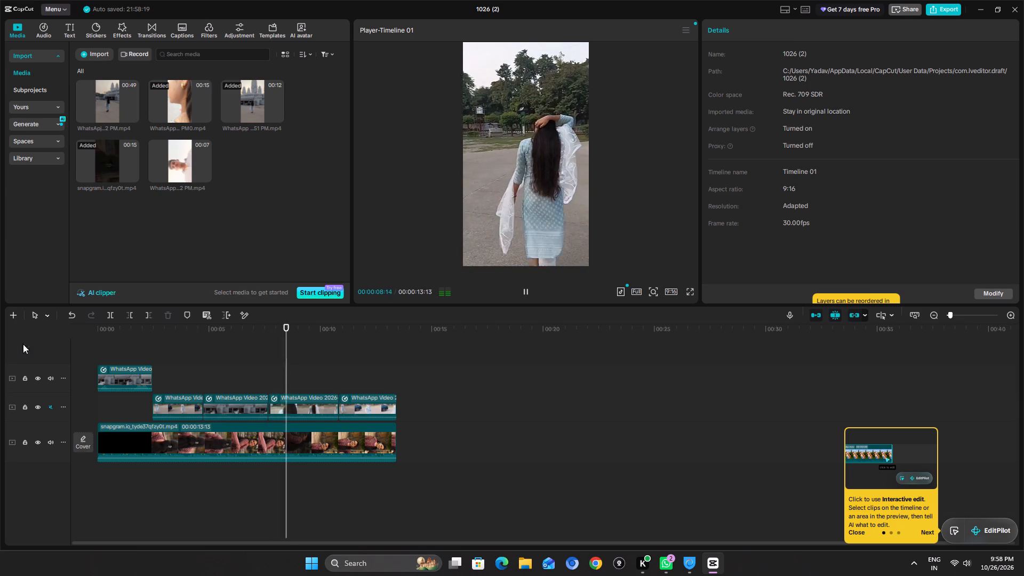
Move the opening WhatsApp clip down onto the other WhatsApp clips' track, at the start of the timeline.
click(223, 349)
drag(223, 349, 0, 347)
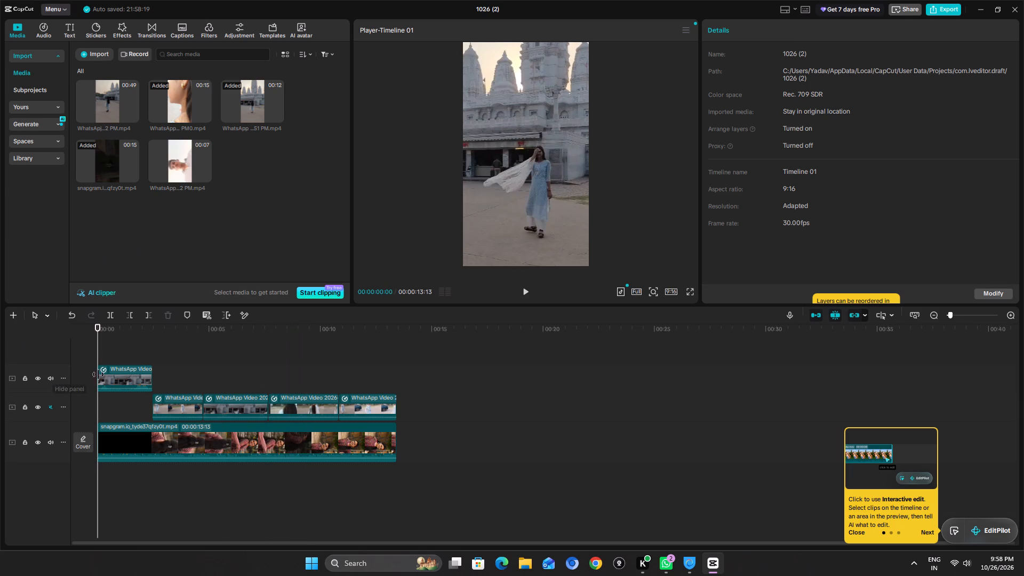
click(121, 375)
drag(122, 375, 123, 399)
Play the whole edit from its start to review the five-clip WhatsApp sequence.
click(116, 366)
drag(116, 366, 73, 365)
key(space)
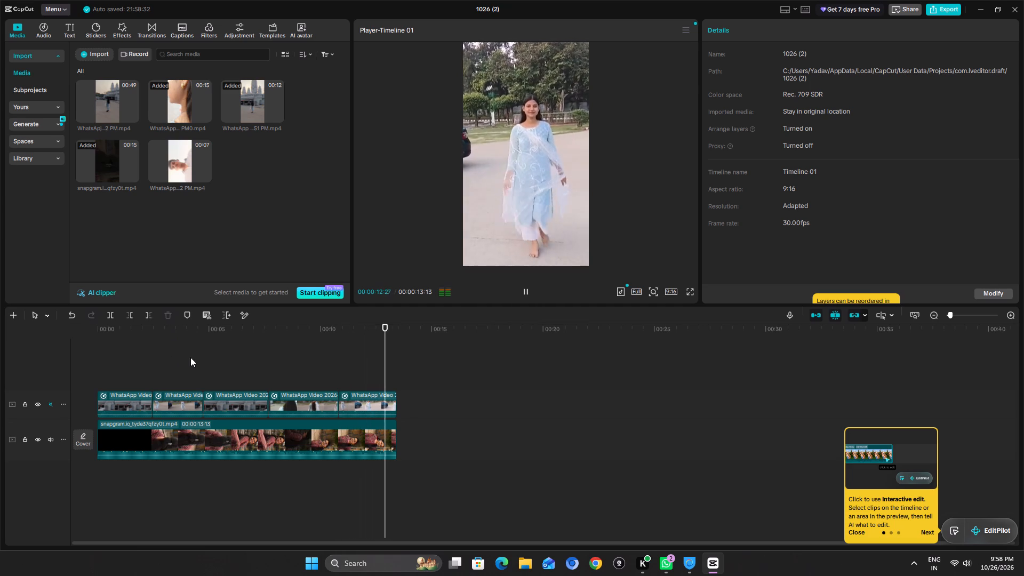
Extend the end of the snapgram.io reference clip to 14:11.
click(390, 438)
drag(396, 439, 407, 441)
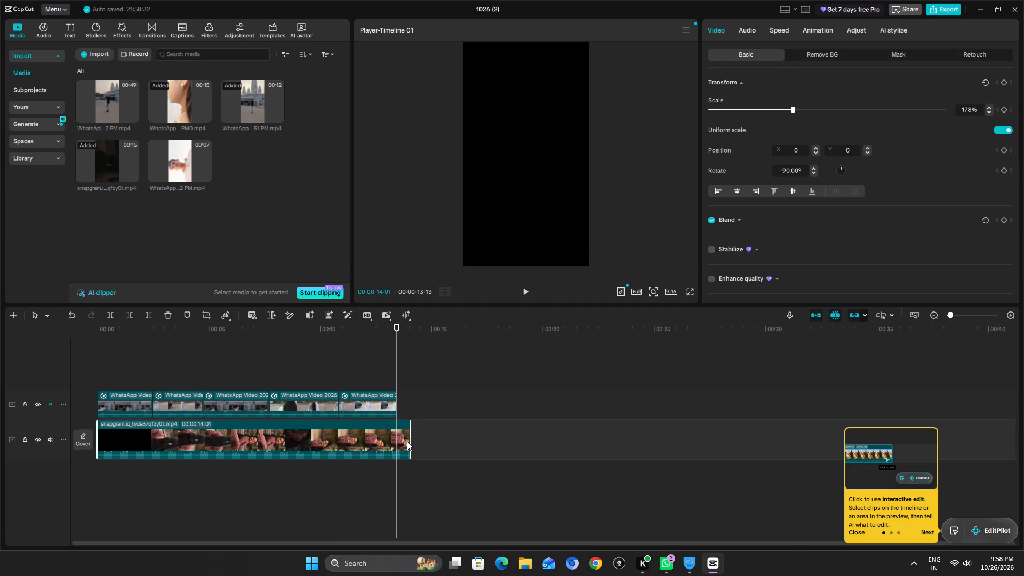
key(space)
drag(410, 441, 416, 441)
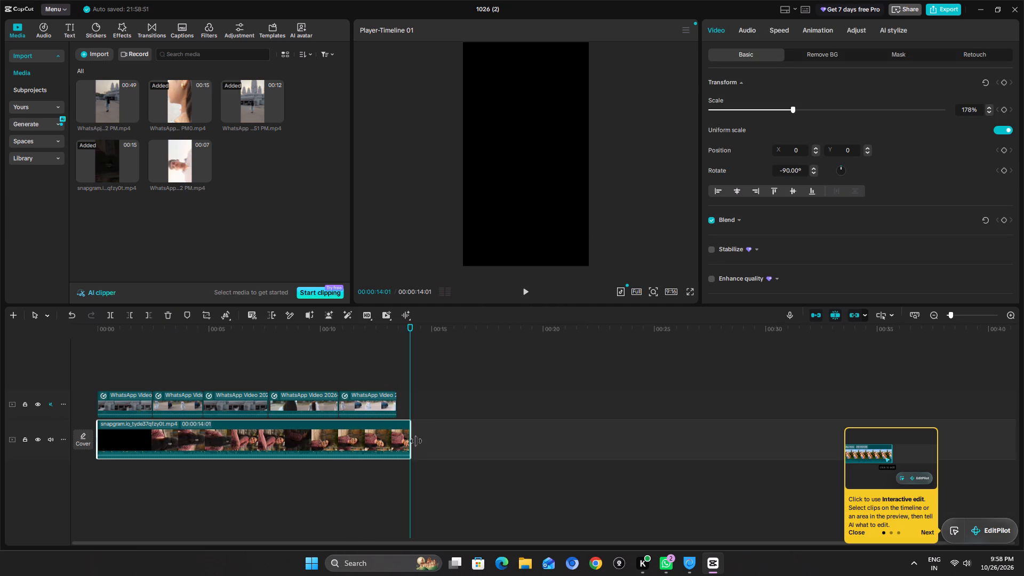
drag(416, 441, 431, 443)
key(space)
Extend the end of the last WhatsApp clip to match the reference clip's end at 14:11 and preview the ending.
click(387, 407)
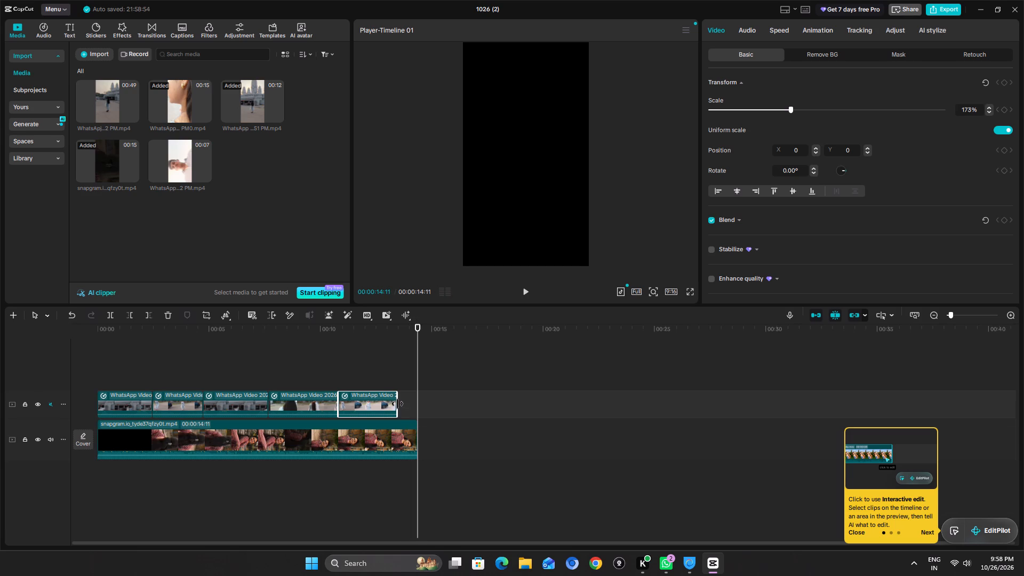
drag(397, 404, 416, 407)
click(361, 375)
key(space)
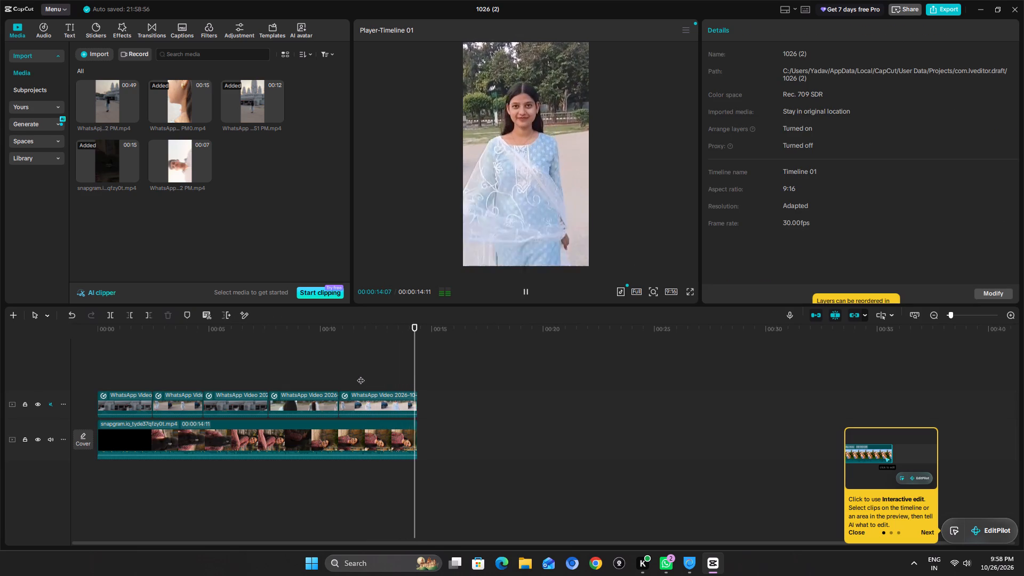
key(space)
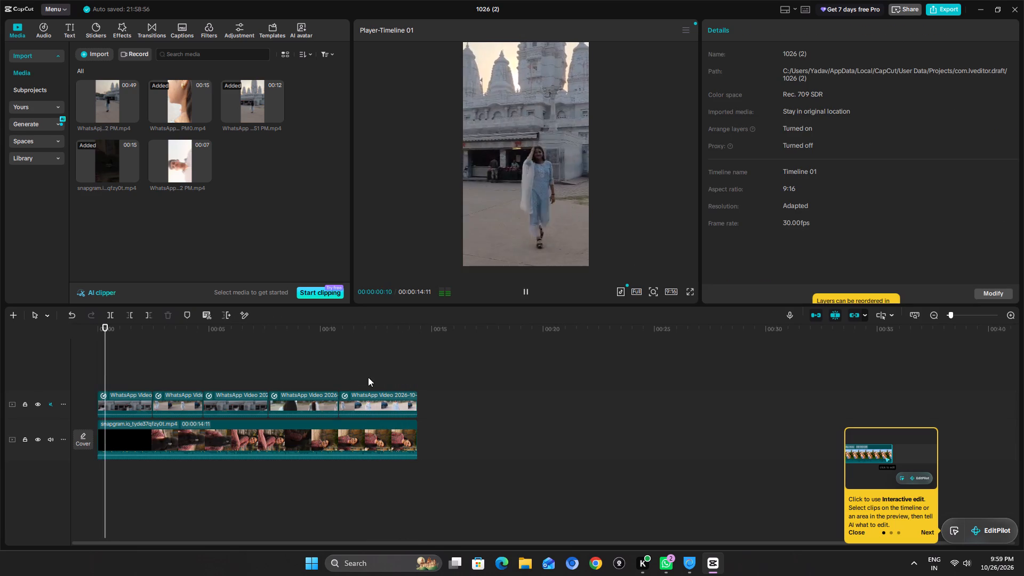
Add a Scale keyframe at 137% to the opening WhatsApp clip at its first frame.
click(141, 360)
drag(141, 360, 7, 367)
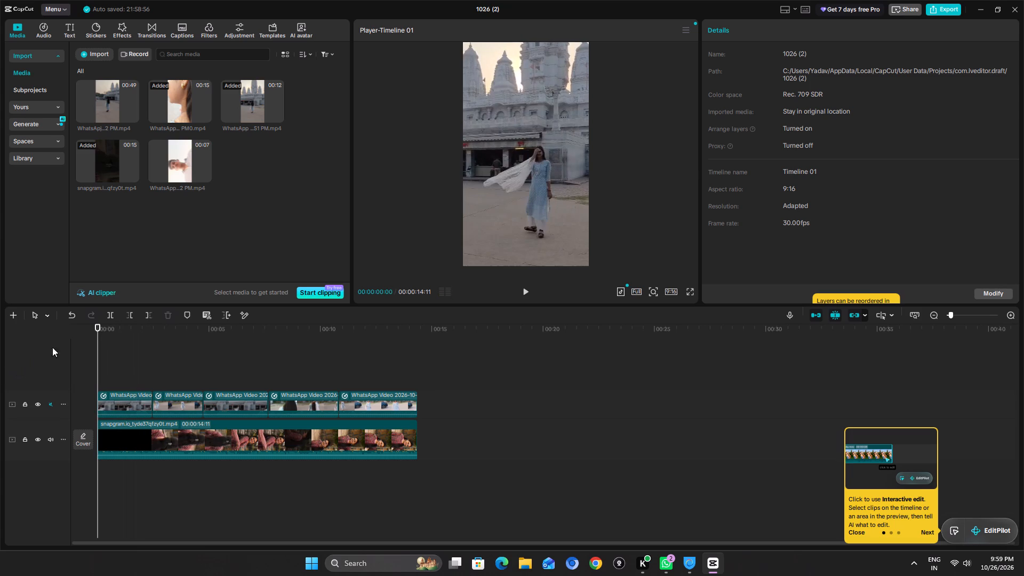
click(131, 402)
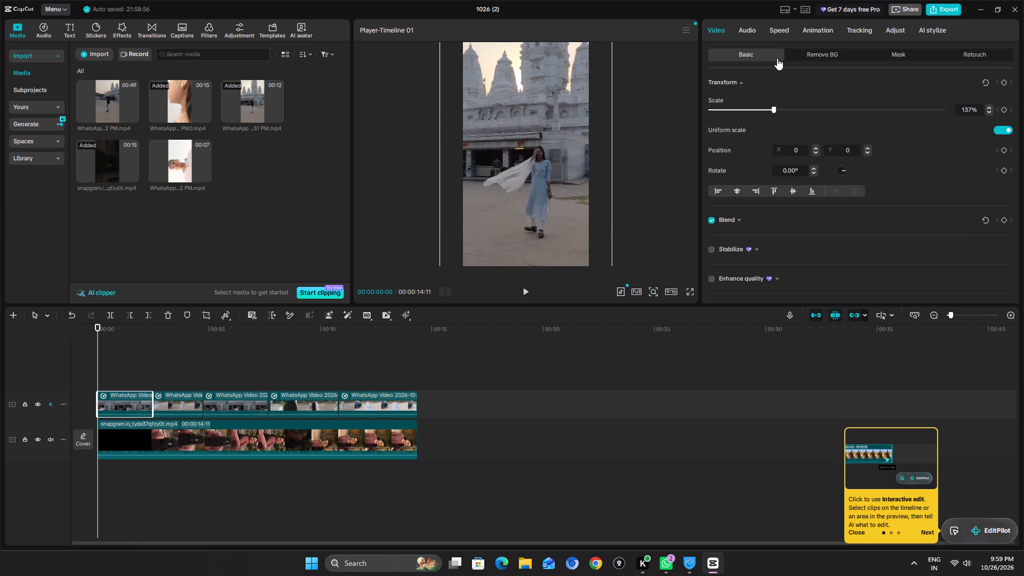
click(1006, 112)
Shift the opening clip within the frame to about X -137, Y -73.
scroll(553, 217, up, 3)
drag(548, 197, 540, 199)
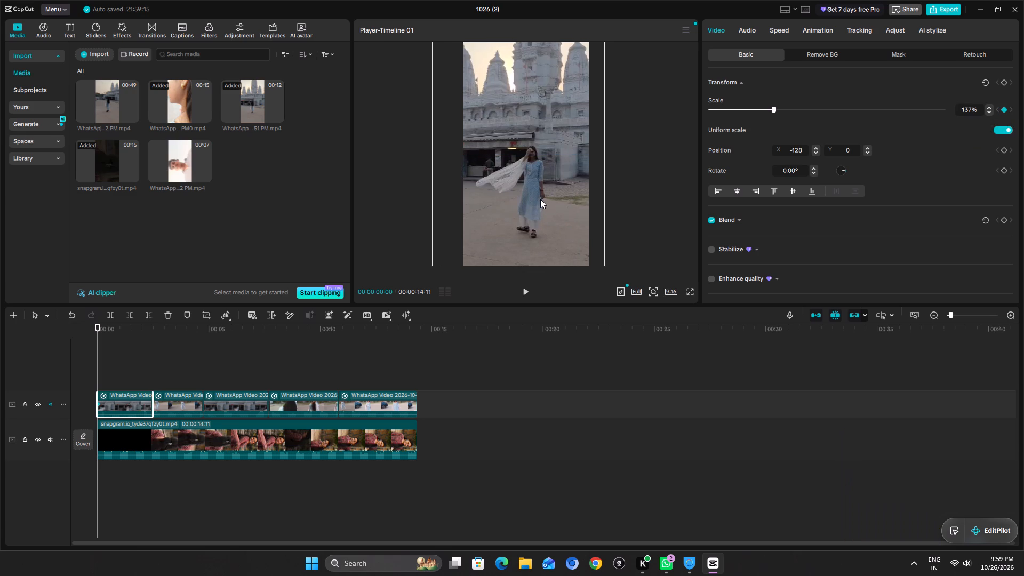
key(Right)
key(Right)
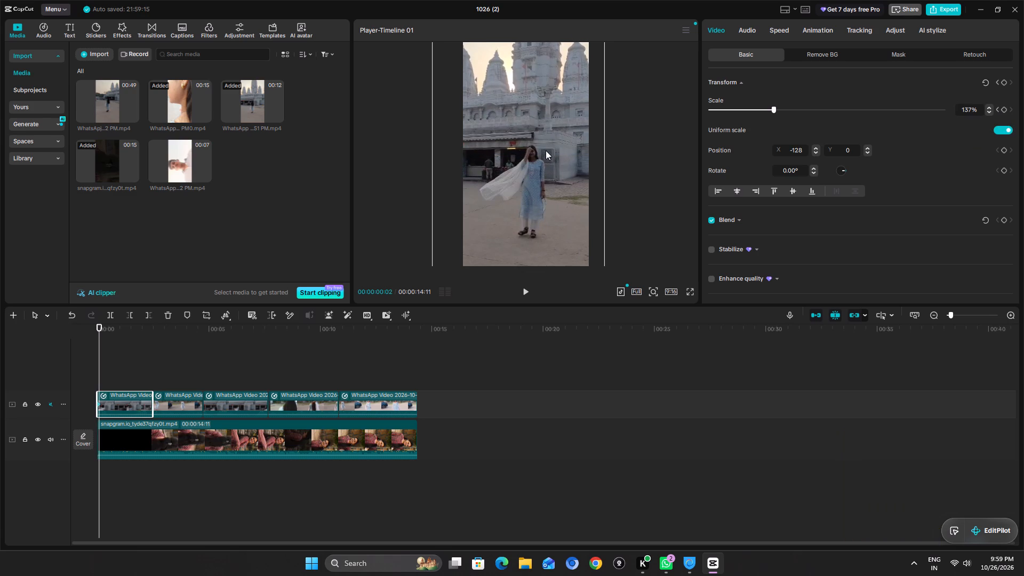
click(546, 150)
Step frame by frame through the opening clip into the second one to examine the subject's framing.
key(Right)
key(Right)
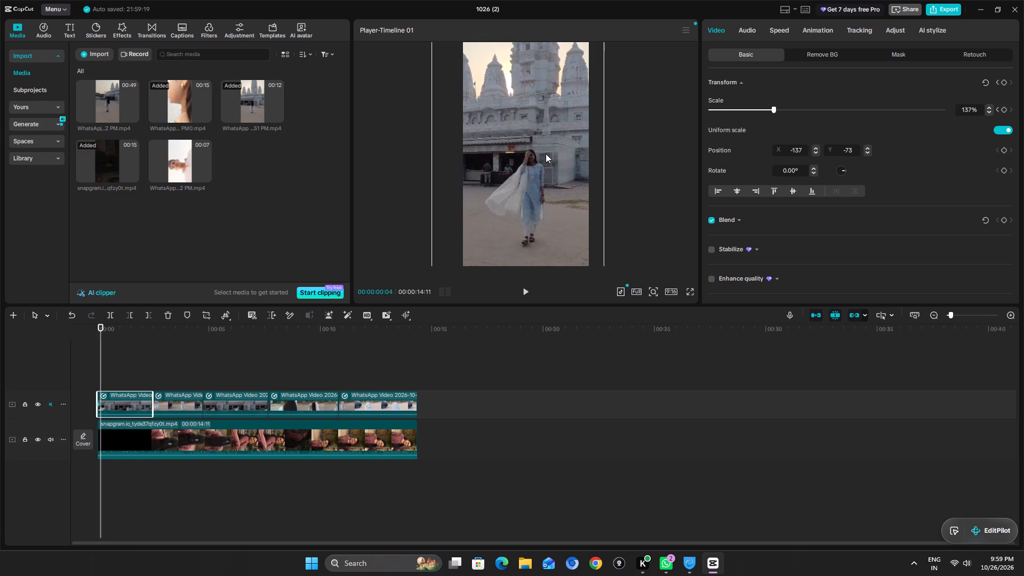
key(Right)
key(Right)
key(Right)
key(Right)
key(Right)
key(Right)
key(Right)
key(Right)
key(Right)
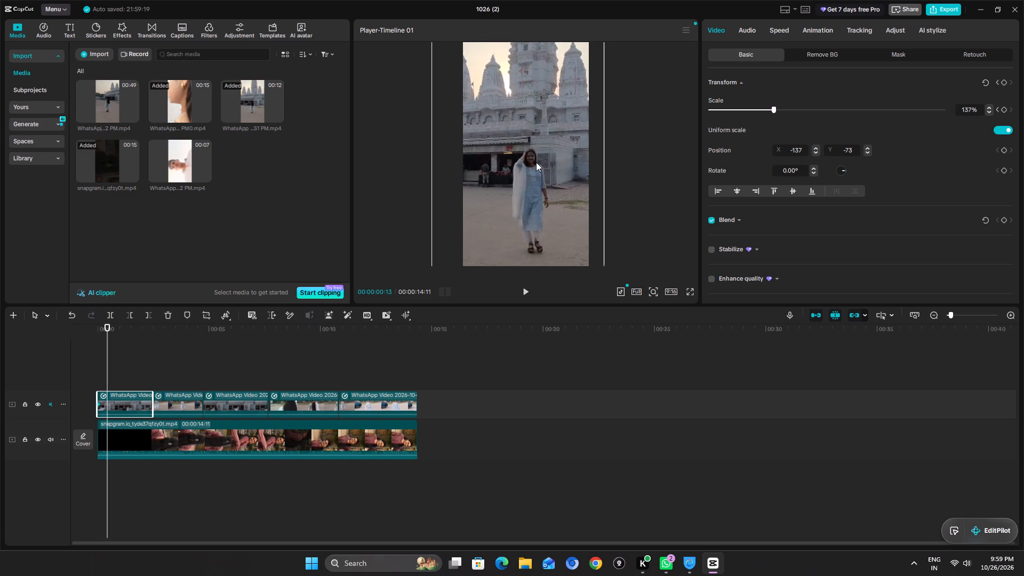
key(Right)
key(Right)
key(Right)
key(Right)
key(Right)
key(Right)
key(Right)
key(Right)
key(Right)
key(Right)
key(Right)
key(Right)
key(Right)
key(Right)
key(Right)
key(Right)
key(Right)
key(Right)
key(Right)
key(Right)
key(Right)
key(Right)
key(Right)
key(Right)
key(Right)
key(Right)
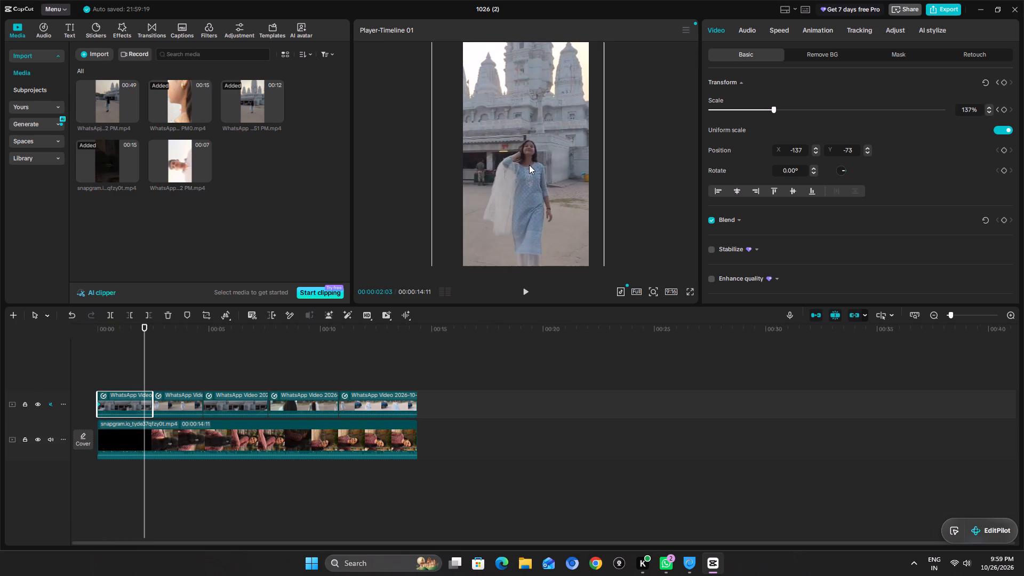
key(Right)
key(Right)
key(Right)
key(Right)
key(Right)
key(Right)
key(Right)
key(Right)
key(Right)
key(Right)
key(Right)
key(Right)
key(Right)
key(Right)
key(Right)
key(Right)
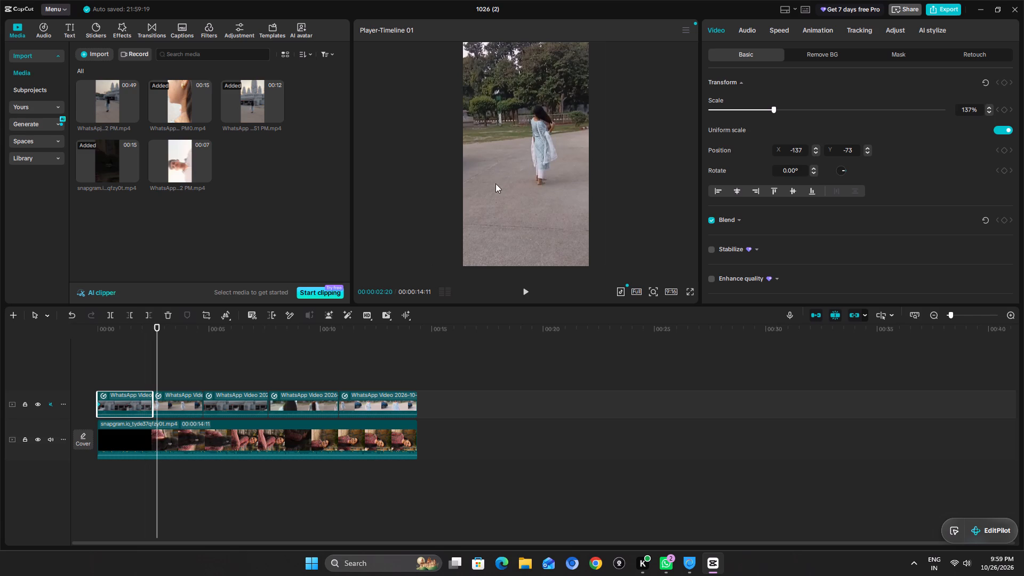
Step frame by frame back and forth through the start of the second WhatsApp clip to examine the subject's framing.
click(172, 402)
key(Left)
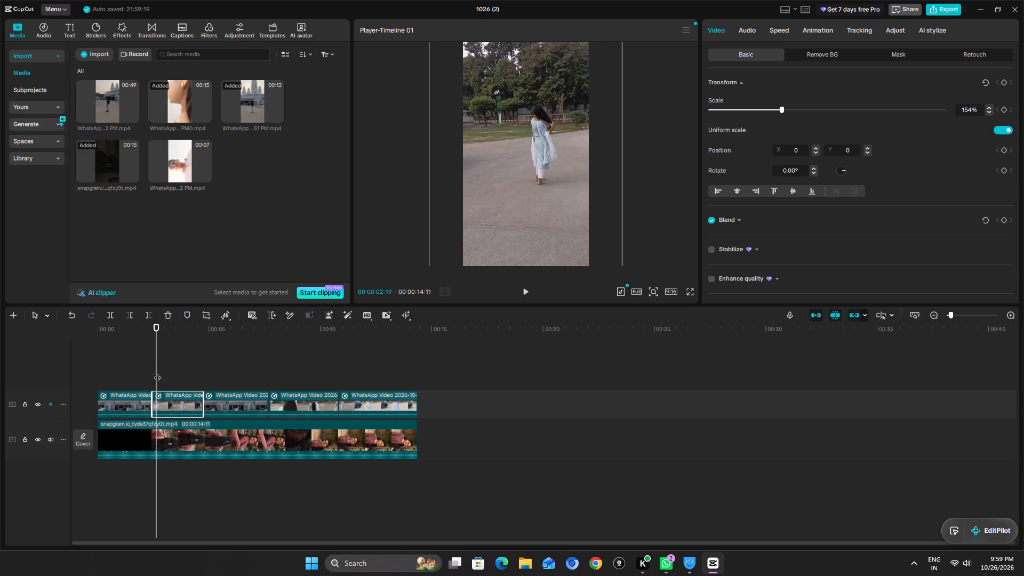
key(Left)
key(Left)
key(Left)
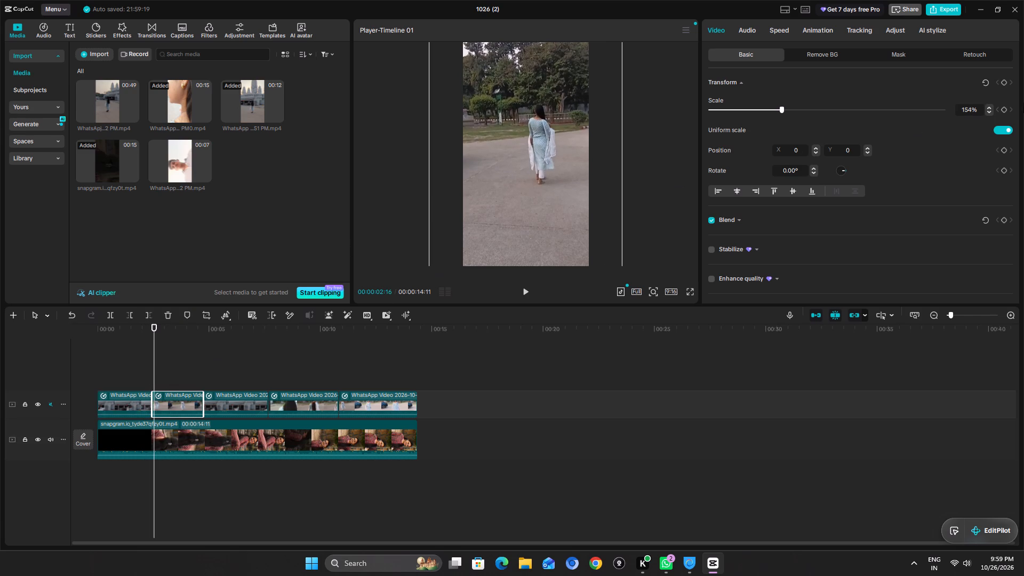
key(Right)
key(Right)
key(Right)
key(Right)
key(Right)
key(Right)
key(Right)
key(Right)
key(Right)
key(Right)
key(Right)
key(Right)
key(Right)
key(Right)
key(Right)
key(Right)
key(Right)
key(Right)
key(Right)
key(Right)
key(Right)
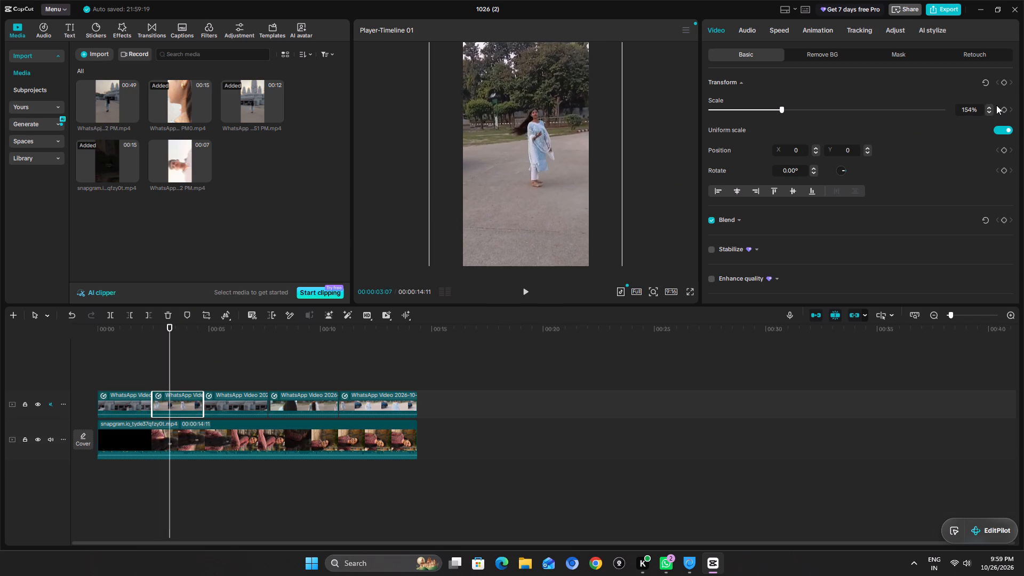
key(Left)
key(Left)
key(Left)
key(Left)
key(Left)
key(Left)
key(Left)
key(Left)
key(Left)
key(Left)
key(Left)
key(Left)
key(Left)
key(Left)
key(Left)
key(Left)
key(Left)
key(Left)
key(Left)
key(Left)
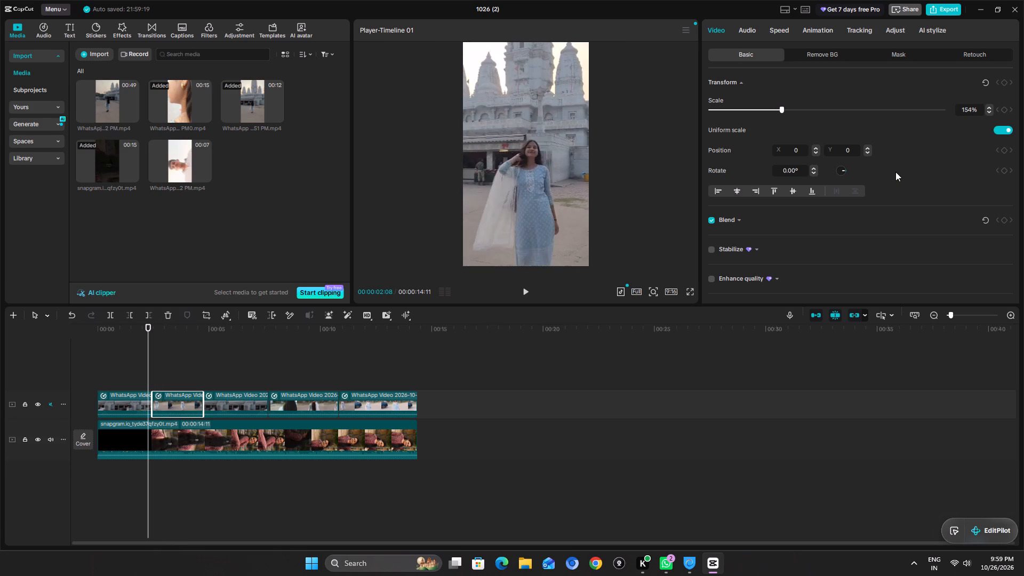
key(Right)
key(Right)
key(Right)
key(Right)
key(Right)
key(Right)
key(Right)
key(Right)
key(Right)
key(Right)
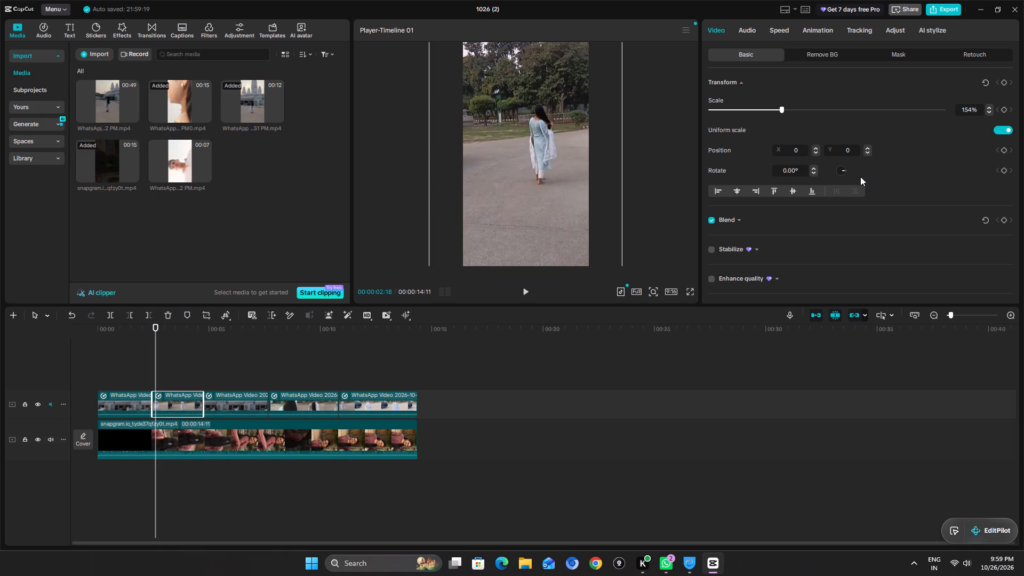
Enlarge the second WhatsApp clip to about 254% and shift it within the frame to about X -329, Y -489.
key(Left)
key(Left)
key(Left)
scroll(560, 182, up, 5)
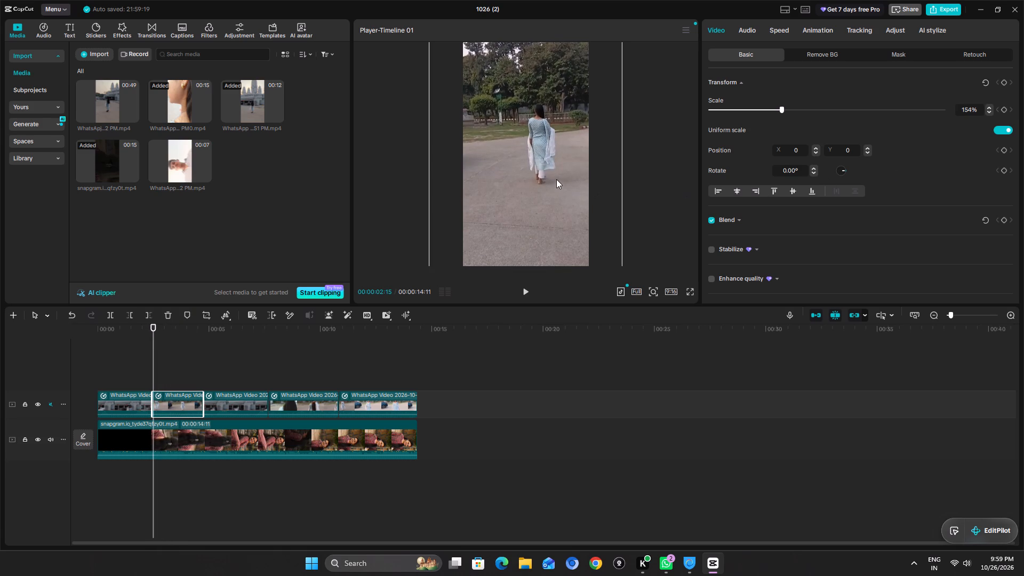
drag(781, 108, 828, 112)
drag(537, 168, 518, 197)
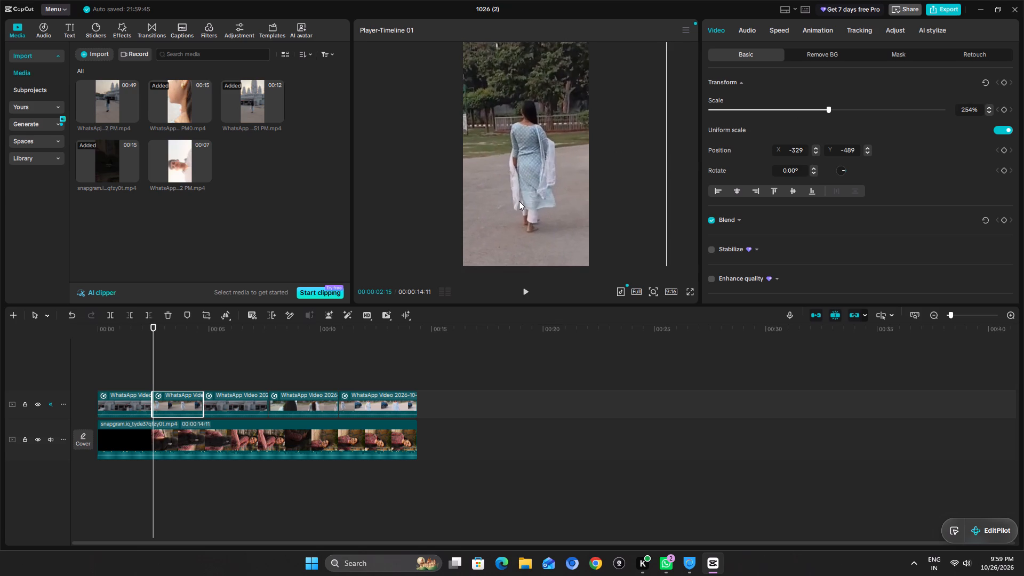
Step forward through the enlarged second clip into the third one to check the subject's framing across the cut.
key(Left)
key(Right)
key(Right)
key(Right)
key(Right)
key(Right)
key(Right)
key(Right)
key(Right)
key(Right)
key(Right)
key(Right)
key(Right)
key(Right)
key(Right)
key(Right)
key(Right)
key(Right)
key(Right)
key(Right)
key(Right)
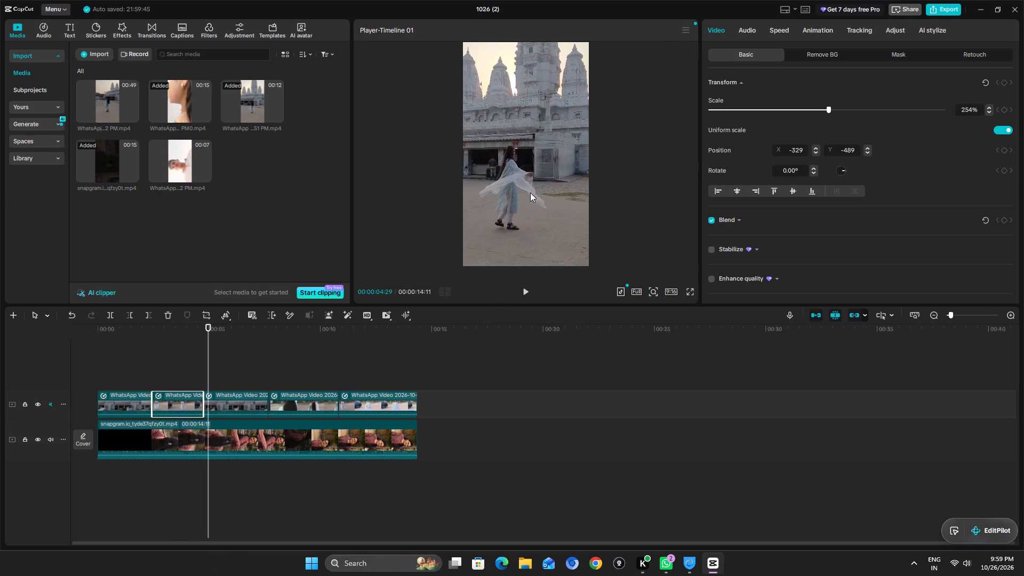
Enlarge the third WhatsApp clip to about 181% and shift it horizontally to about X 444, keeping Y at 0.
click(214, 404)
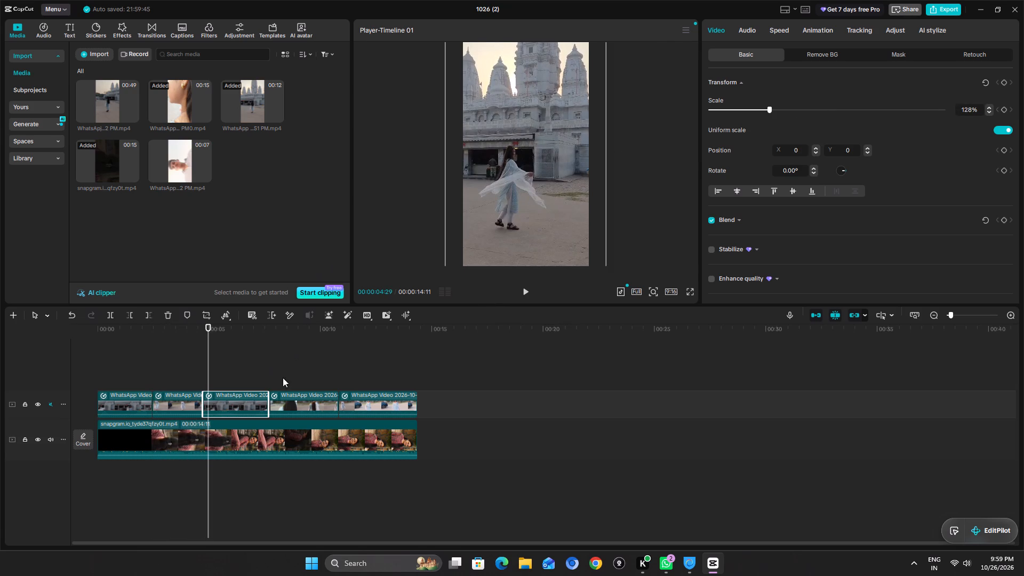
drag(771, 111, 795, 109)
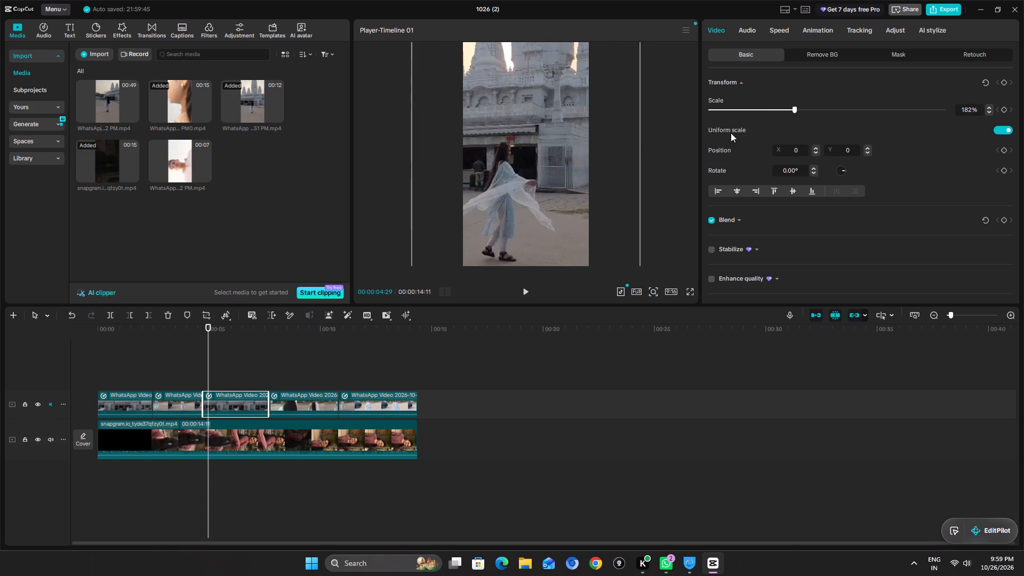
key(Right)
key(Right)
key(Right)
key(Right)
key(Right)
key(Right)
key(Right)
key(Right)
key(Right)
key(Right)
key(Right)
key(Right)
key(Right)
key(Right)
key(Right)
key(Right)
drag(535, 218, 566, 217)
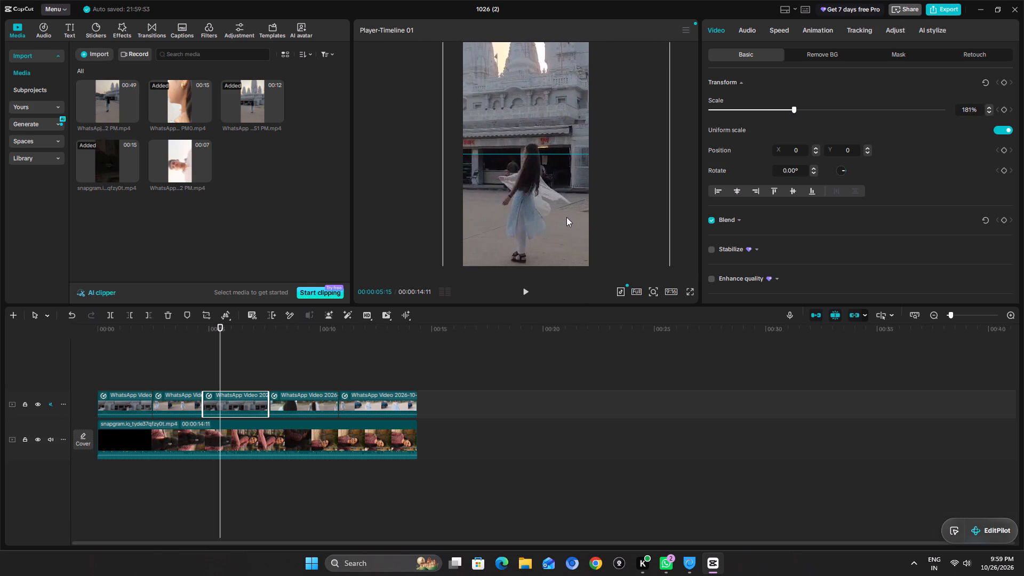
drag(566, 217, 562, 215)
Add a Position keyframe to the third WhatsApp clip at its start, 04:22.
key(Right)
key(Right)
key(Right)
key(Right)
key(Right)
key(Right)
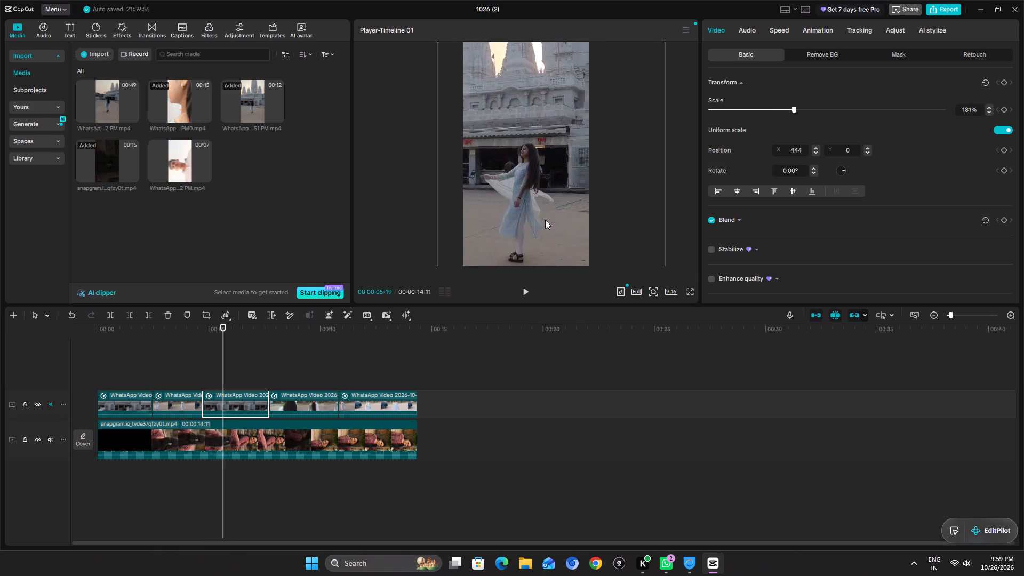
drag(223, 358, 204, 360)
click(1003, 153)
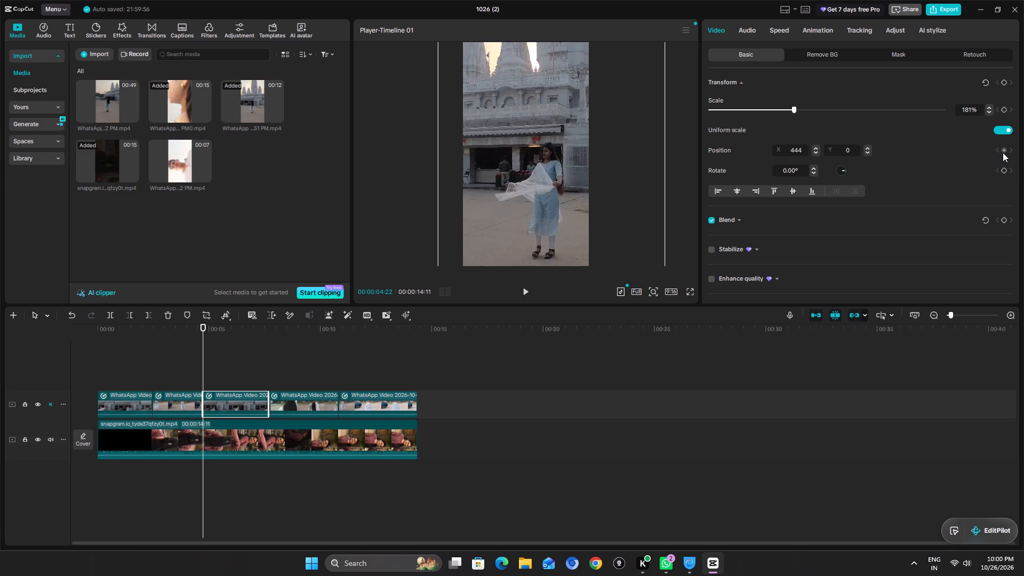
Step frame by frame through the beginning of the third clip to examine where the subject sits in the frame.
key(Right)
key(Right)
key(Right)
key(Right)
key(Right)
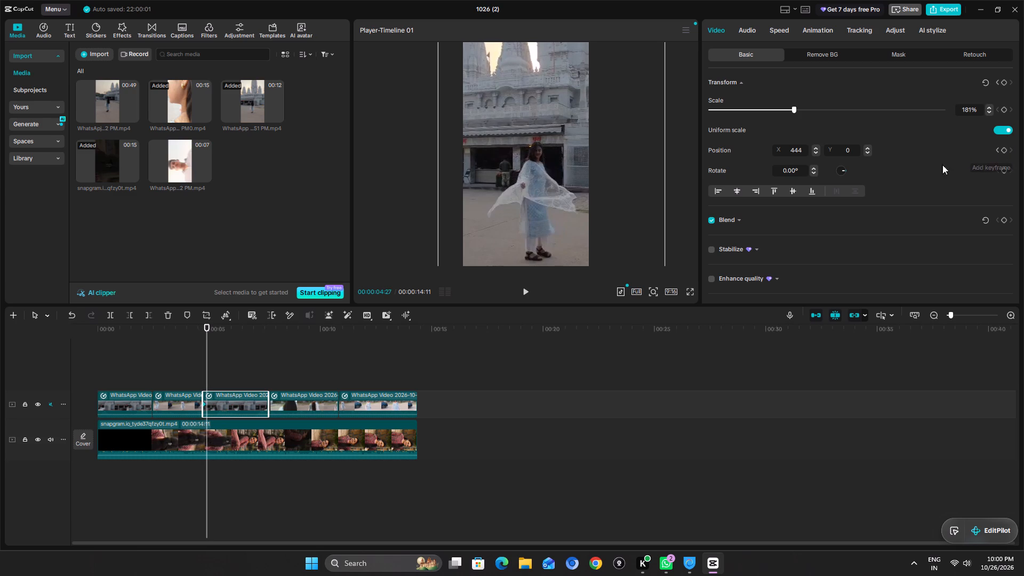
key(Right)
key(Right)
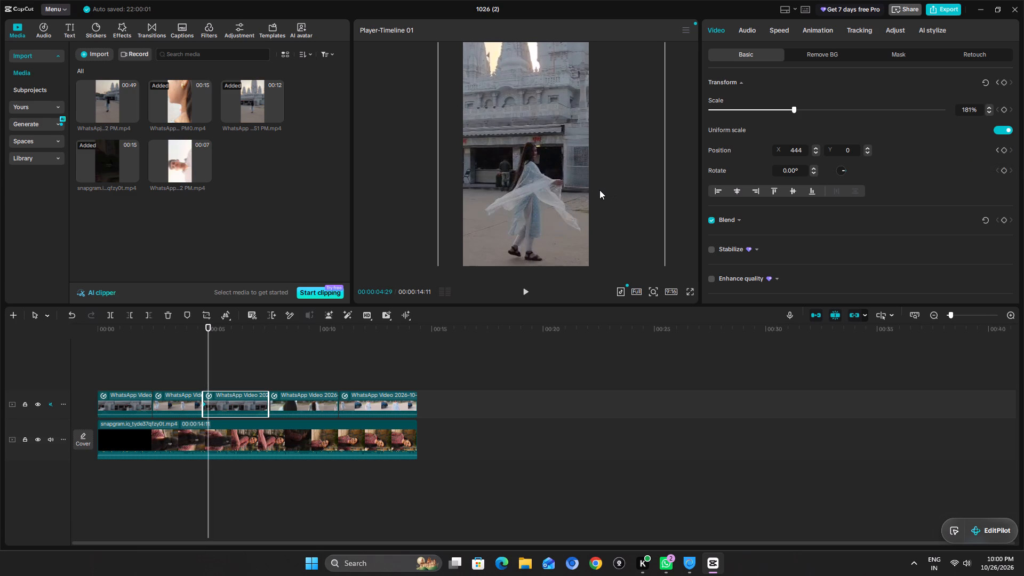
key(Right)
key(Right)
key(Left)
key(Left)
key(Left)
key(Left)
key(Left)
key(Left)
key(Left)
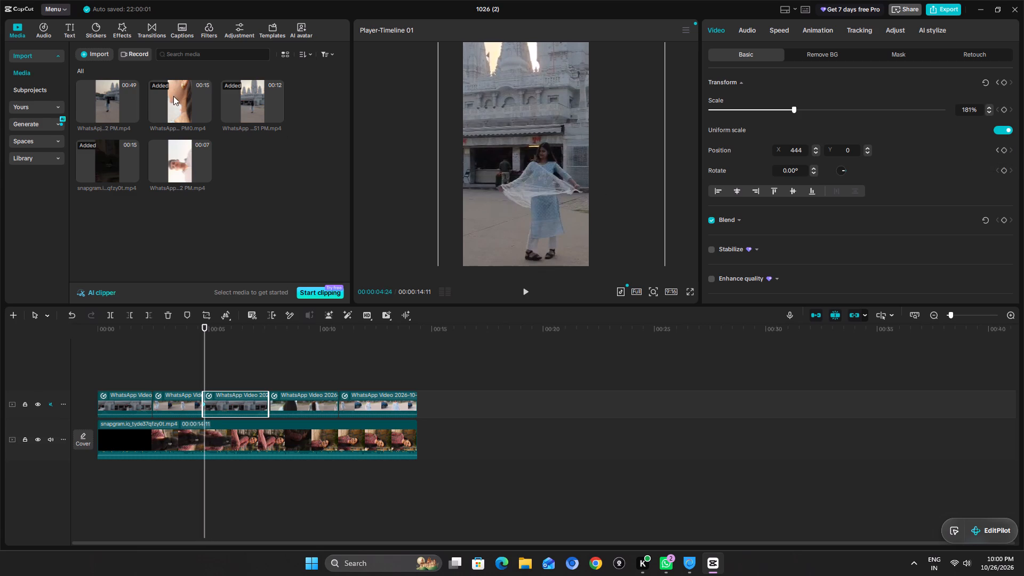
Add a Default text layer above the clips and stretch it to span the whole edit, from 00:00 to 14:11.
click(63, 31)
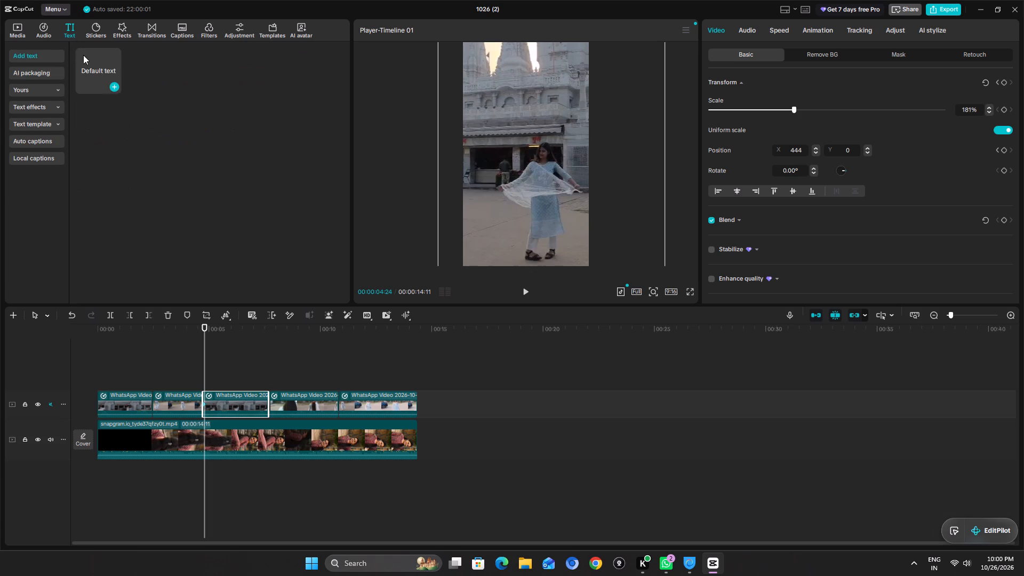
click(99, 59)
click(112, 86)
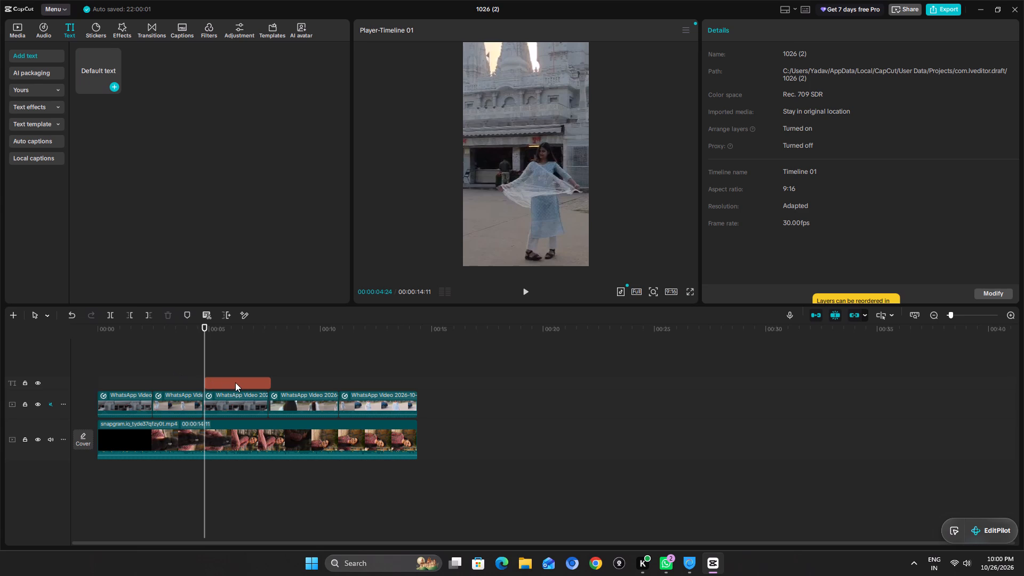
click(235, 382)
click(212, 382)
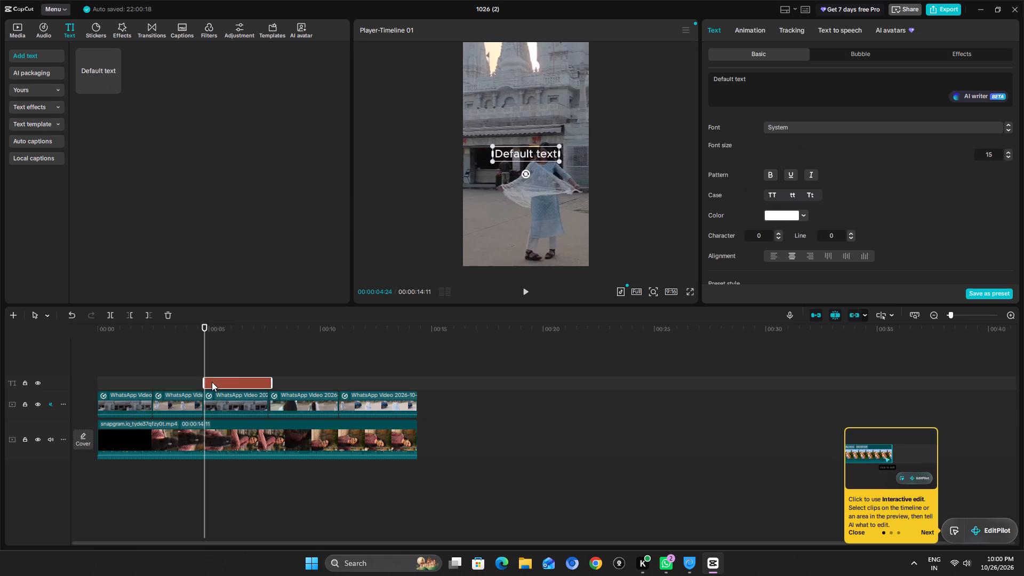
drag(204, 382, 61, 382)
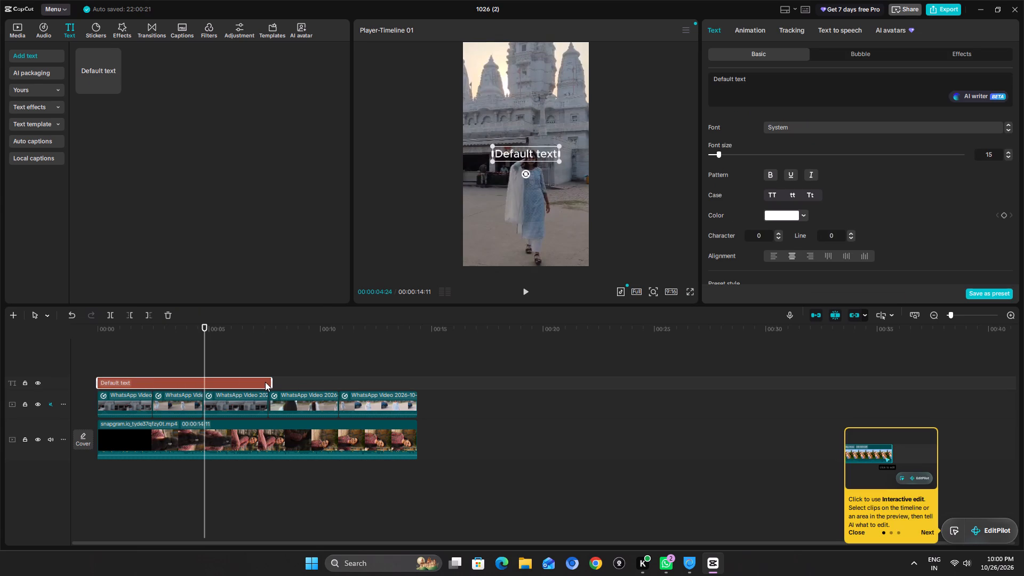
drag(269, 381, 415, 386)
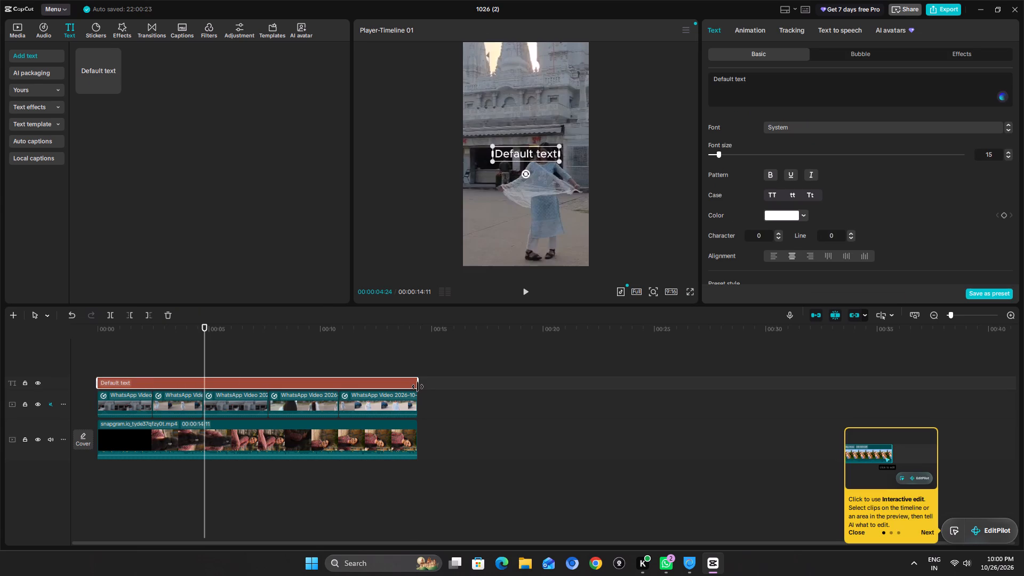
Replace the text layer's default wording with a single period to serve as a dot.
key(period)
drag(812, 84, 544, 93)
drag(755, 82, 695, 84)
drag(695, 84, 711, 73)
key(period)
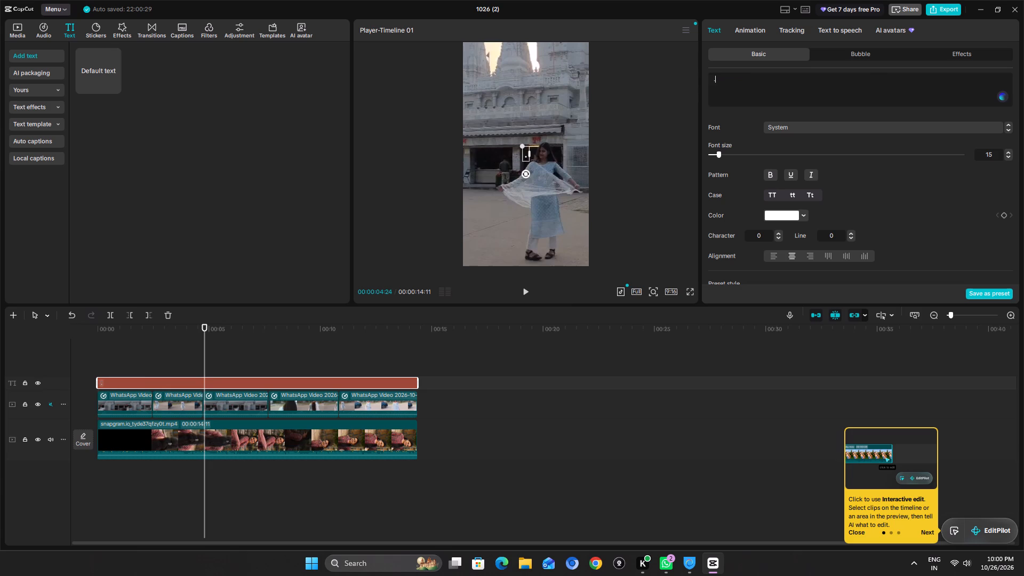
Set the dot text's font size to 70.
click(460, 341)
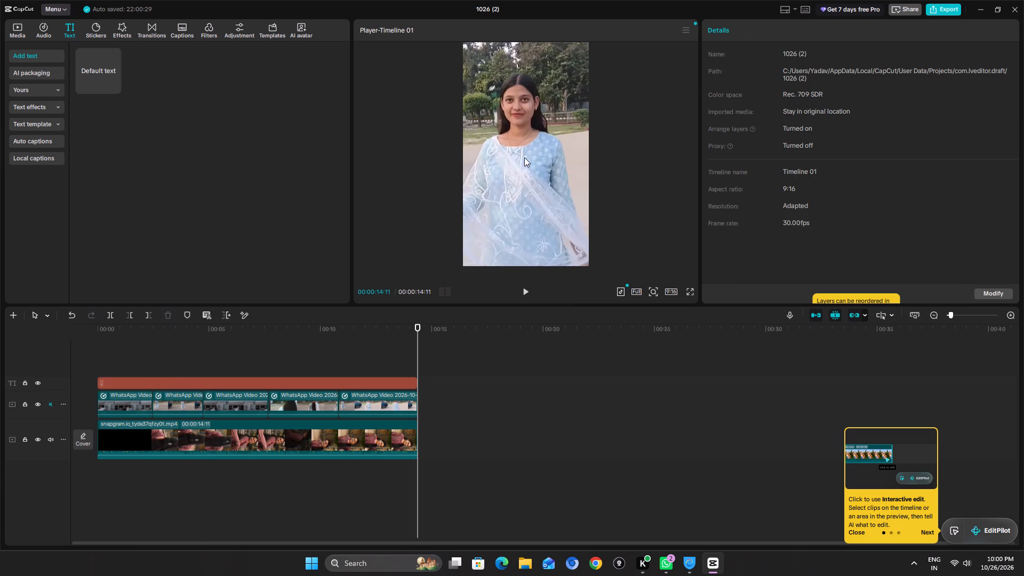
click(524, 157)
click(526, 155)
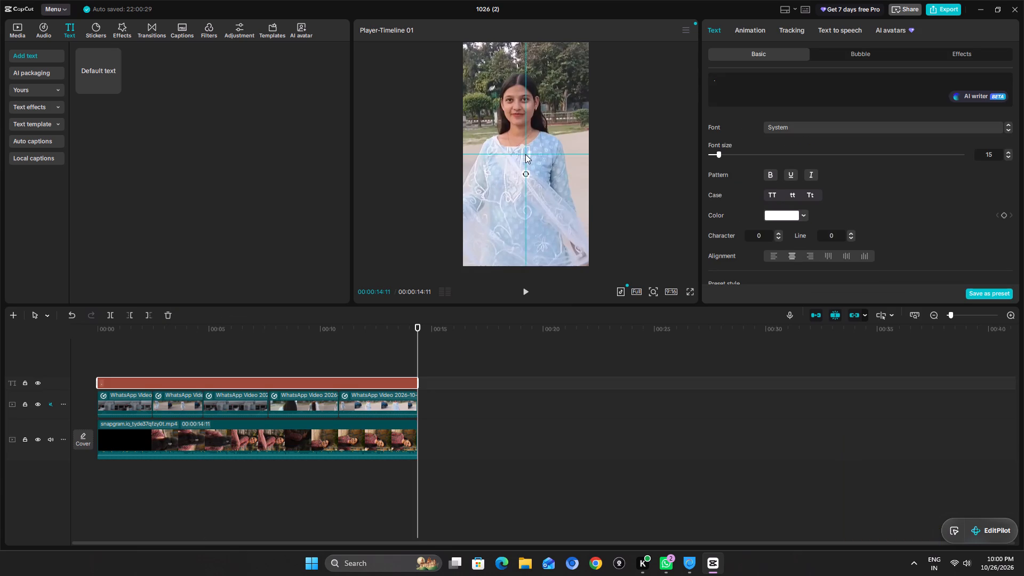
click(527, 154)
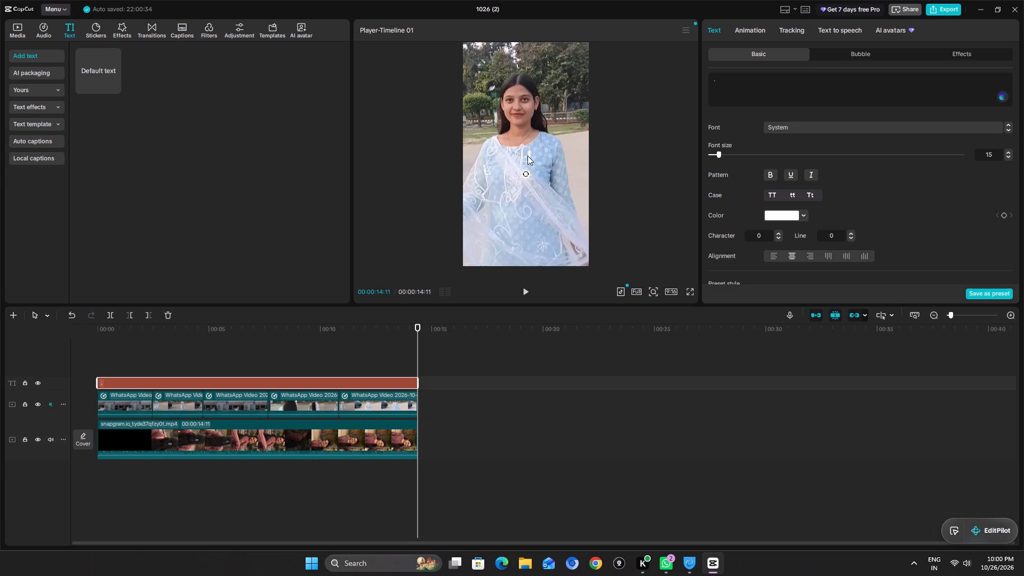
click(526, 154)
drag(994, 157, 962, 153)
text(70)
key(Return)
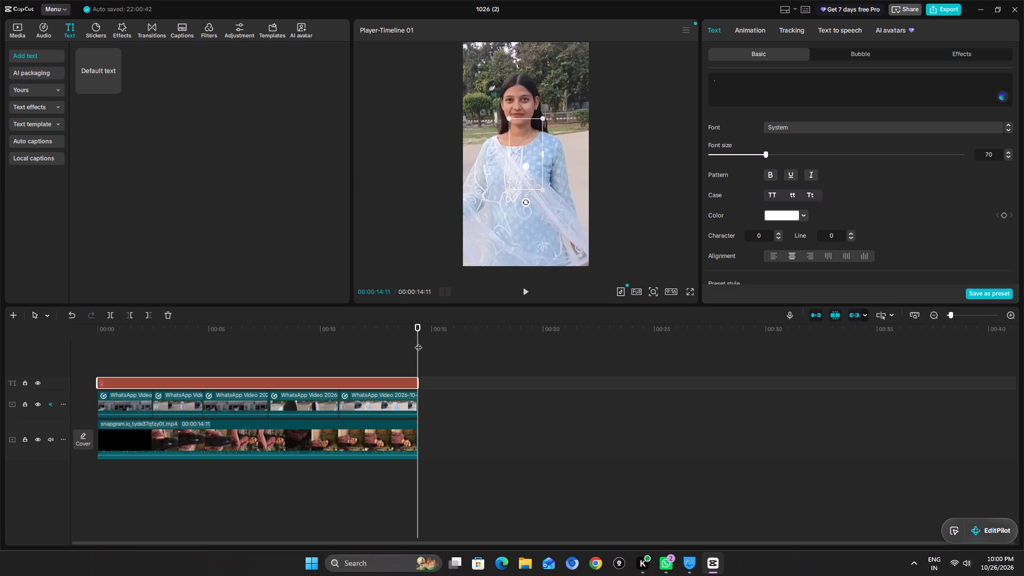
Change the dot text's colour to black, hex 000000.
click(446, 348)
click(526, 168)
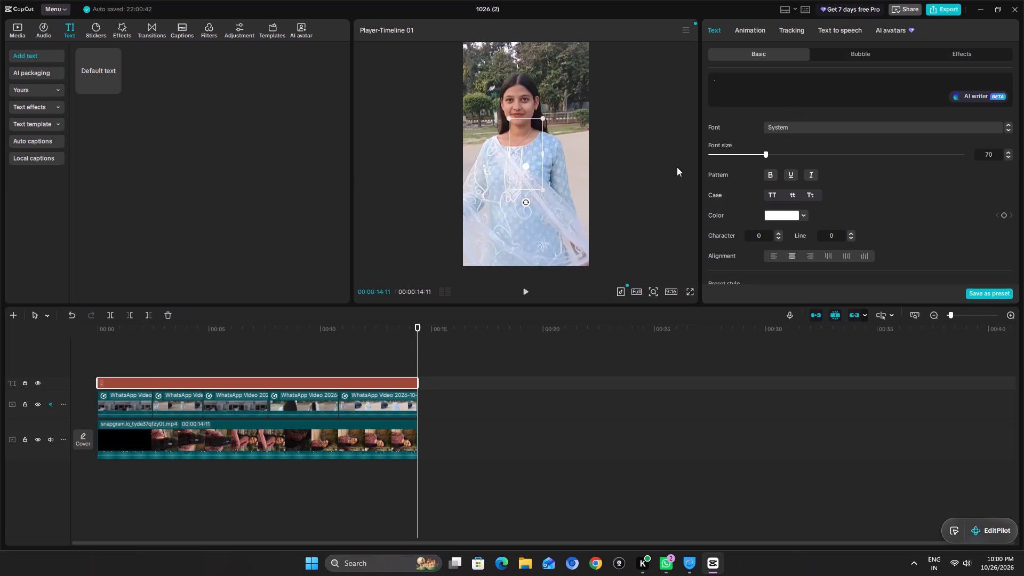
click(782, 212)
drag(756, 280, 727, 305)
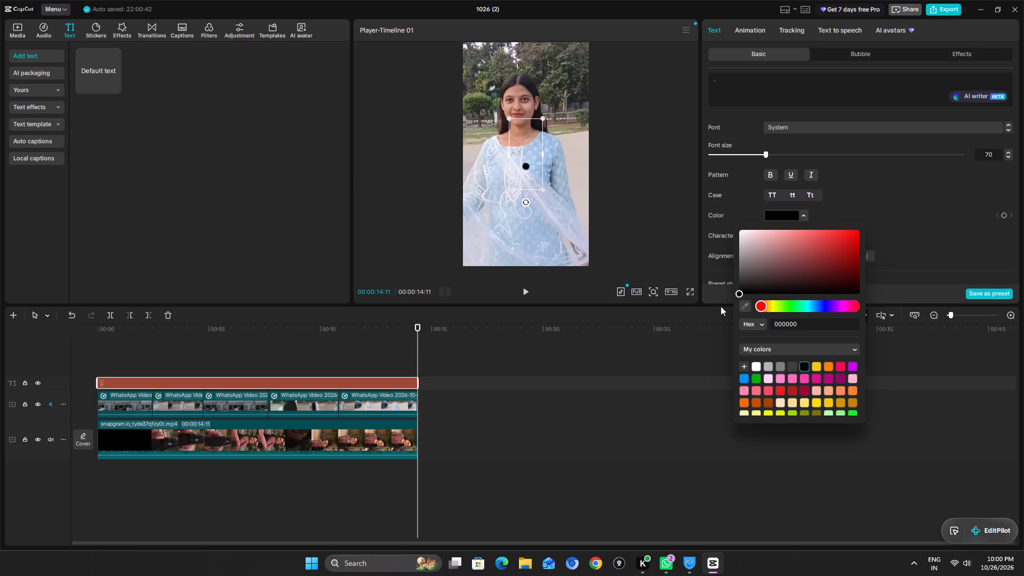
click(439, 346)
Move the dot up to the exact centre of the video frame, using the walking shot at 02:14 as reference.
click(279, 362)
drag(258, 349, 156, 349)
click(155, 349)
click(527, 167)
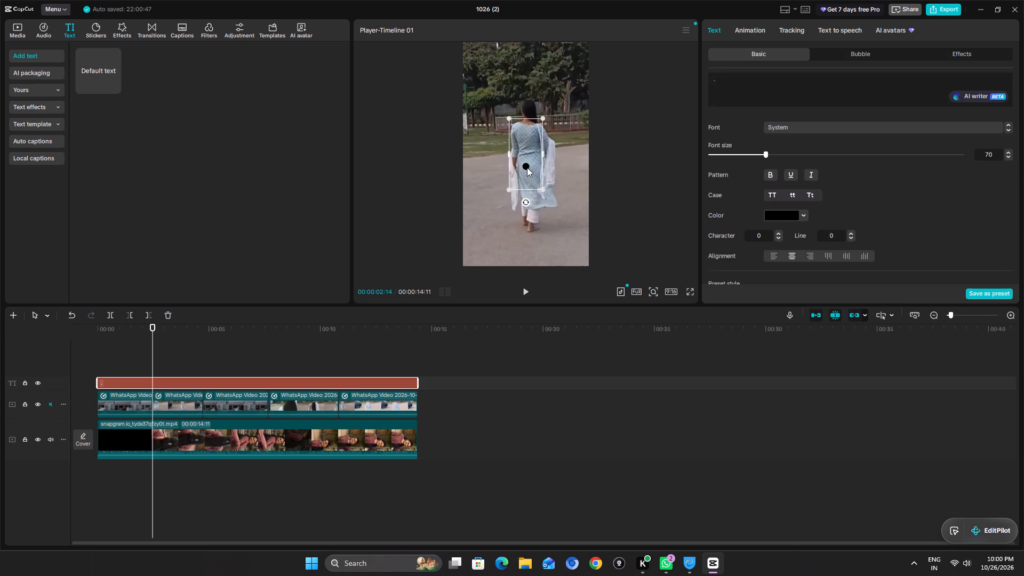
drag(527, 167, 527, 149)
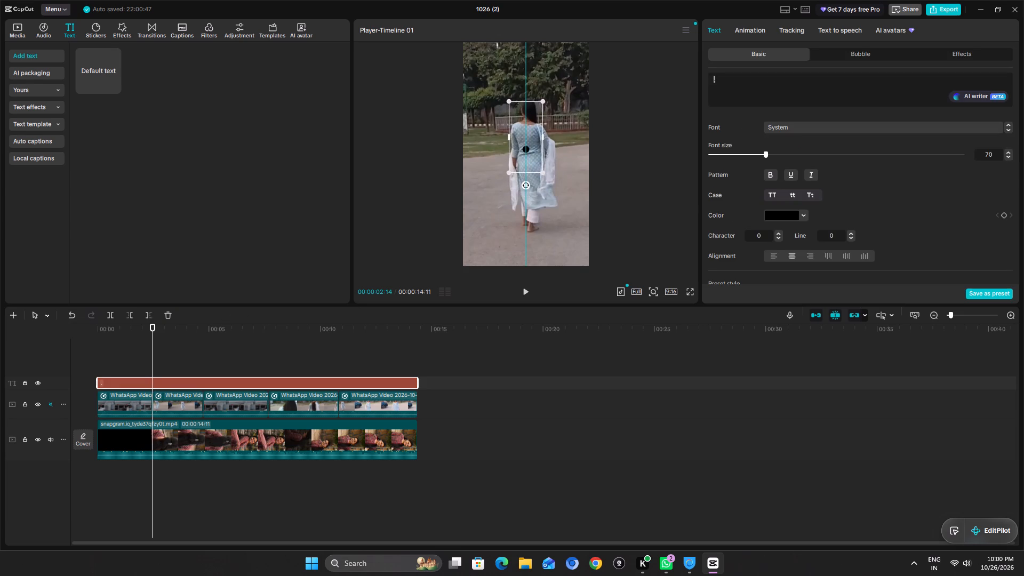
drag(527, 149, 525, 179)
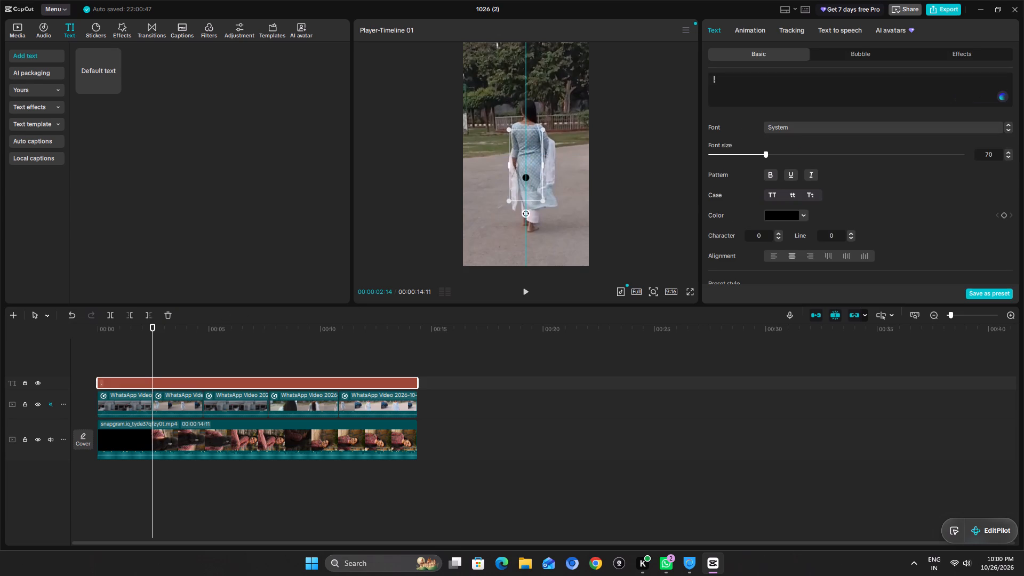
drag(525, 179, 531, 170)
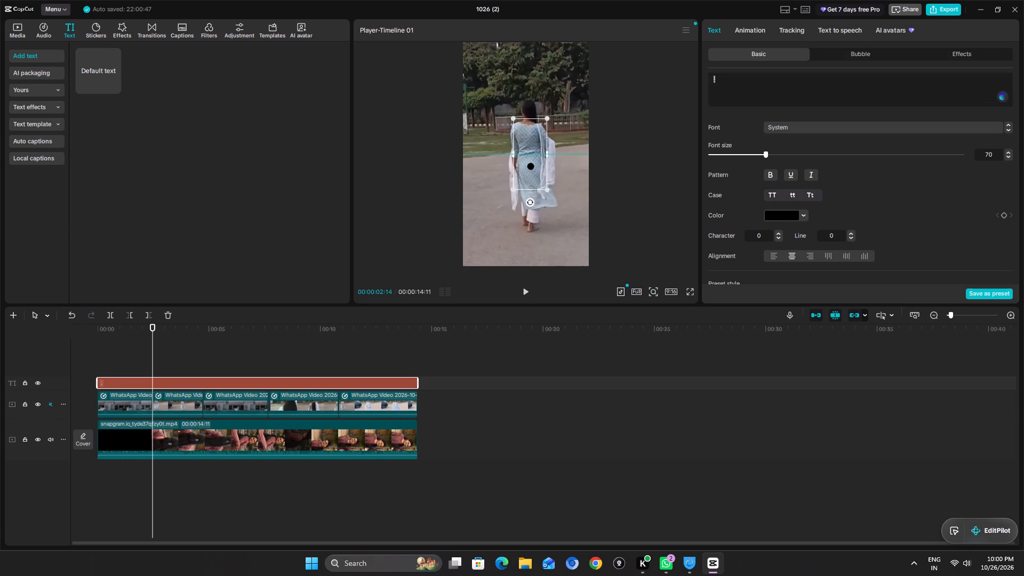
drag(531, 170, 529, 167)
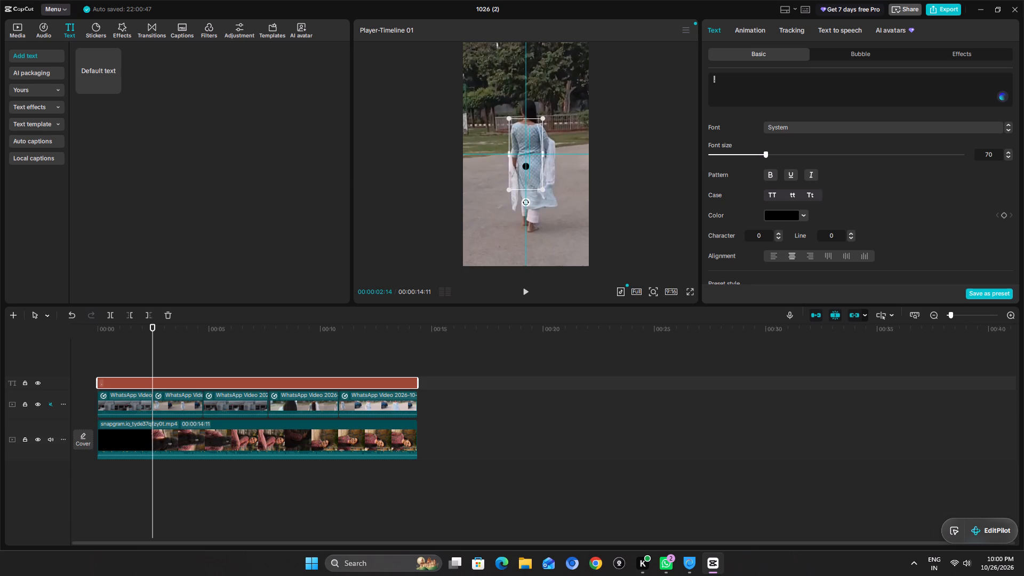
drag(529, 167, 529, 156)
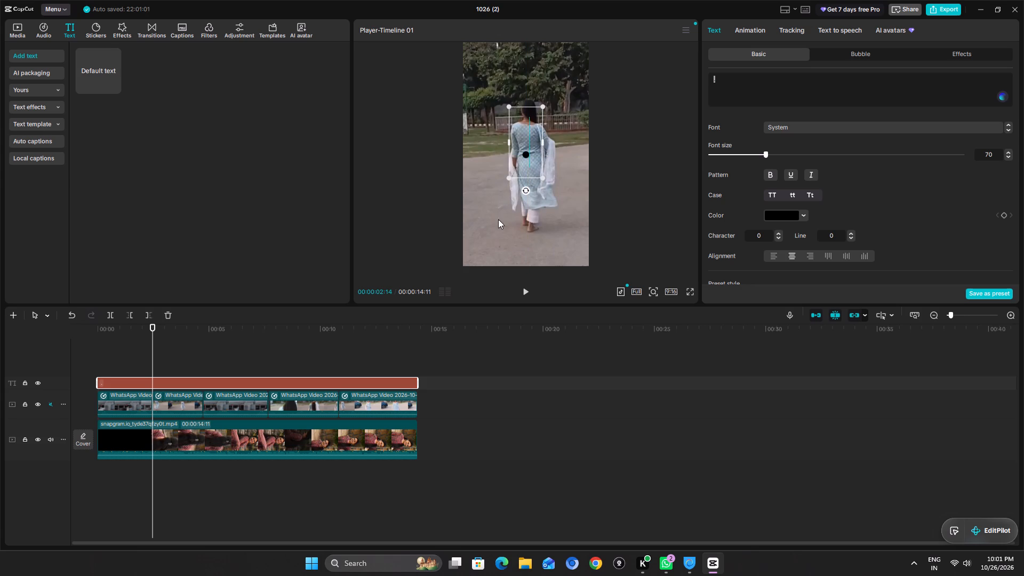
Play the edit from the start to check how the subject lines up with the centred dot.
click(255, 351)
drag(255, 351, 0, 359)
key(space)
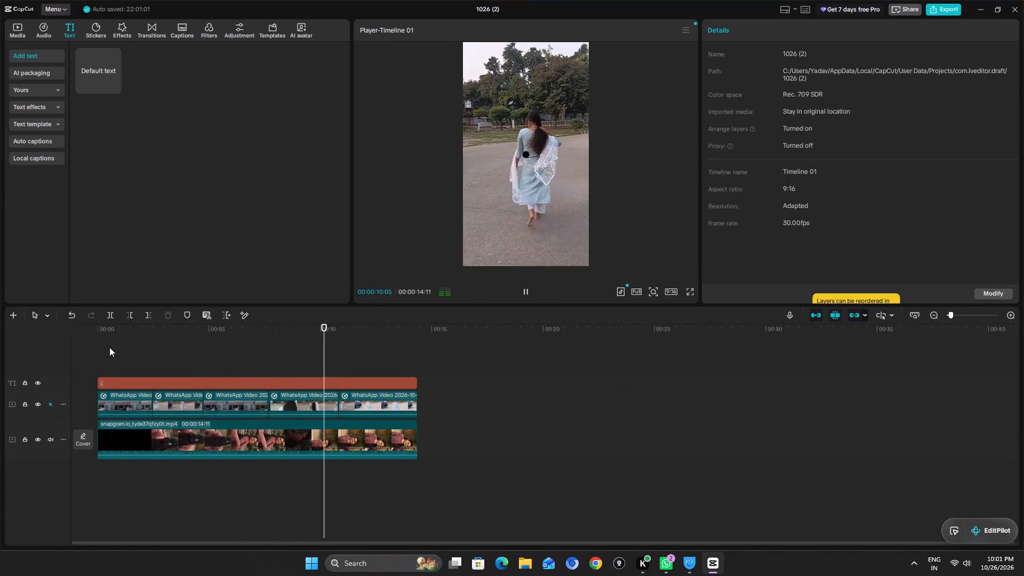
click(233, 360)
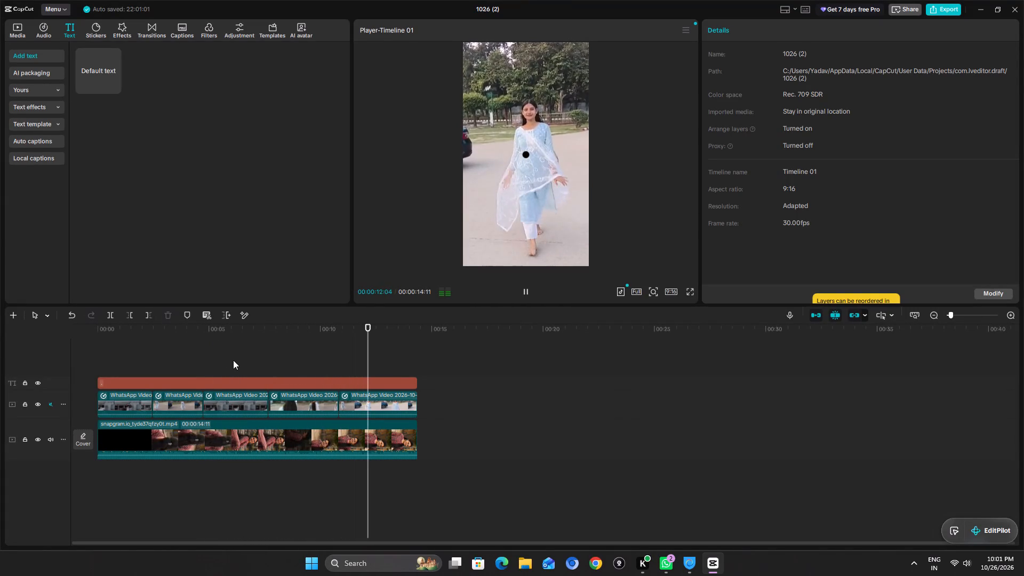
Keyframe the first clip's position at 00:00, and at 00:02 shift it to about X -220, Y -82 to bring her head to the dot.
drag(236, 360, 40, 357)
click(131, 401)
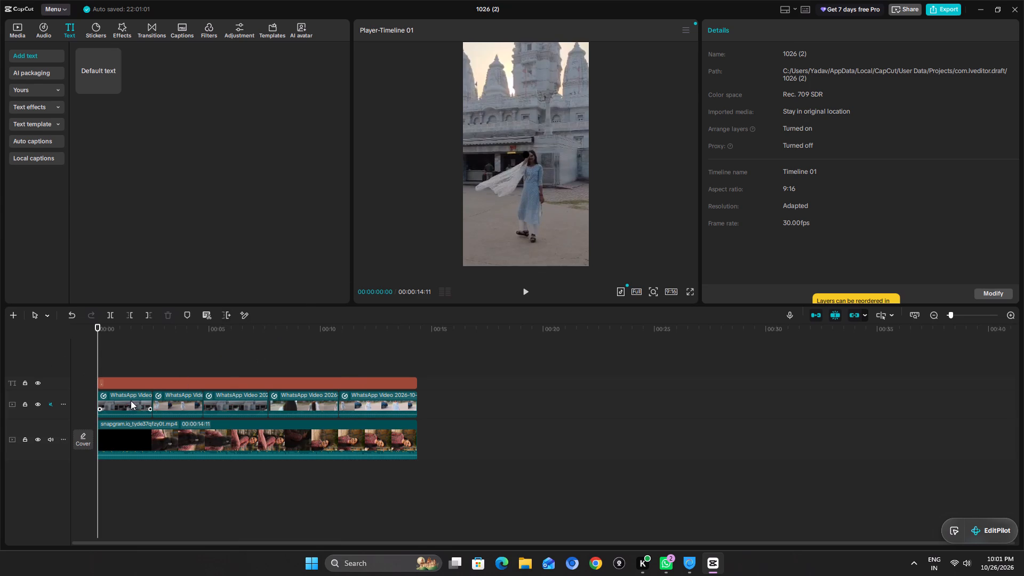
click(1002, 152)
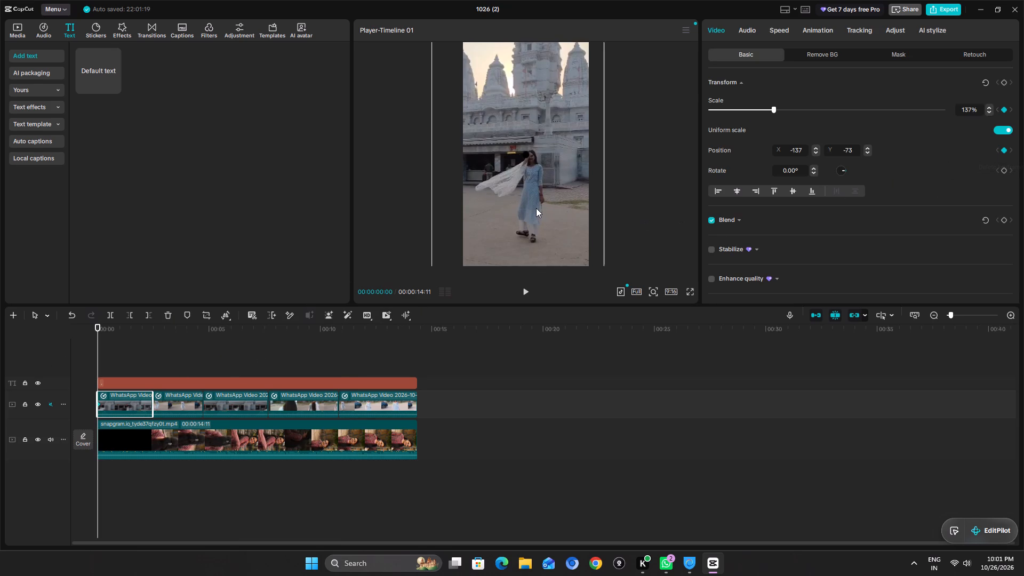
key(Right)
key(Right)
drag(535, 207, 533, 207)
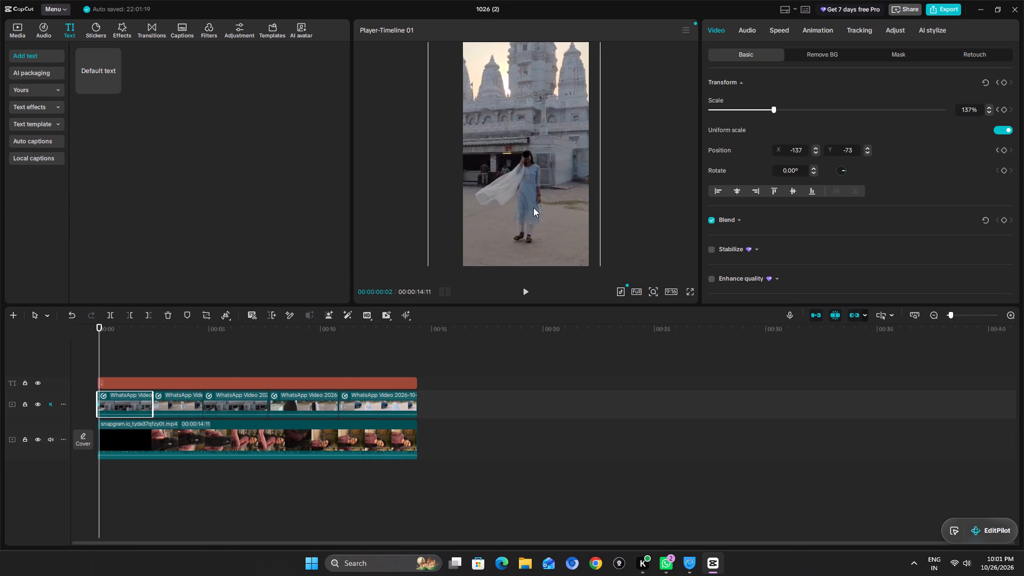
drag(533, 207, 531, 208)
At 00:20, reposition the first clip to about X -238, Y 0 so her head sits on the dot.
key(Right)
key(Right)
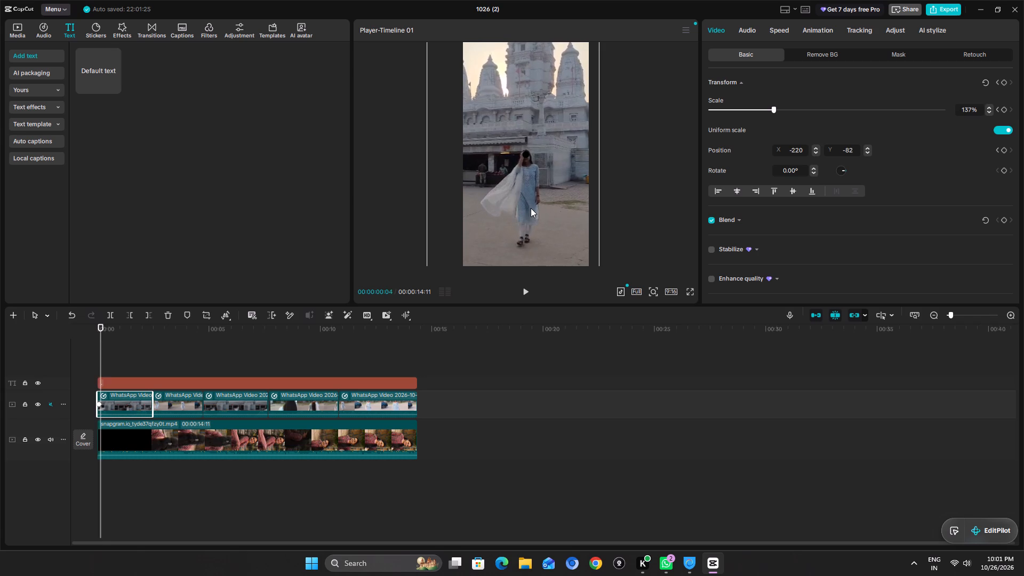
key(Right)
key(Right)
key(Right)
key(Right)
key(Right)
key(Right)
key(Right)
key(Right)
key(Right)
key(Right)
key(Right)
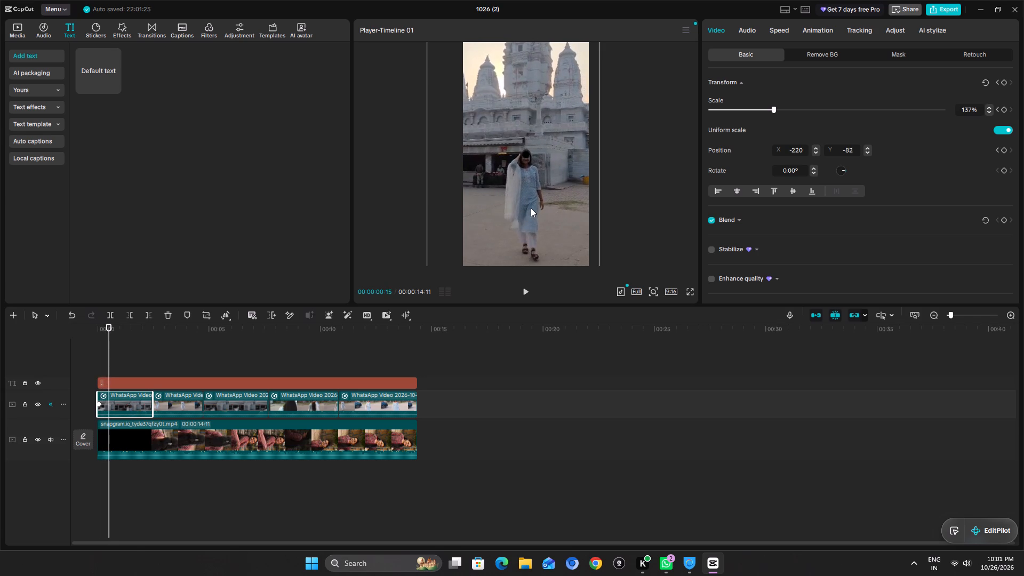
key(Right)
key(Right)
key(Right)
key(Right)
key(Right)
drag(531, 208, 530, 203)
At 01:06, reposition the first clip to about X -229, Y -82 to keep her head on the dot.
key(Right)
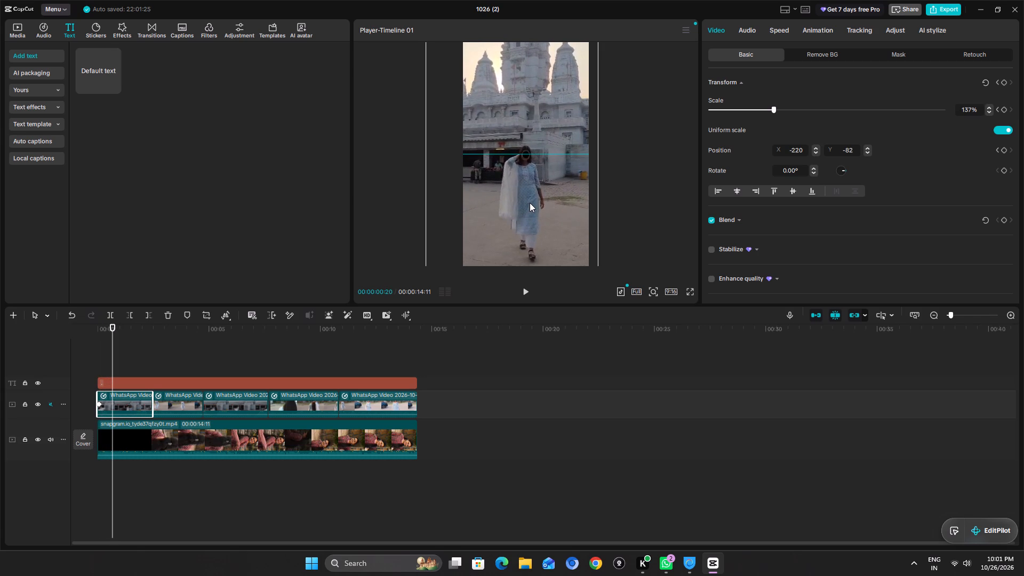
key(Right)
key(Right)
key(Right)
key(Right)
key(Right)
key(Right)
key(Right)
key(Right)
key(Right)
key(Right)
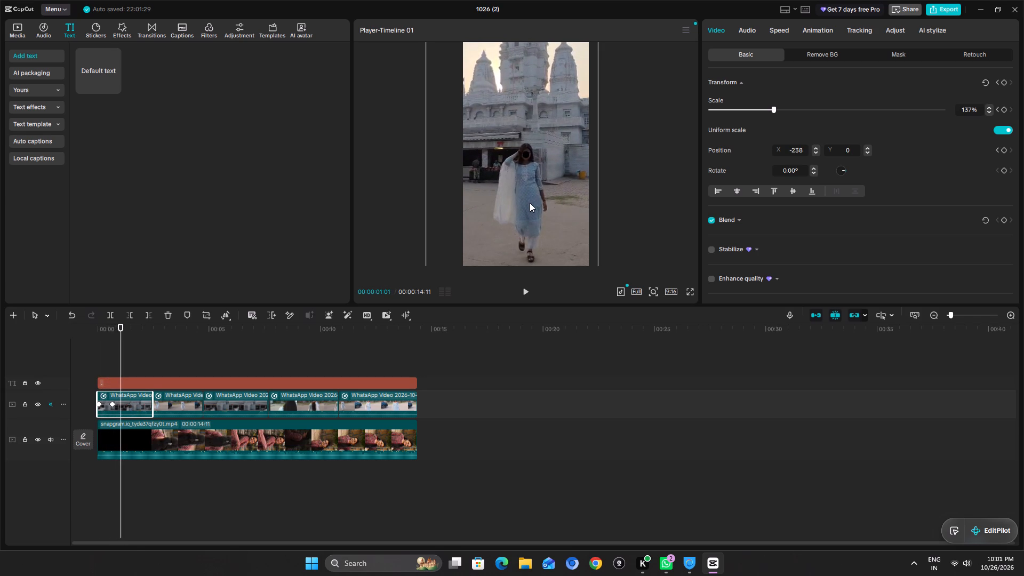
key(Right)
key(Right)
key(Right)
key(Right)
key(Right)
drag(530, 203, 530, 211)
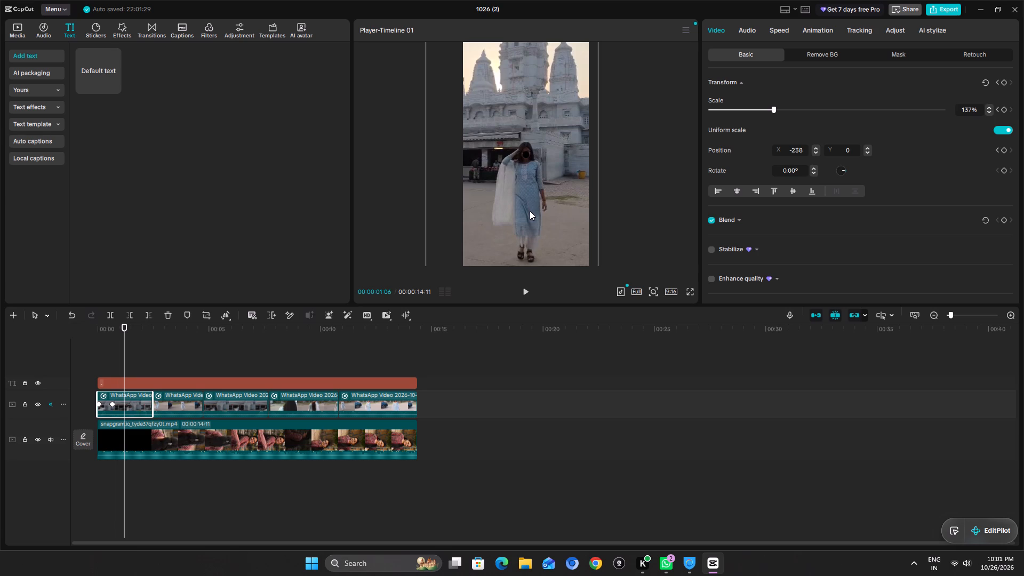
drag(530, 211, 530, 207)
At 01:21, reposition the first clip to about X -192, Y 0 to keep her head on the dot.
key(Right)
key(Right)
key(Right)
key(Right)
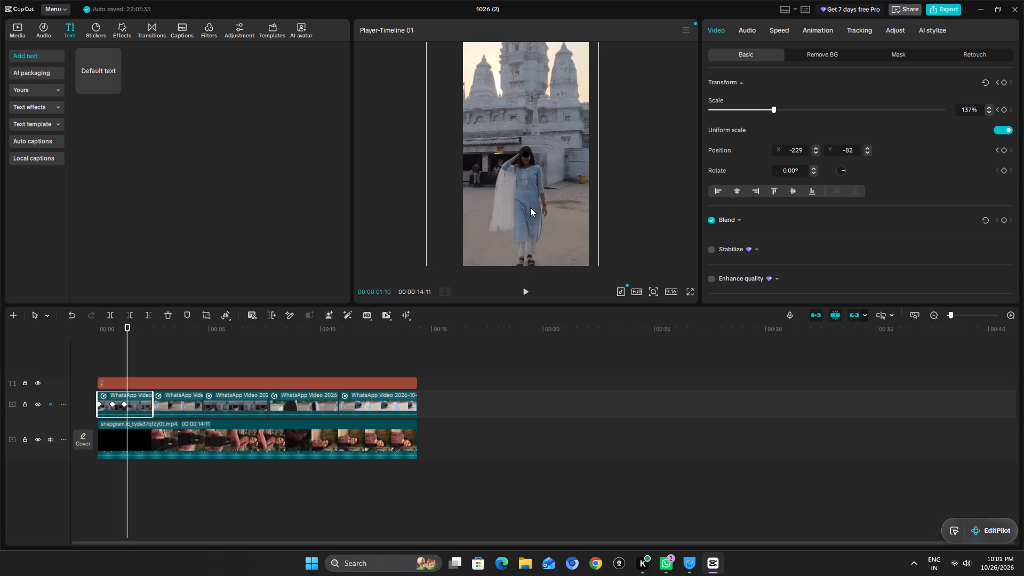
key(Right)
key(Right)
key(Right)
key(Right)
key(Right)
key(Right)
key(Right)
key(Right)
key(Right)
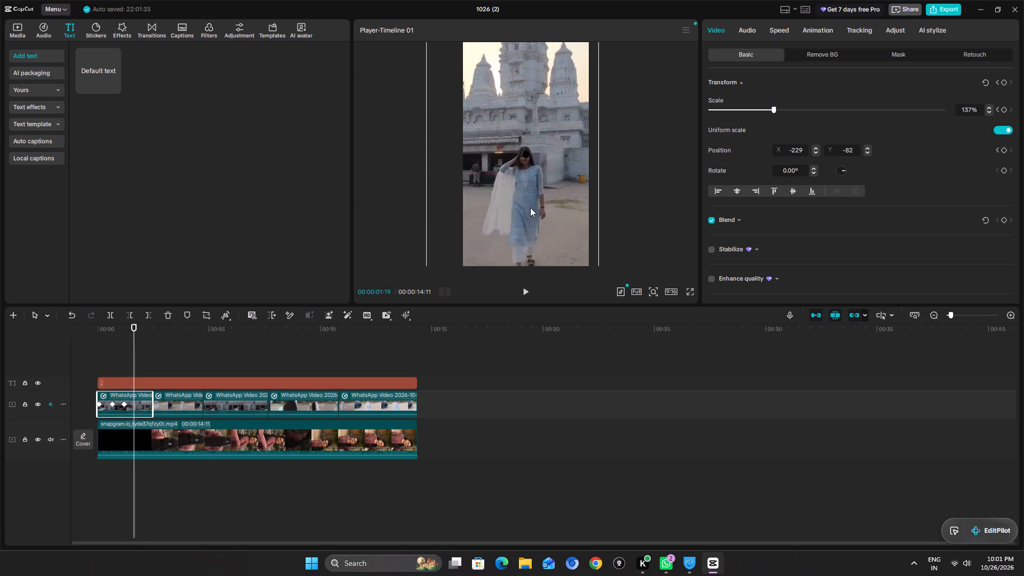
key(Right)
key(Right)
click(530, 207)
At 02:01, reposition the first clip to about X -183, Y -174 to keep her head on the dot.
key(Right)
key(Right)
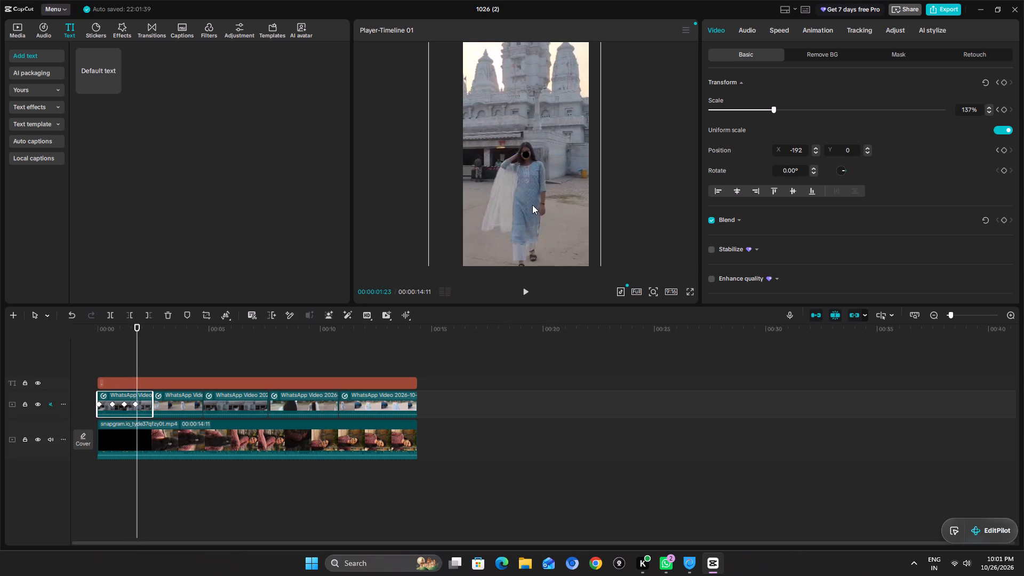
key(Right)
key(Right)
key(Right)
key(Right)
key(Right)
key(Right)
key(Right)
key(Right)
drag(532, 205, 533, 215)
At 02:08, reposition the first clip to about X -220, Y -146 so her face is behind the dot.
key(Right)
key(Right)
key(Right)
key(Right)
key(Right)
key(Right)
key(Right)
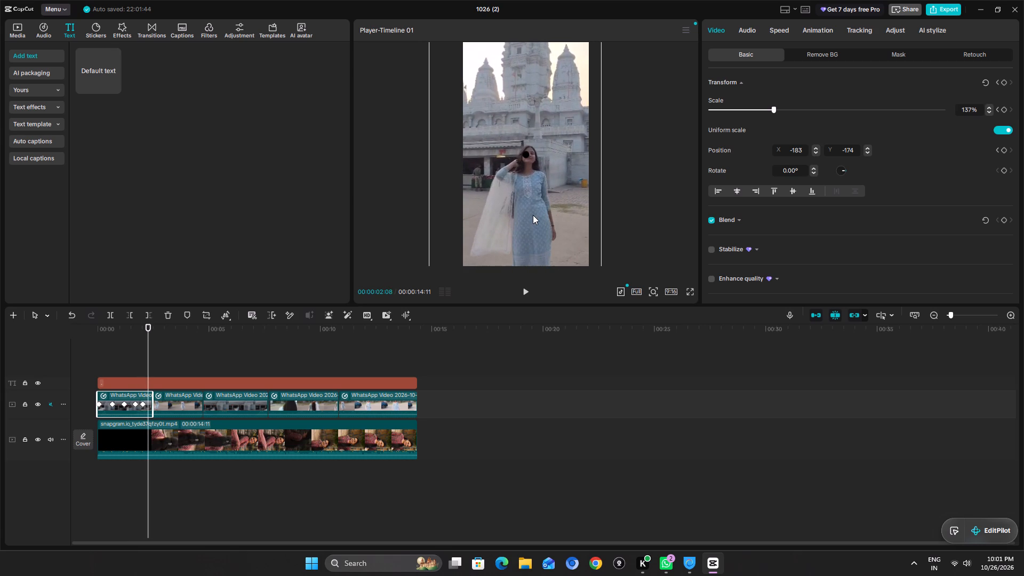
click(532, 214)
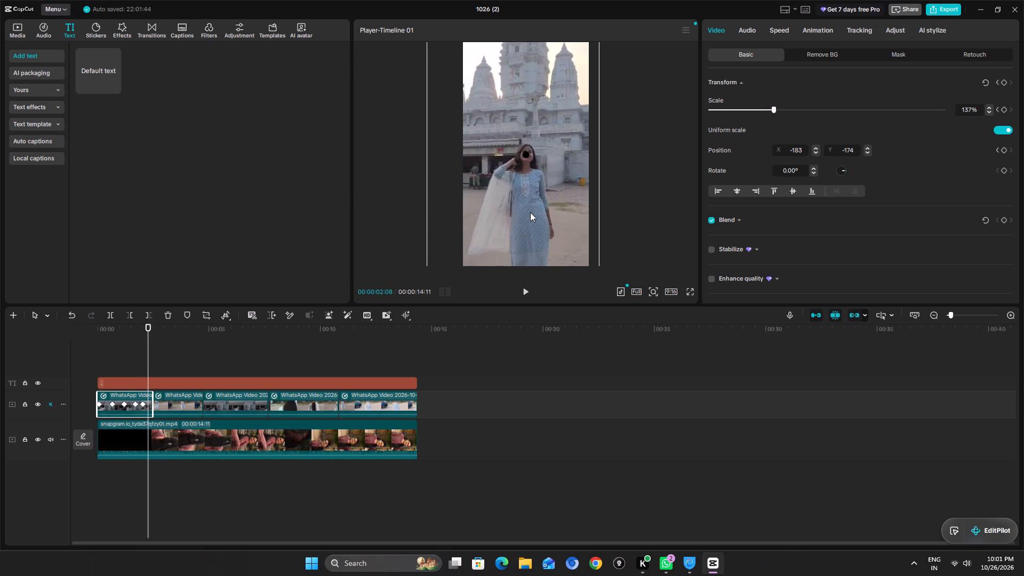
Add a position keyframe at the second clip's start, 02:14, and move the clip to about X -348, Y -1097, placing her head on the dot.
key(Right)
key(Right)
key(Right)
key(Right)
key(Right)
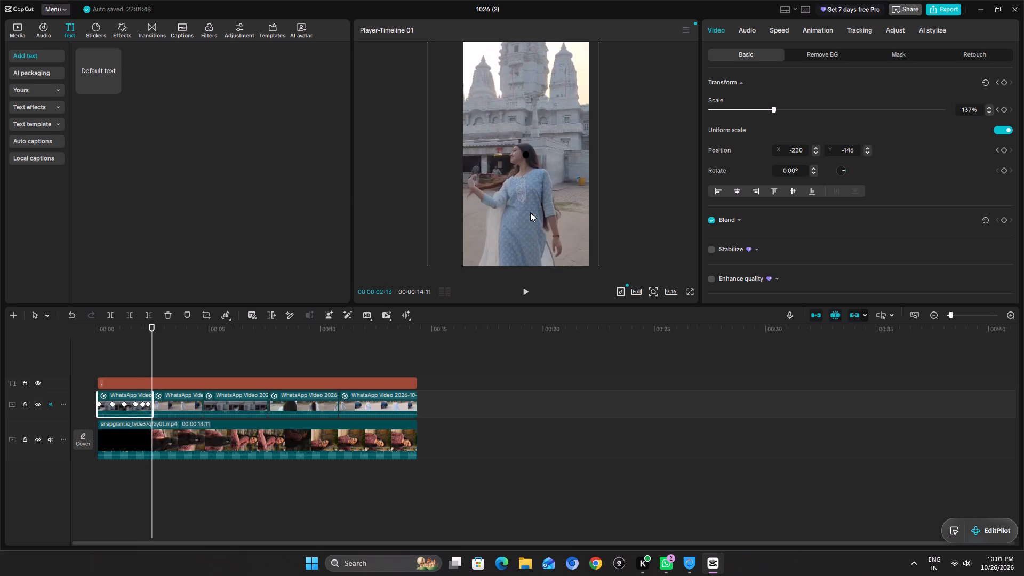
key(Right)
click(159, 406)
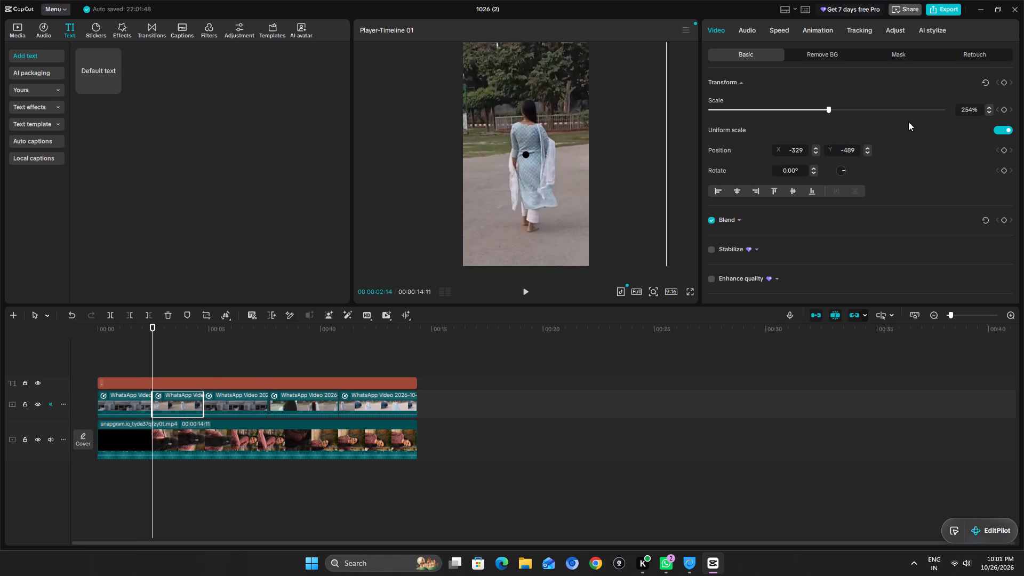
key(Left)
key(Right)
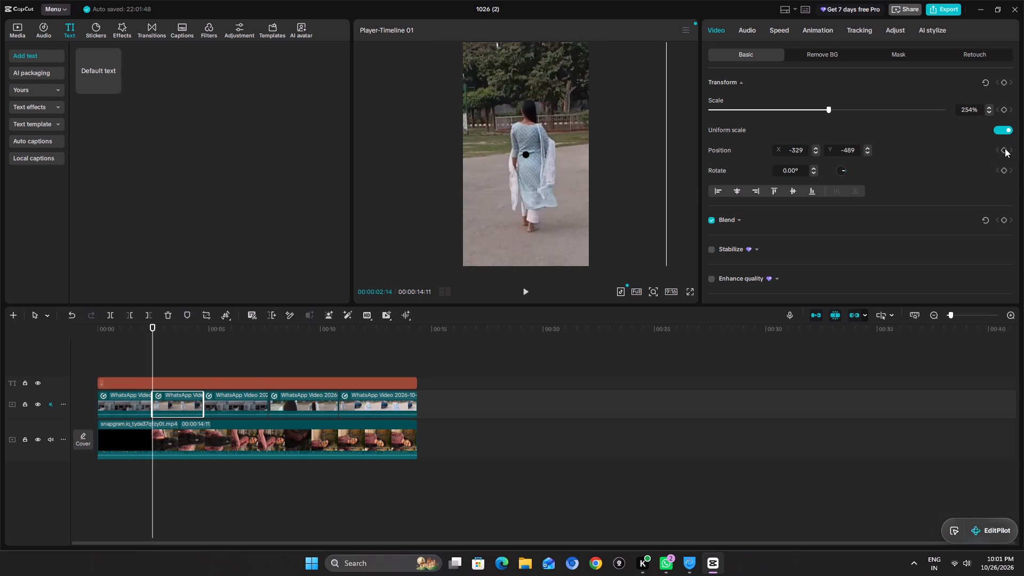
click(1005, 149)
drag(548, 174, 550, 189)
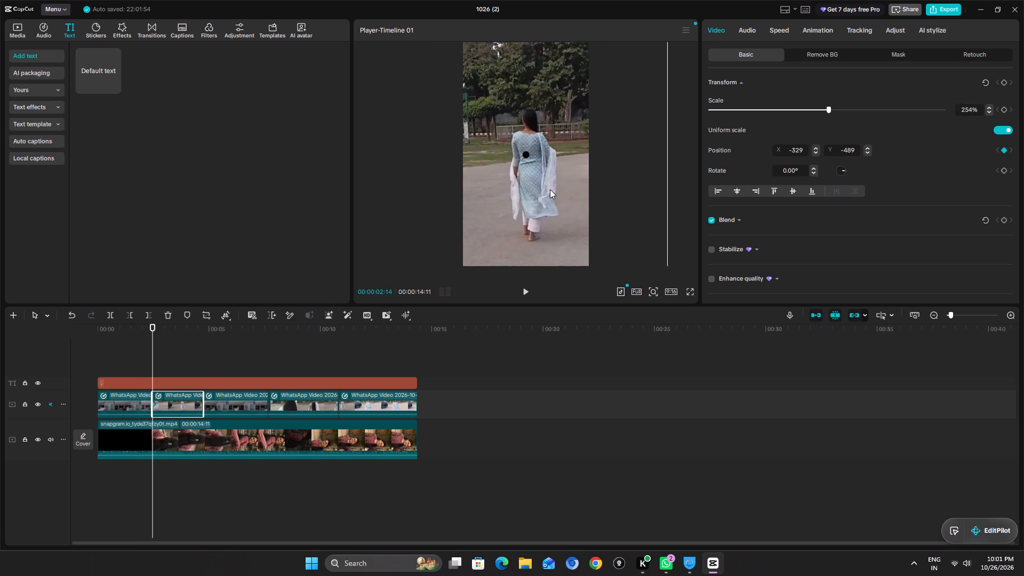
drag(550, 189, 547, 210)
At 02:27, reposition the second clip to about X -320, Y -1083 to follow her head as she turns.
key(Right)
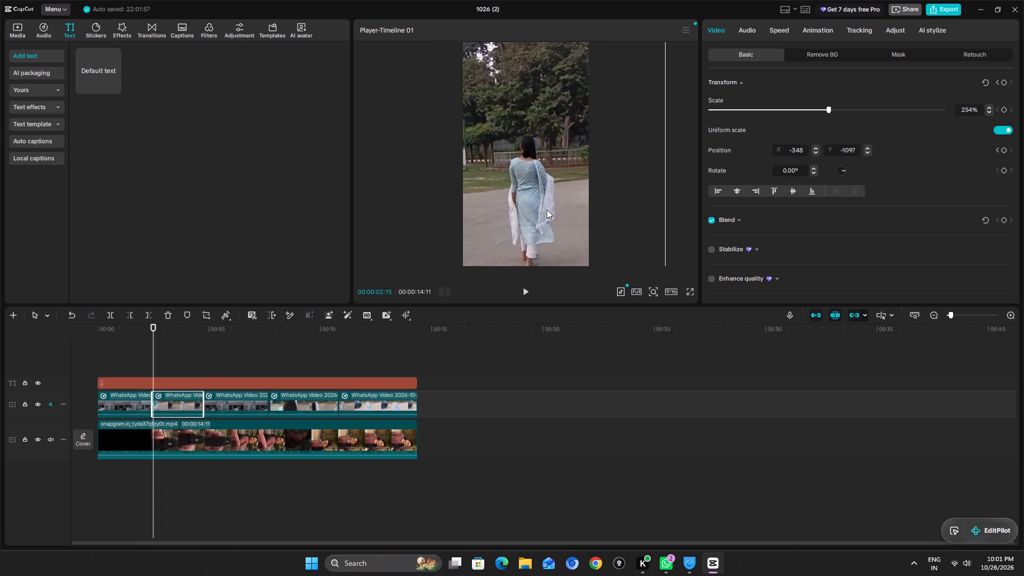
key(Right)
key(Right)
key(Right)
key(Right)
key(Right)
key(Right)
key(Right)
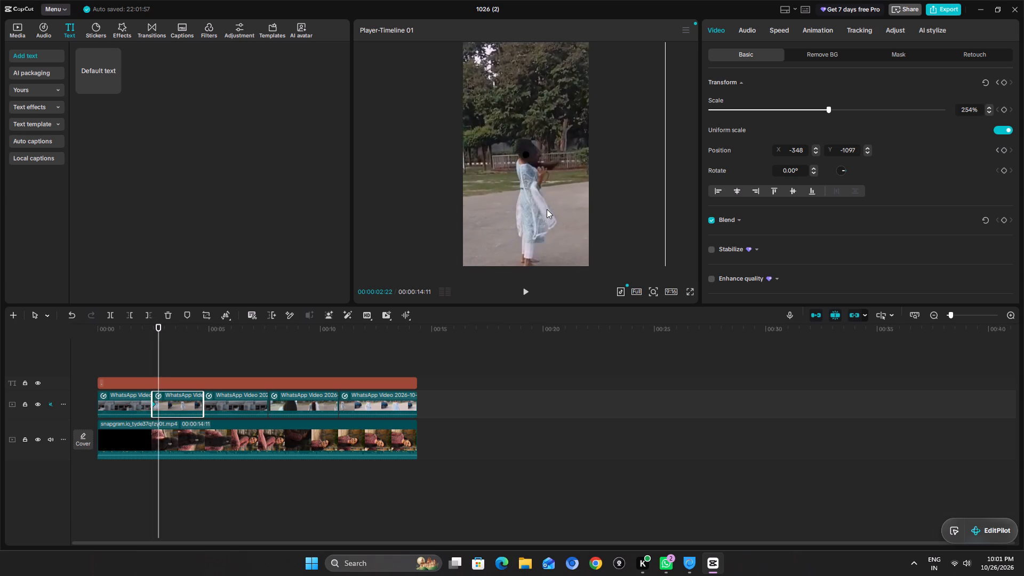
key(Right)
key(Right)
key(Right)
key(Right)
key(Right)
click(539, 204)
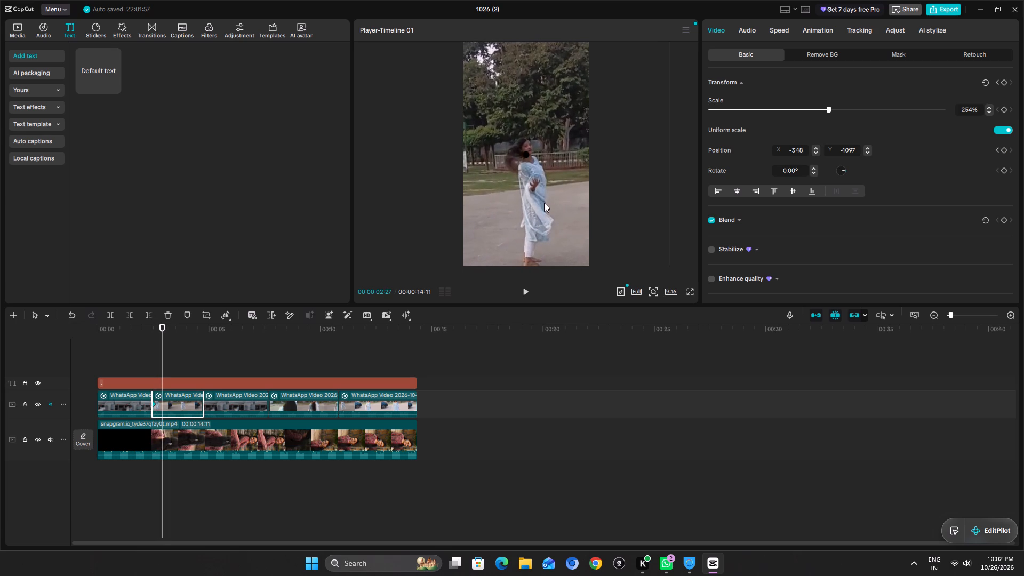
At 03:07, reposition the second clip to about X -284, Y -997 so her face sits on the dot.
key(Right)
key(Right)
key(Right)
key(Right)
key(Right)
key(Right)
key(Right)
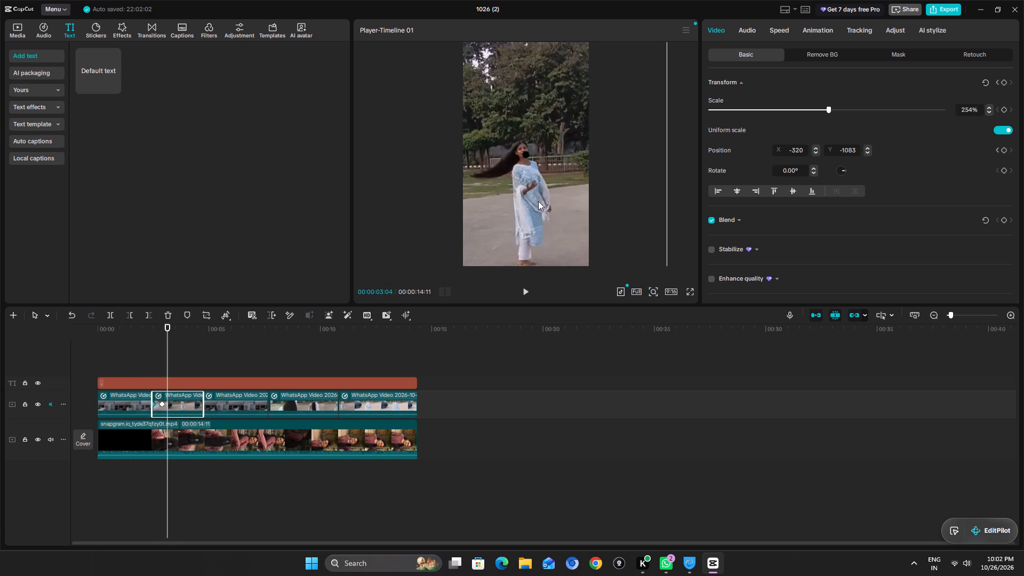
key(Right)
key(Right)
key(Right)
drag(537, 201, 540, 201)
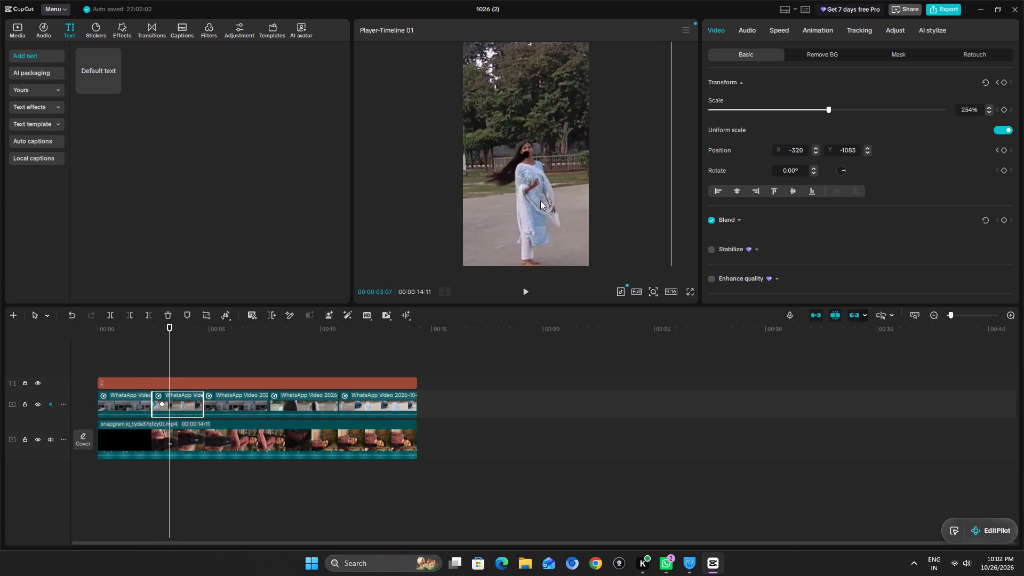
drag(540, 201, 539, 202)
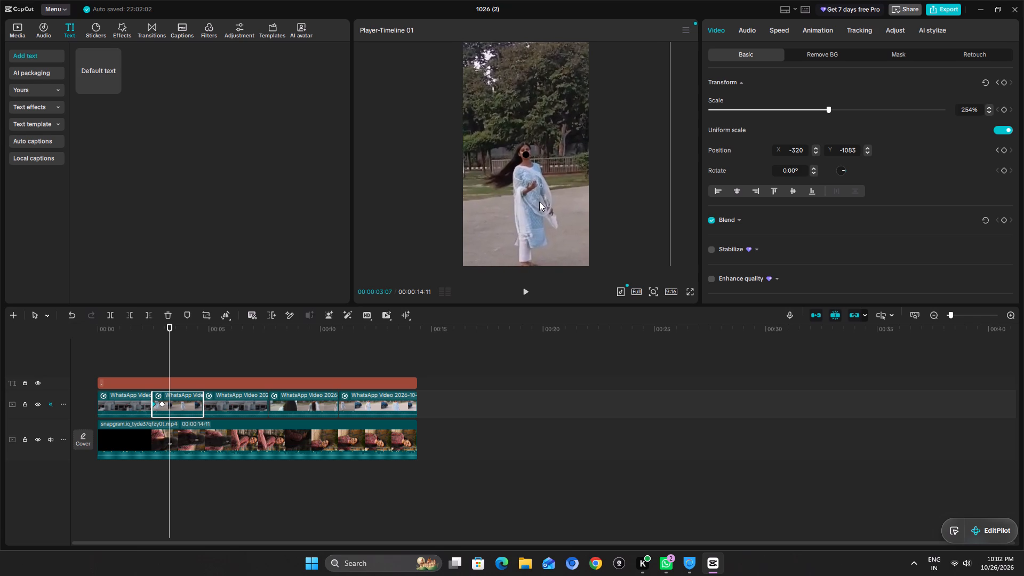
drag(539, 202, 539, 196)
At 03:21, reposition the second clip to about X -247, Y -983 to keep her face on the dot.
key(Right)
key(Right)
key(Right)
key(Right)
key(Right)
key(Right)
key(Right)
key(Right)
key(Right)
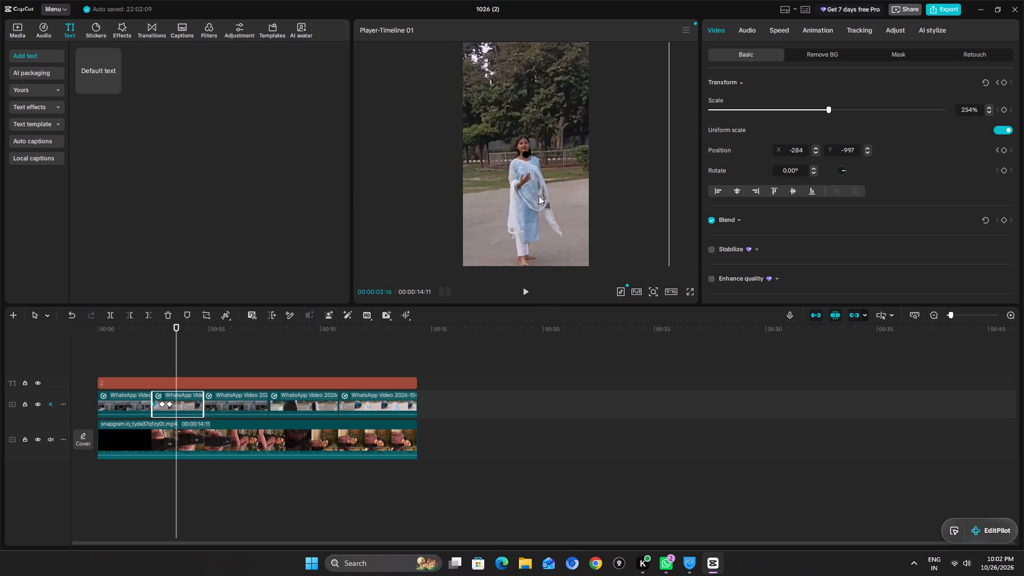
key(Right)
key(Right)
key(Right)
key(Right)
key(Right)
click(532, 194)
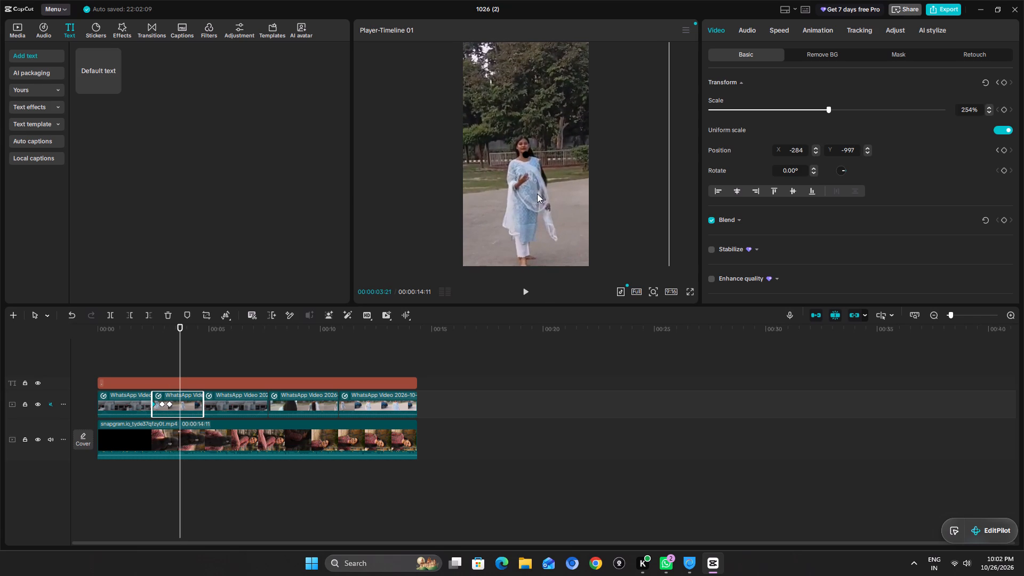
At 04:08, reposition the second clip to about X -201, Y -969 so her face sits on the dot.
key(Right)
key(Right)
key(Right)
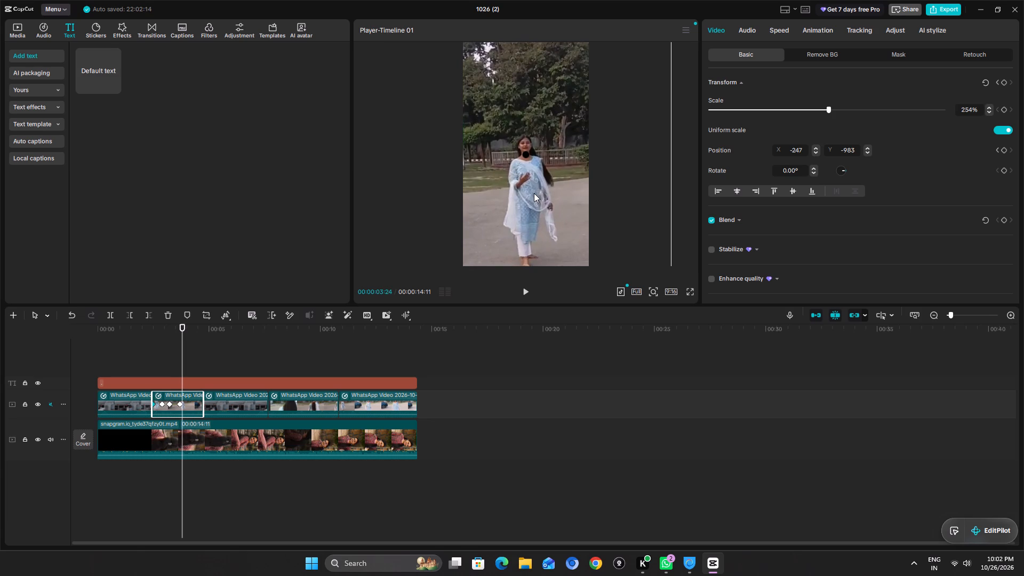
key(Right)
key(Right)
key(Right)
key(Right)
key(Right)
key(Right)
key(Right)
key(Right)
key(Right)
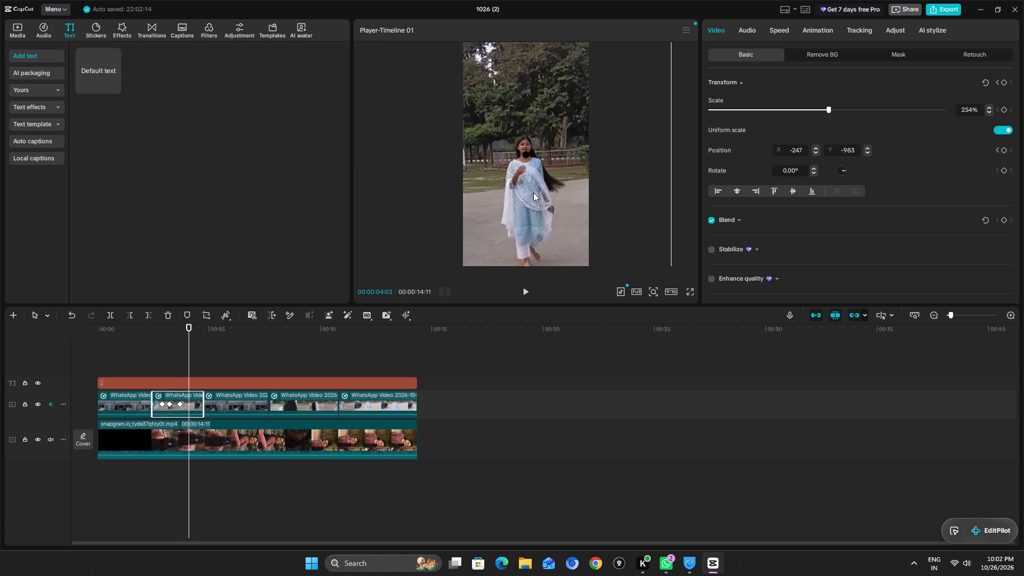
key(Right)
key(Right)
key(Right)
key(Right)
key(Right)
click(529, 191)
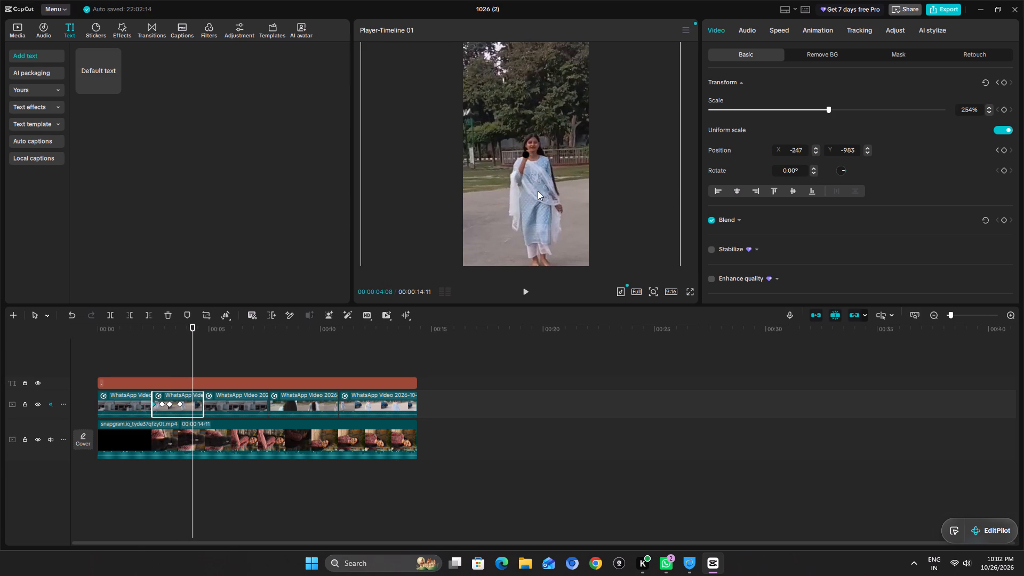
At 04:21, near the second clip's end, reposition it to about X -247, Y -955 to keep her face on the dot.
key(Right)
key(Right)
key(Right)
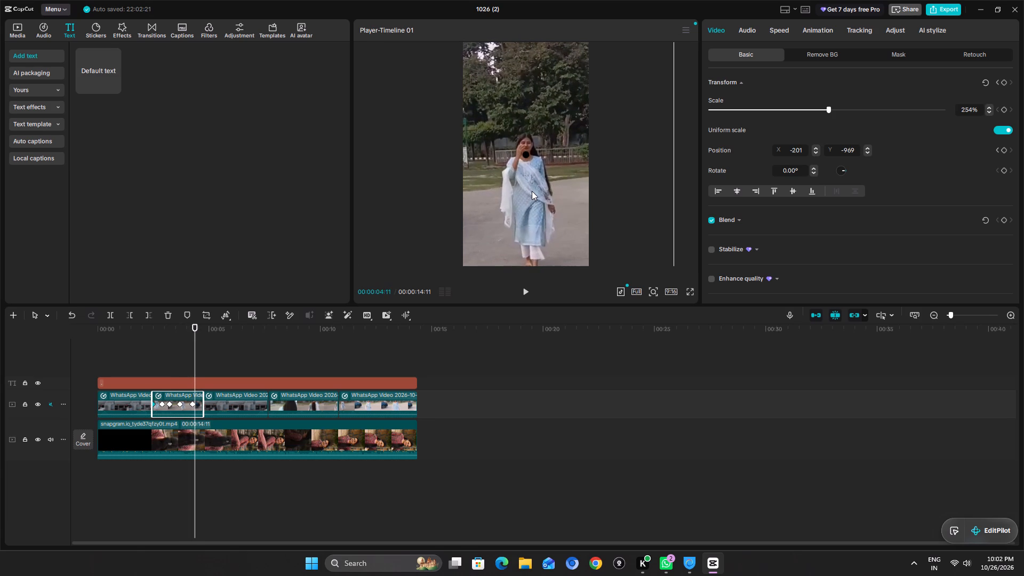
key(Right)
key(Right)
key(Right)
key(Right)
key(Right)
key(Right)
key(Right)
key(Right)
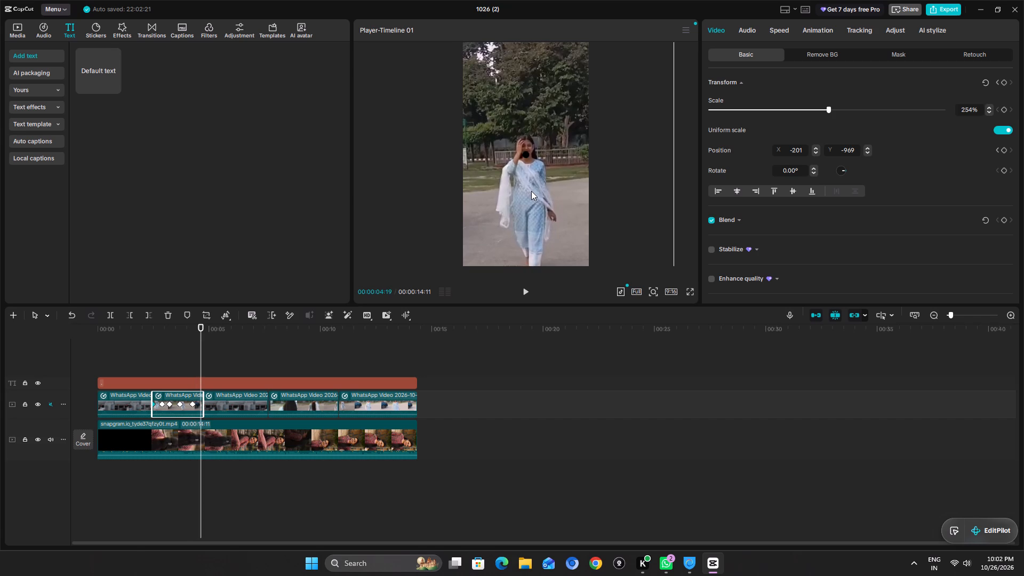
key(Right)
key(Right)
click(531, 191)
Add a position keyframe at the third clip's start, 04:23, and shift the clip horizontally so her head sits on the dot.
key(Right)
key(Right)
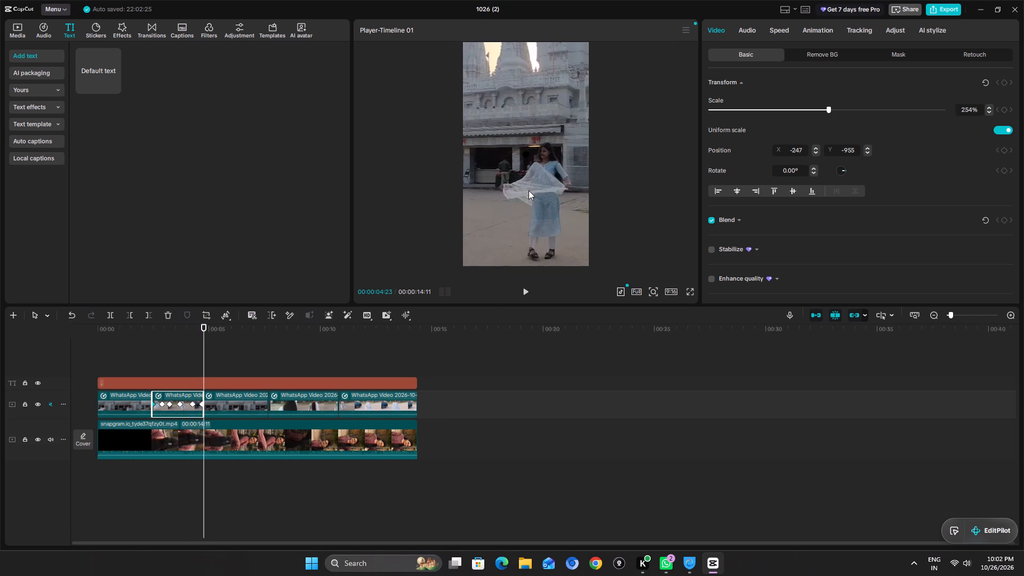
click(233, 409)
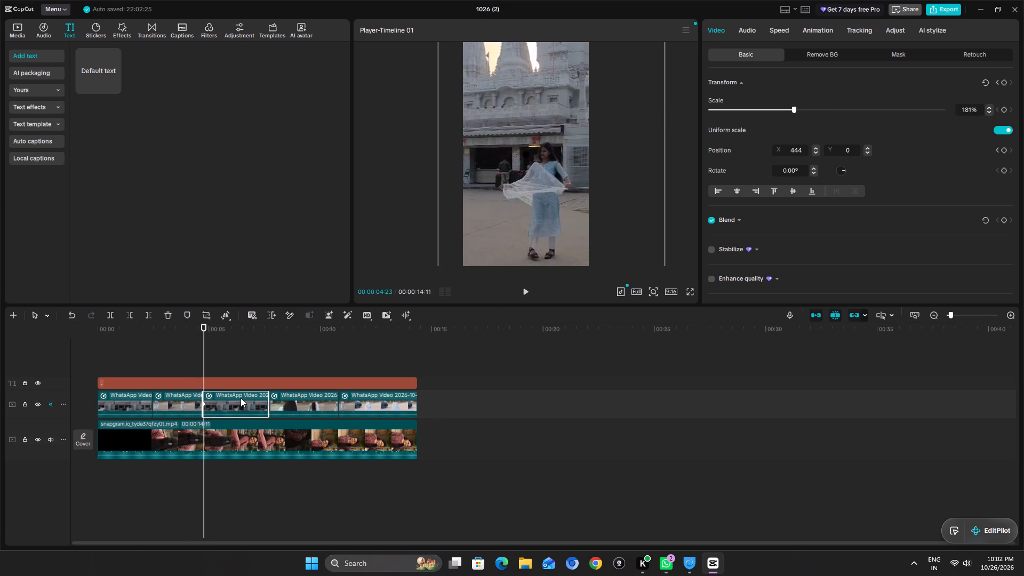
key(Left)
key(Right)
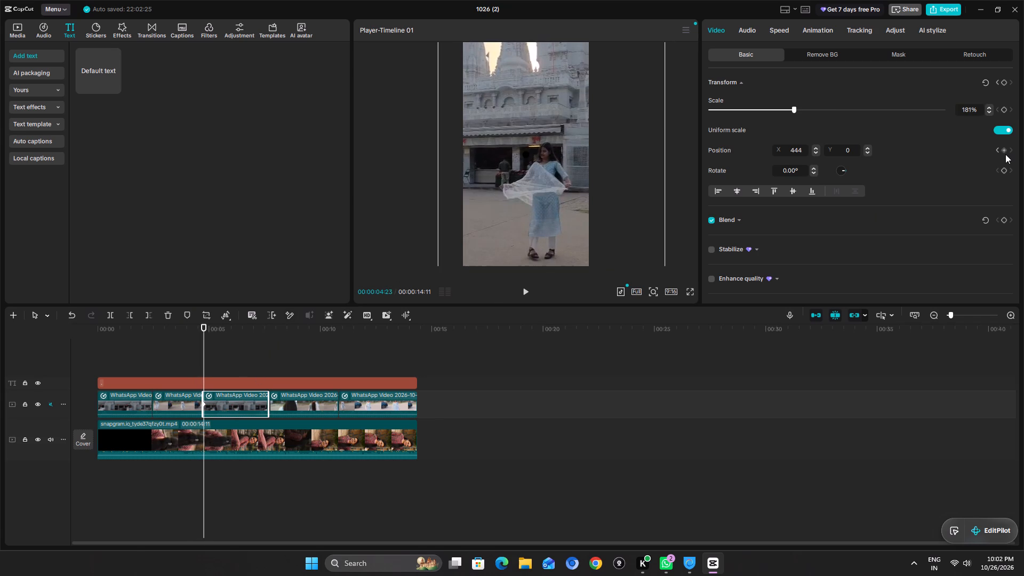
click(1005, 154)
drag(541, 212, 529, 213)
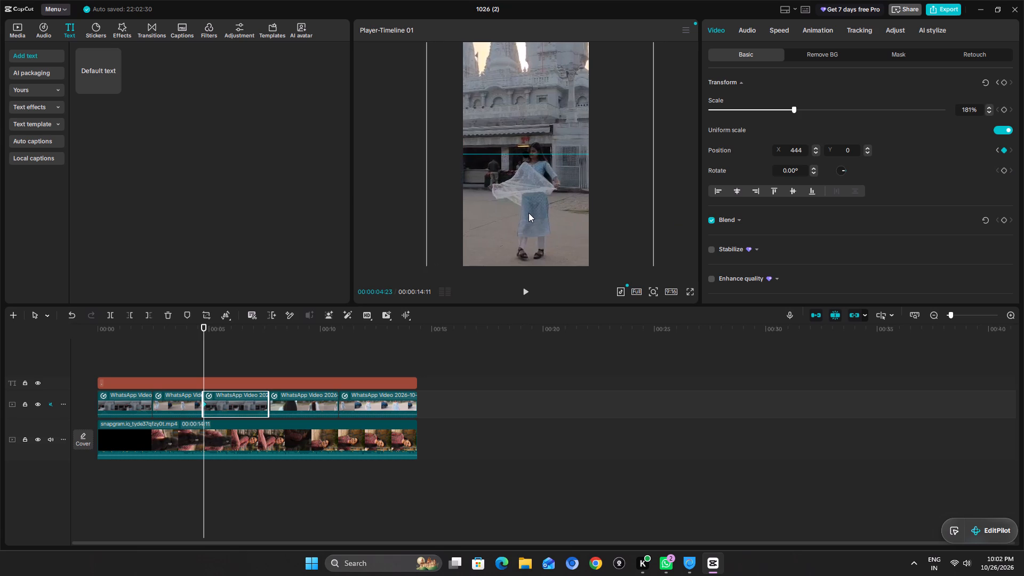
drag(529, 213, 522, 213)
At 04:27, reposition the third clip to about X 215, Y 0 to follow her head.
key(Right)
key(Right)
key(Right)
key(Right)
drag(522, 213, 529, 213)
At 05:00, shift the third clip horizontally to bring her head back onto the dot as she spins.
key(Right)
key(Right)
key(Right)
drag(529, 213, 532, 219)
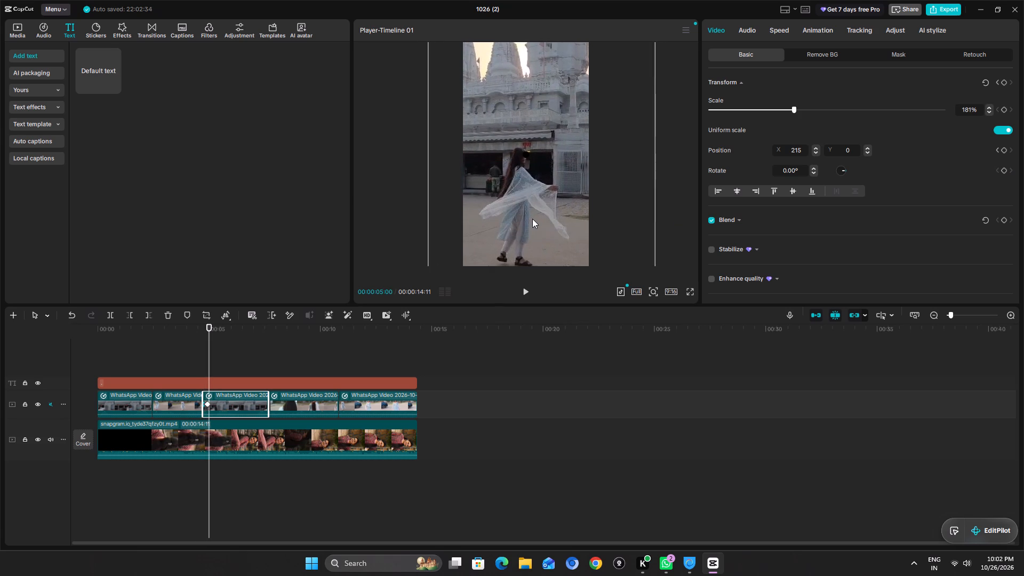
drag(532, 219, 537, 213)
At 05:05, reposition the third clip to about X 517, Y 0 so her head sits on the dot.
key(Right)
key(Right)
key(Right)
key(Right)
key(Right)
drag(525, 211, 535, 209)
At 05:16, reposition the third clip to about X 448, Y 0 to keep her head on the dot.
key(Right)
key(Right)
key(Right)
key(Right)
key(Right)
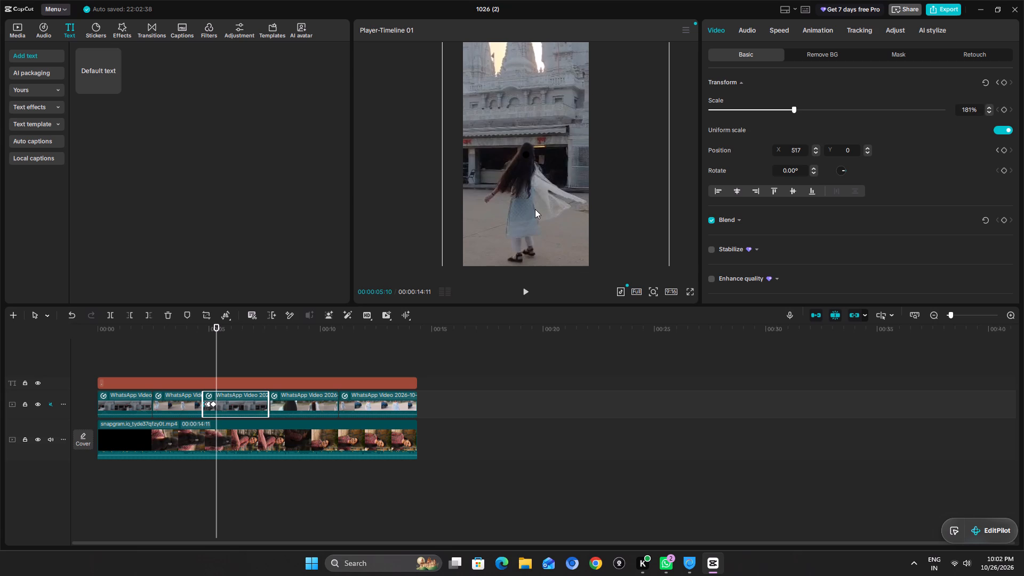
key(Right)
key(Right)
click(535, 209)
key(Right)
key(Right)
key(Right)
key(Right)
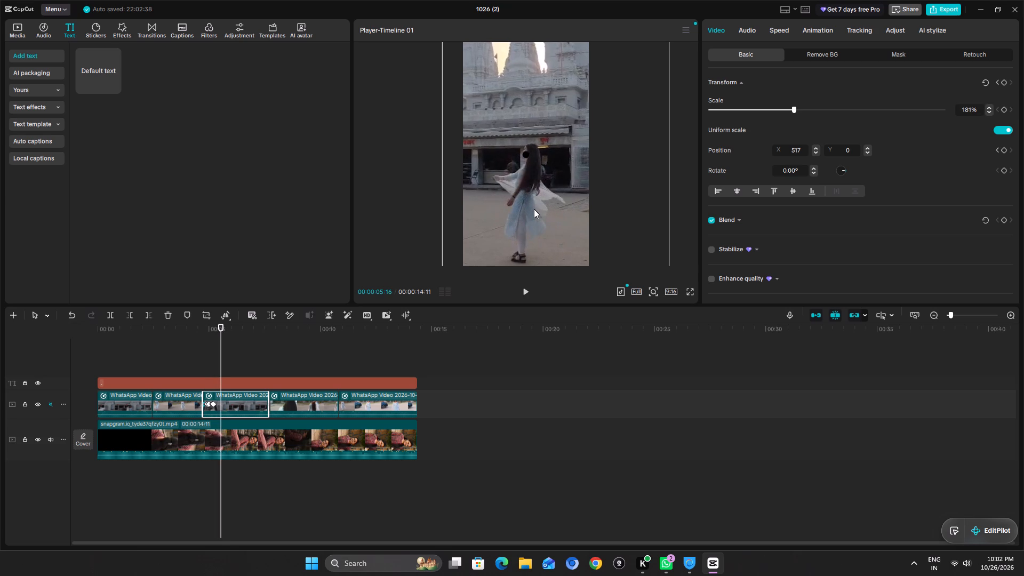
click(534, 209)
At 06:00, reposition the third clip to about X 343, Y 0 so her face sits on the dot.
key(Right)
key(Right)
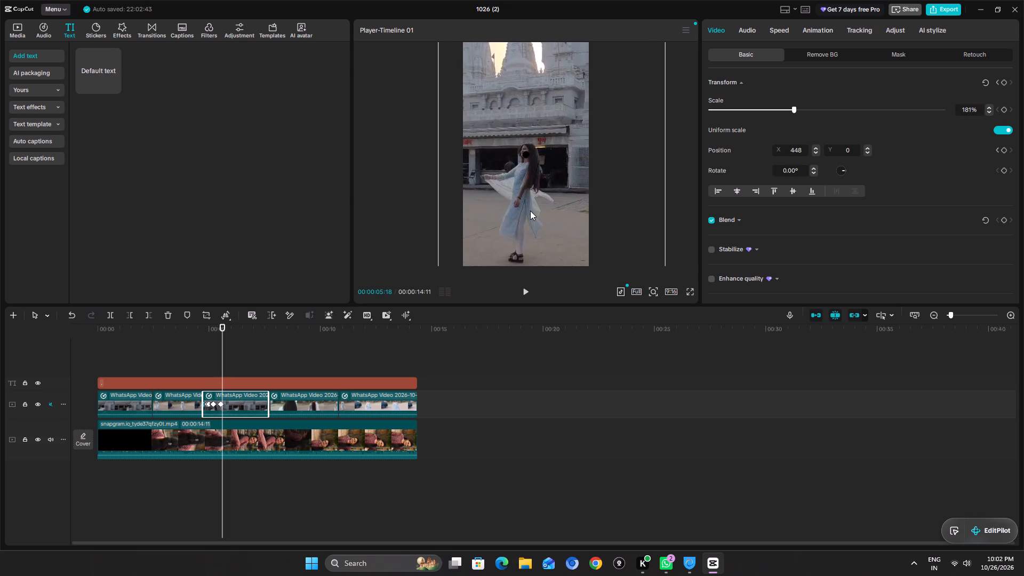
key(Right)
key(Right)
key(Right)
click(530, 211)
key(Right)
key(Right)
key(Right)
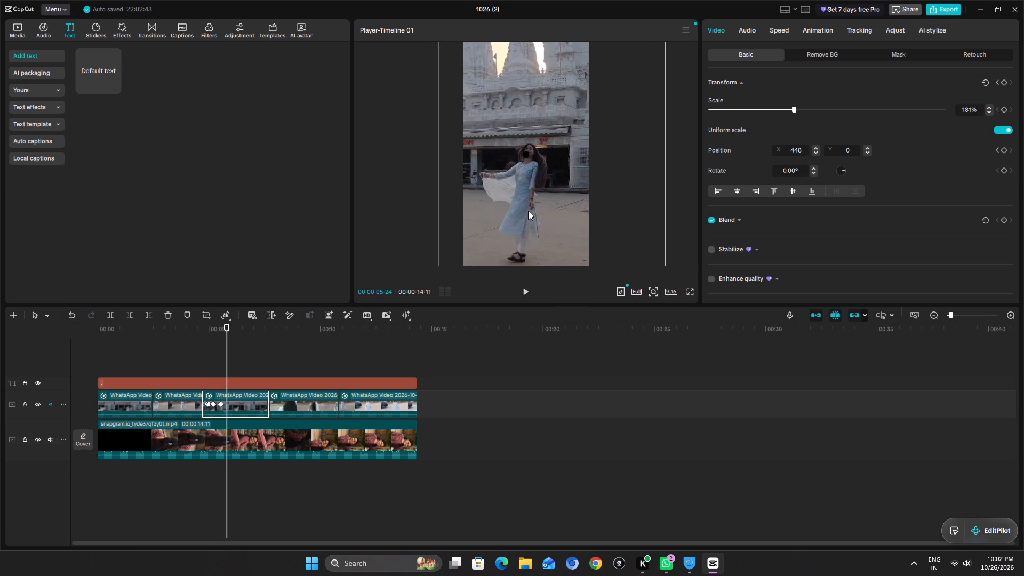
key(Right)
key(Right)
key(Right)
key(Right)
key(Right)
key(Right)
drag(528, 211, 520, 212)
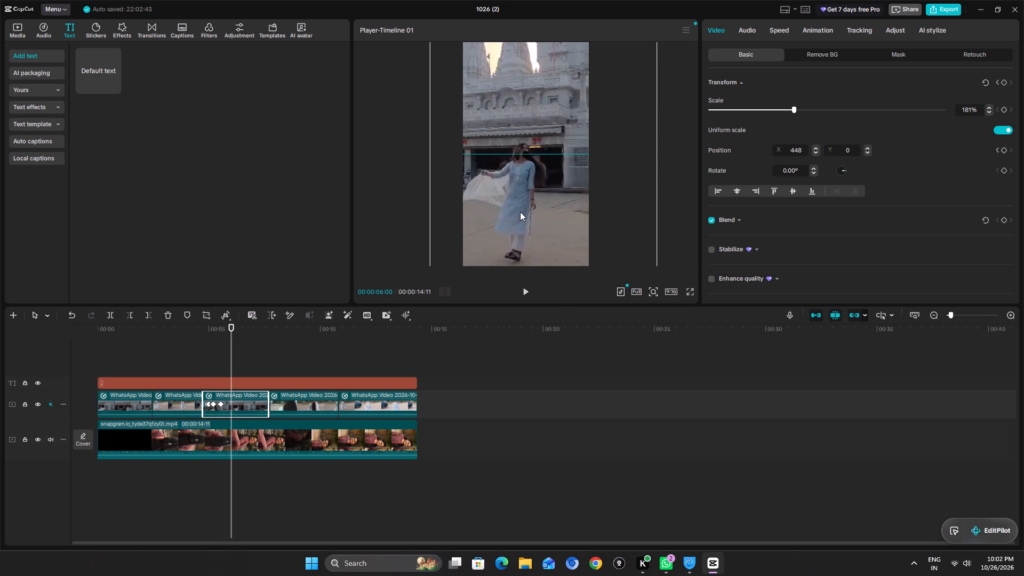
drag(520, 212, 522, 212)
At 06:07, reposition the third clip to about X 293, Y 0 to keep her face on the dot.
key(Right)
key(Right)
key(Right)
key(Right)
key(Right)
key(Right)
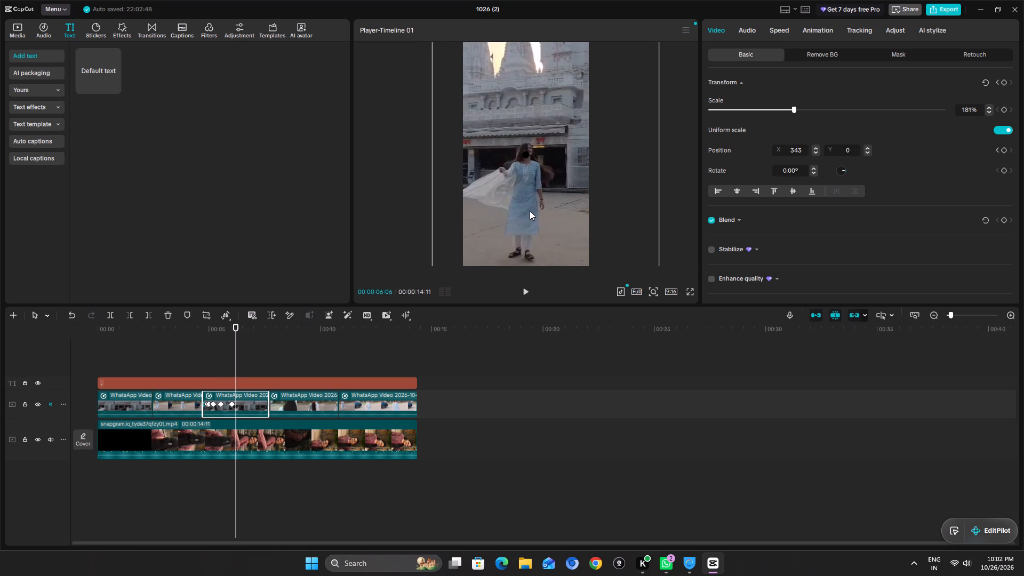
key(Right)
click(532, 210)
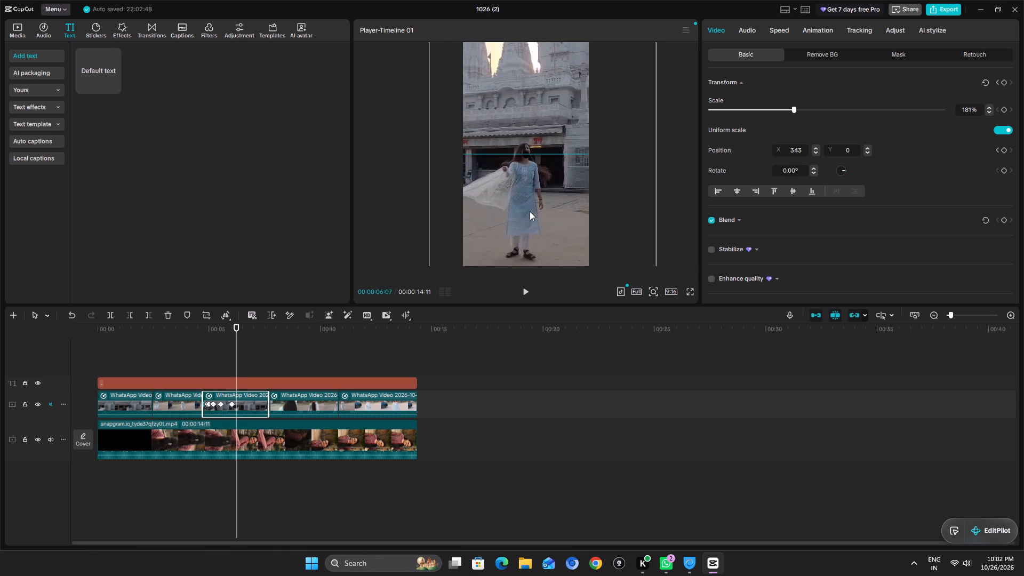
At 06:22, reposition the third clip to about X 215, Y 0 to follow her head as she turns.
key(Right)
key(Right)
key(Right)
key(Right)
key(Right)
key(Right)
key(Right)
key(Right)
key(Right)
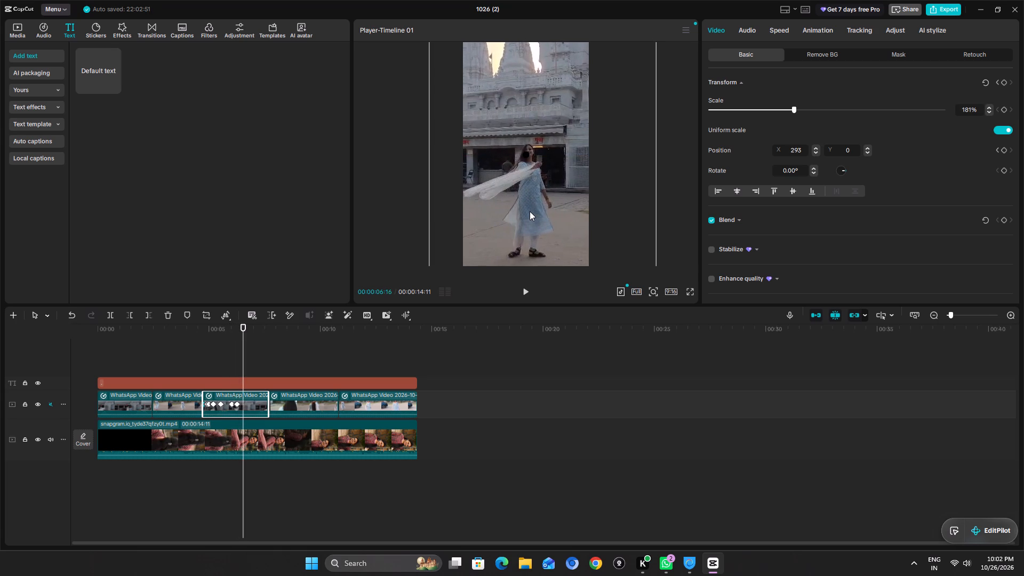
key(Right)
key(Right)
key(Right)
key(Right)
key(Right)
key(Right)
click(532, 211)
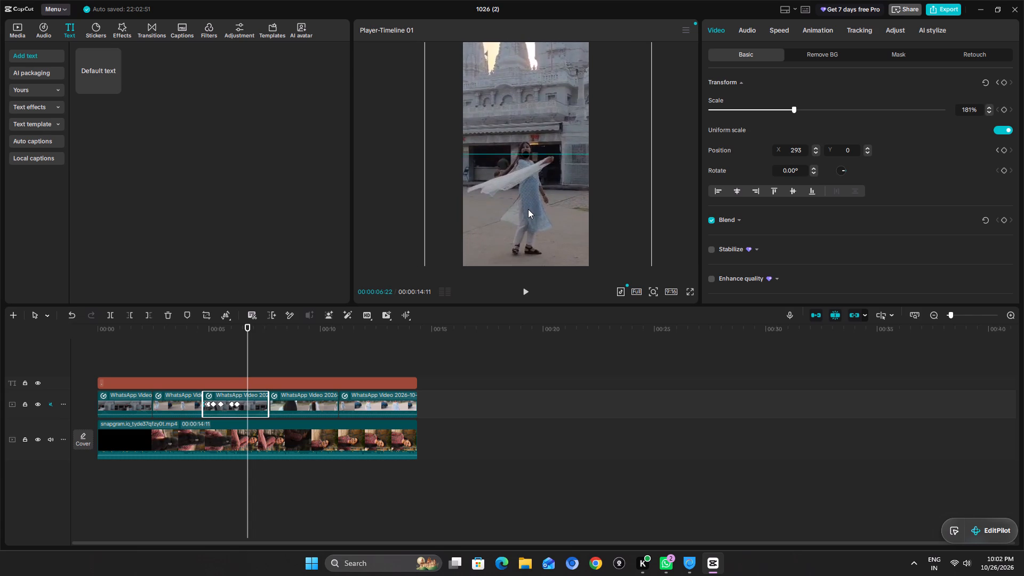
At 07:06, reposition the third clip to X 0, Y 0 so the back of her head sits on the dot.
key(Right)
key(Right)
key(Right)
key(Right)
key(Right)
key(Right)
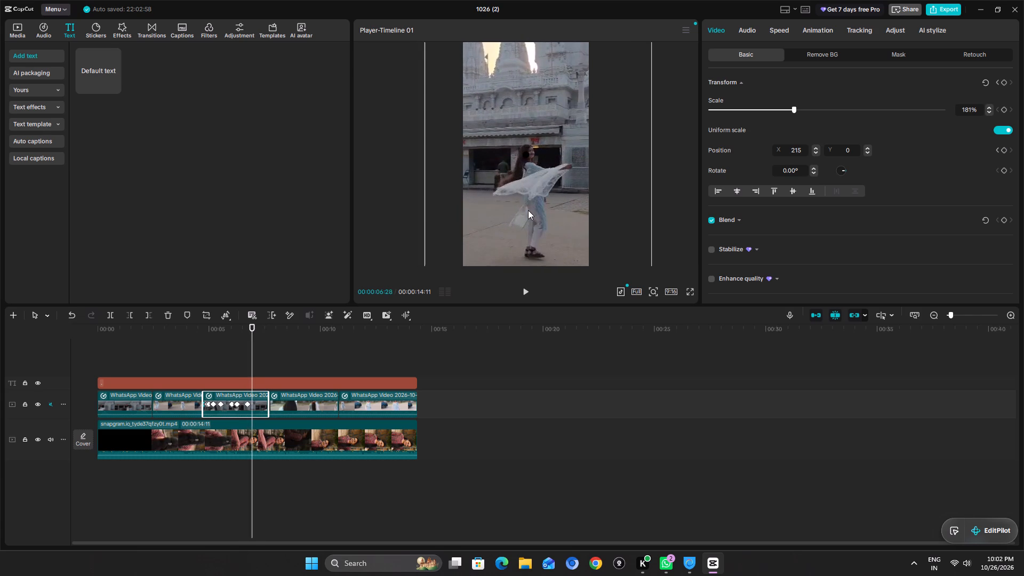
key(Right)
key(Right)
key(Right)
key(Right)
key(Right)
key(Right)
key(Right)
key(Right)
drag(531, 207, 522, 207)
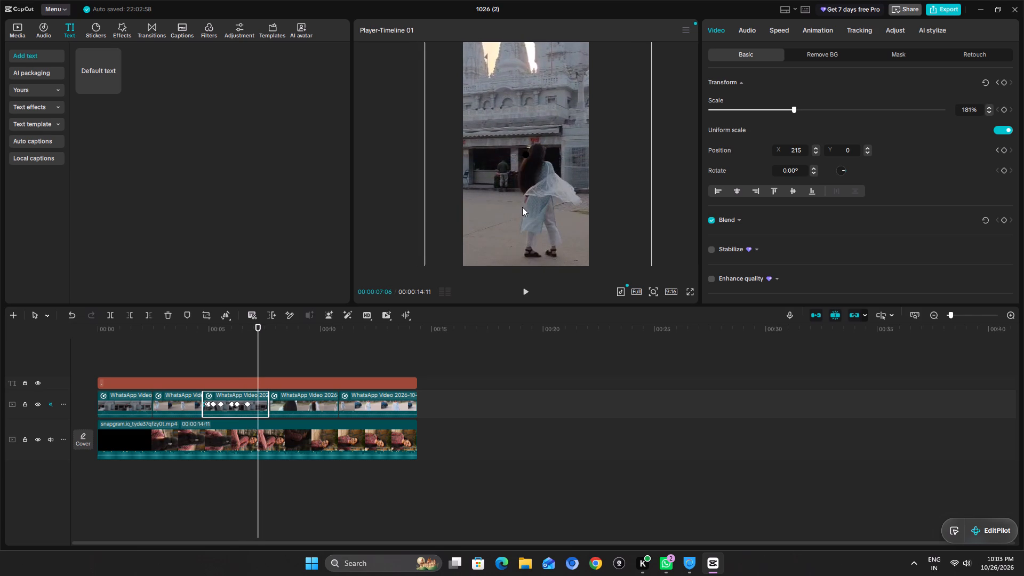
drag(522, 207, 517, 205)
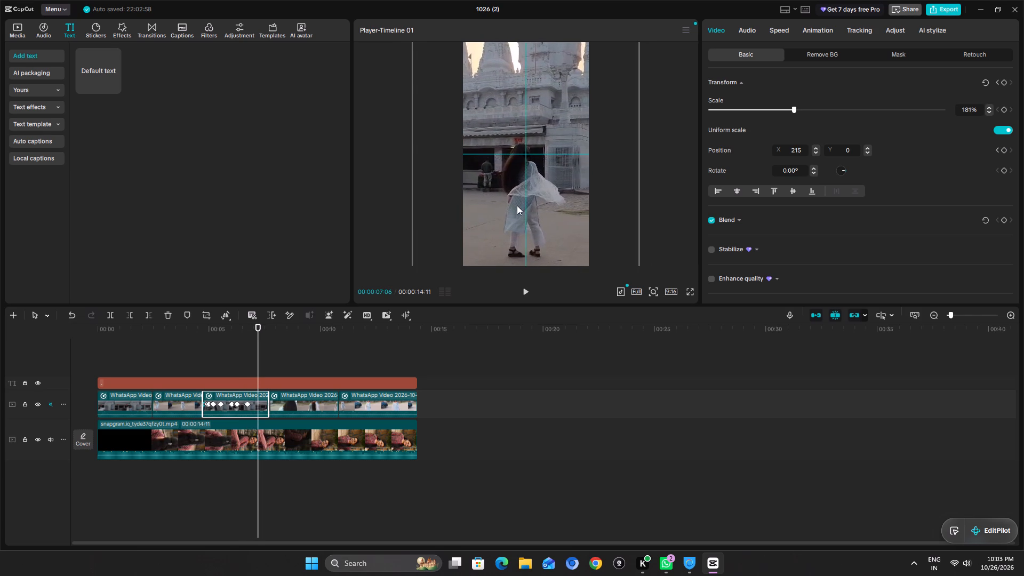
drag(517, 205, 520, 205)
At 07:13, reposition the third clip to about X -197, Y 0 to keep her head on the dot.
key(Right)
key(Right)
key(Right)
key(Right)
key(Right)
key(Right)
key(Right)
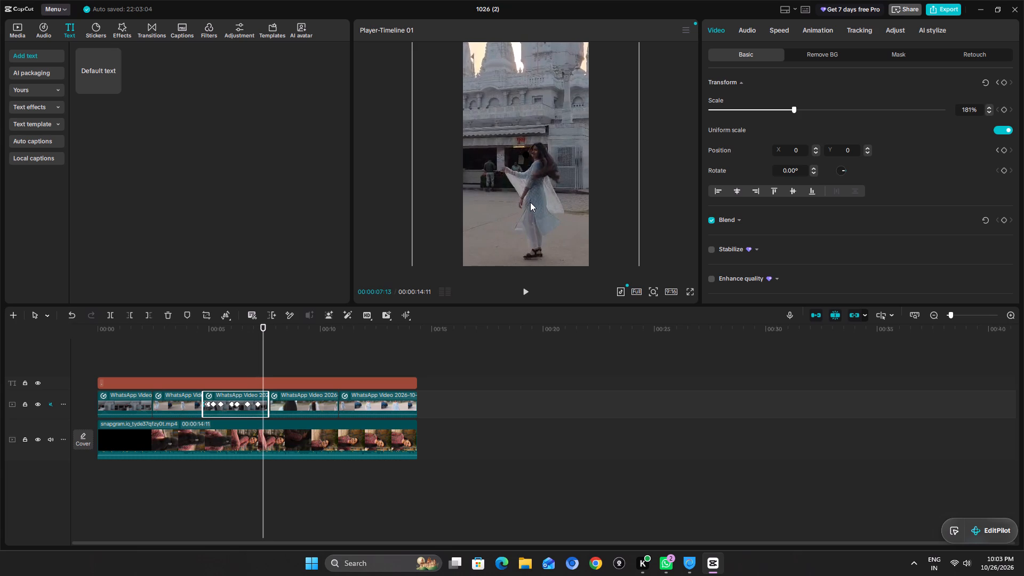
drag(531, 202, 519, 203)
At the fourth clip's start, 07:21, move the clip to about X -339, Y 0 to place her head on the dot.
key(Right)
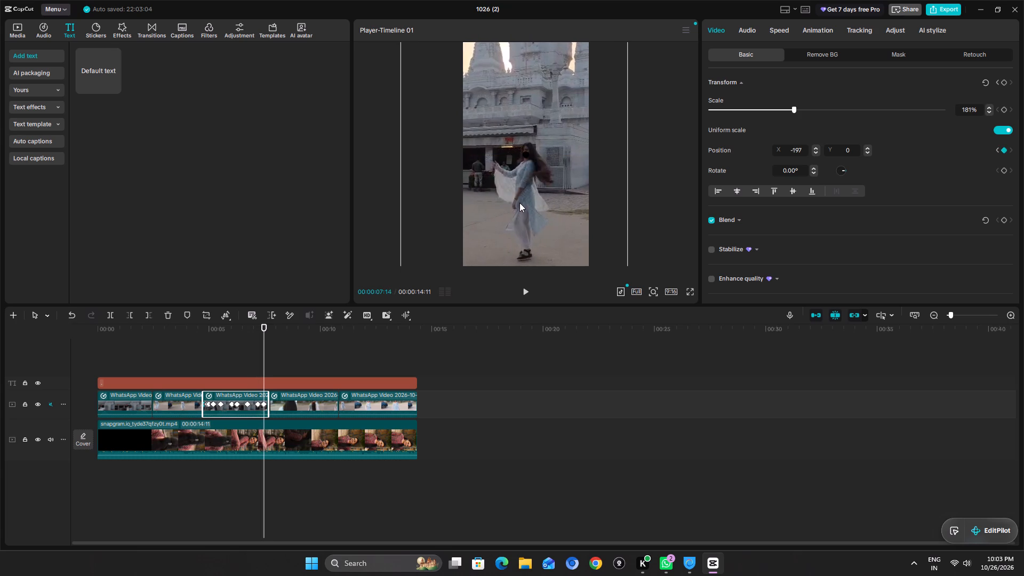
key(Right)
key(Right)
key(Right)
key(Right)
key(Right)
key(Right)
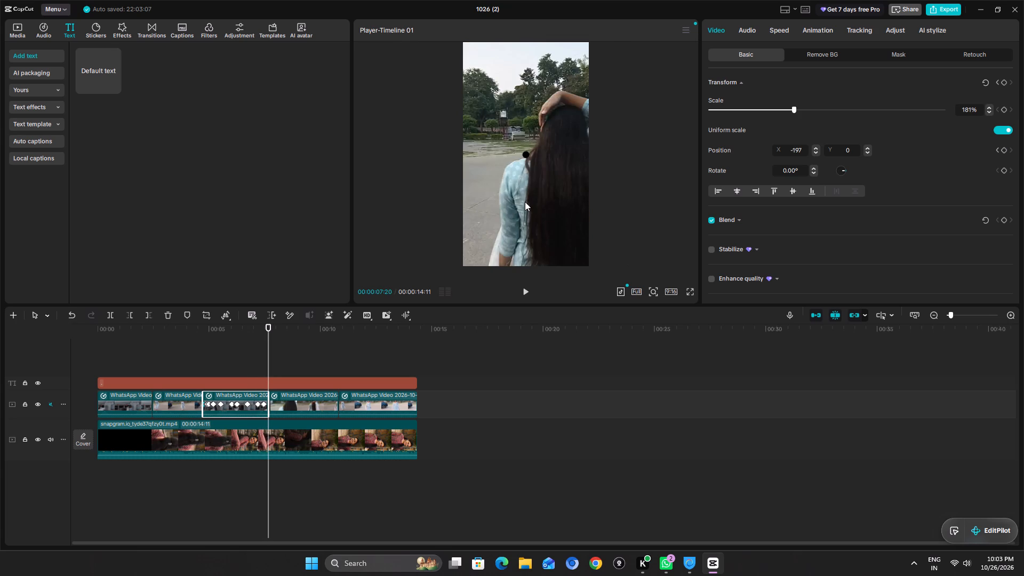
key(Left)
key(Right)
key(Right)
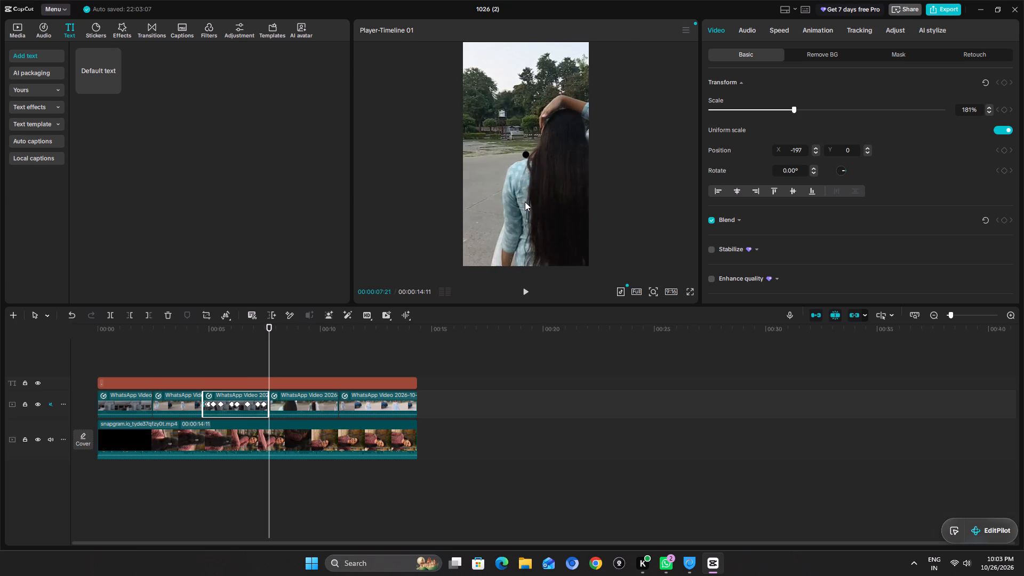
key(Left)
key(Right)
drag(525, 202, 512, 202)
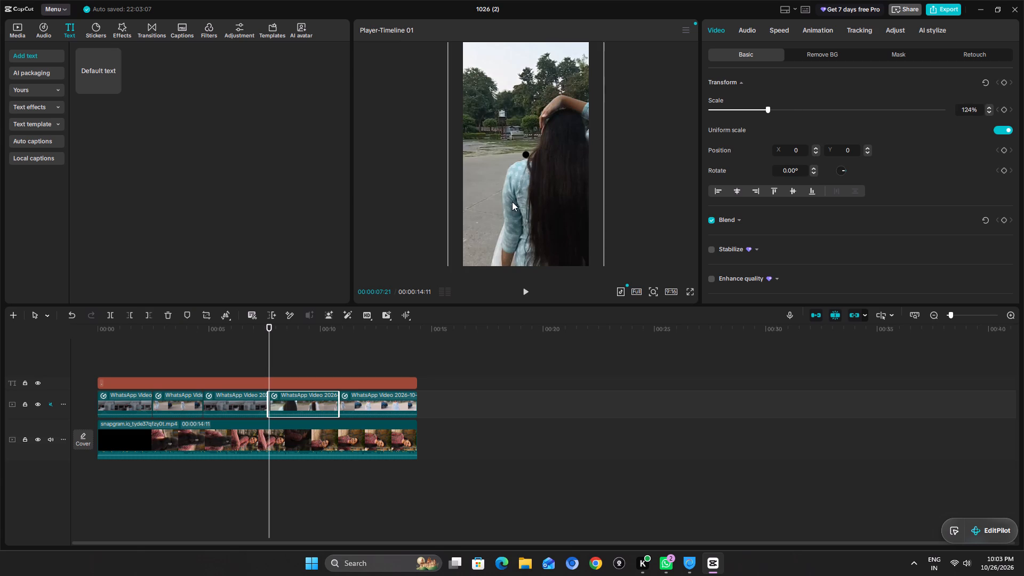
drag(512, 202, 505, 202)
At the fourth clip's first frame, 07:20, reposition the clip to about X -263, Y 0 and add a position keyframe.
key(Right)
key(Right)
key(Right)
key(Right)
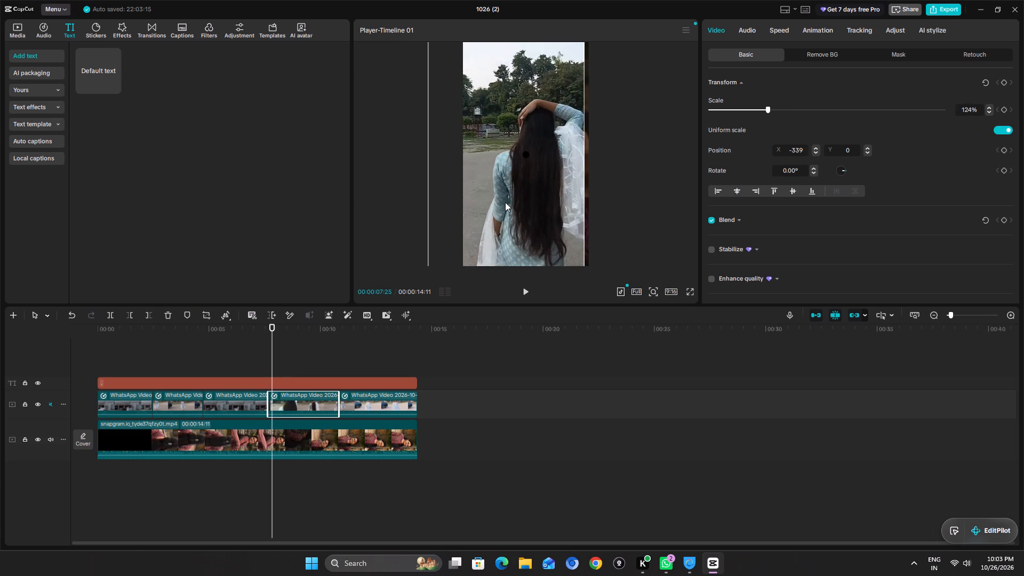
key(Right)
key(Right)
key(Left)
key(Left)
key(Left)
key(Left)
key(Left)
key(Left)
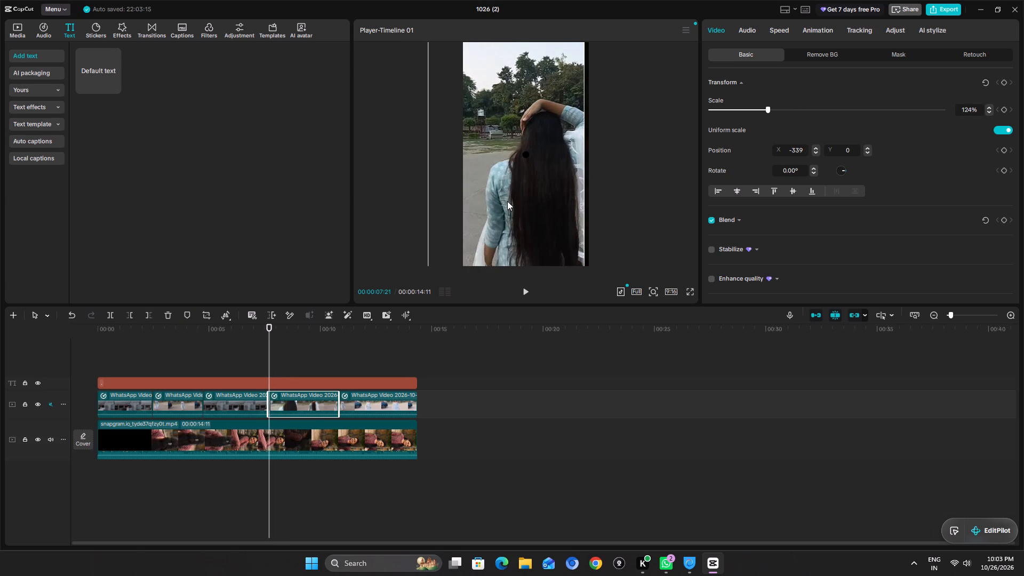
key(Left)
drag(510, 200, 526, 200)
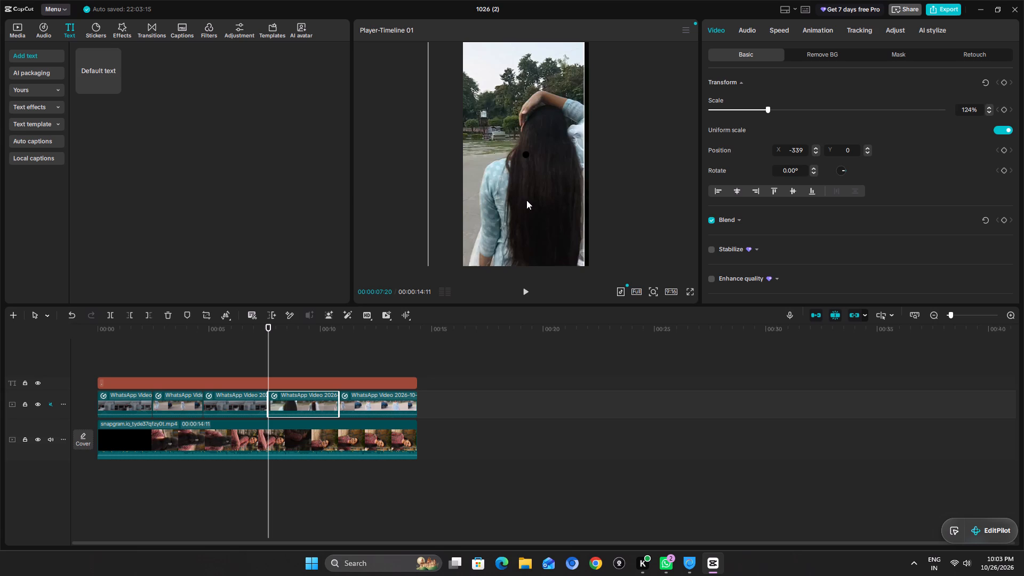
drag(526, 200, 516, 201)
click(1003, 148)
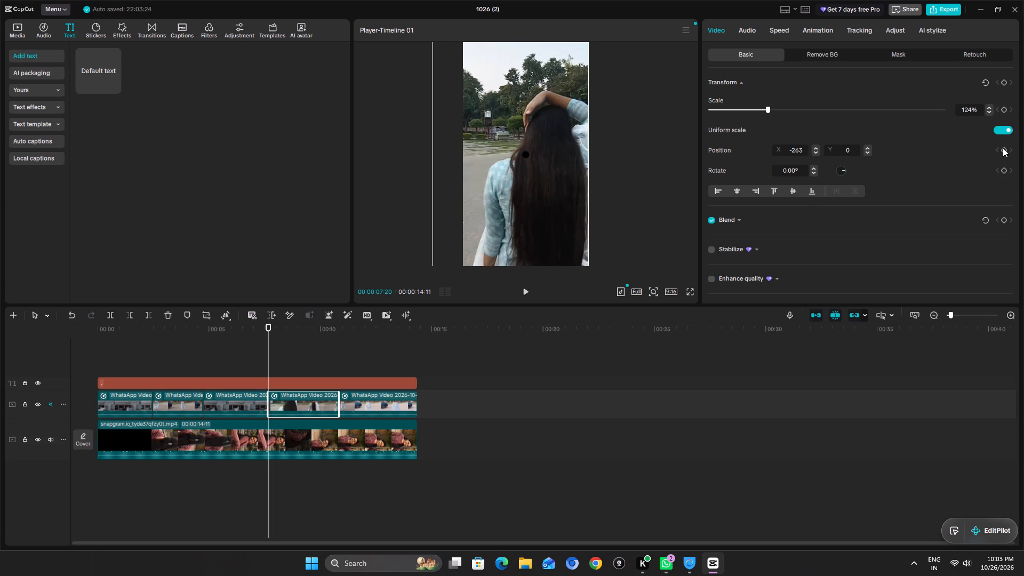
At 07:26, lower the fourth clip to about X -263, Y -192 to bring her head towards the dot.
key(Right)
key(Right)
key(Right)
key(Right)
key(Right)
key(Right)
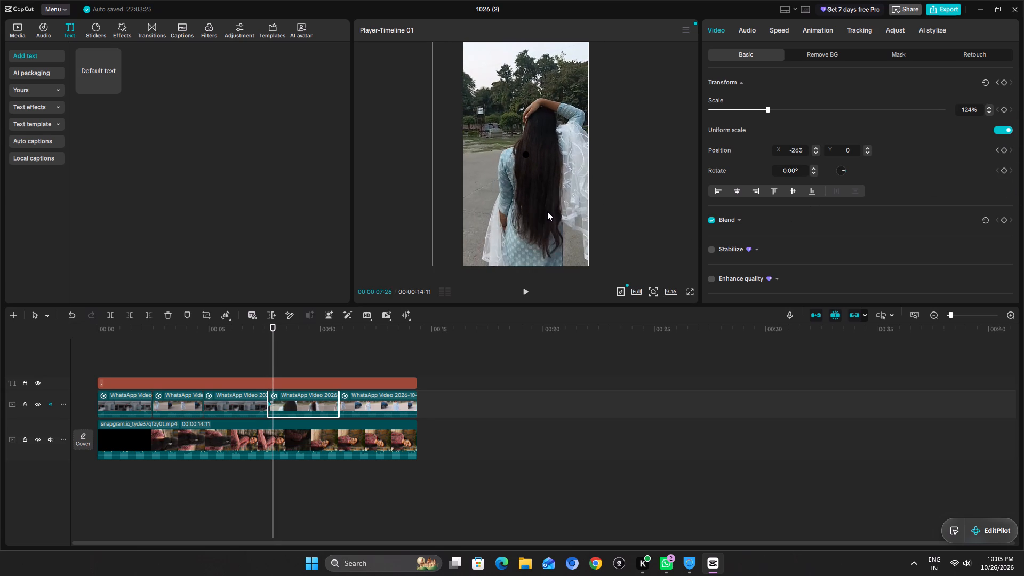
drag(546, 210, 546, 221)
At 08:01, reposition the fourth clip to about X -263, Y -347 so her head sits on the dot.
key(Right)
key(Right)
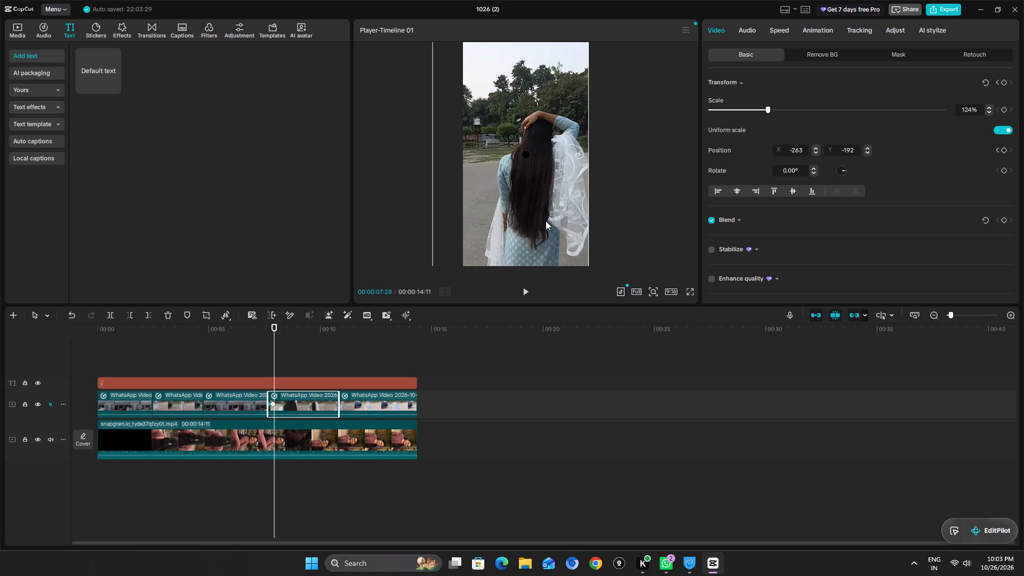
key(Right)
key(Right)
key(Right)
drag(547, 208, 540, 222)
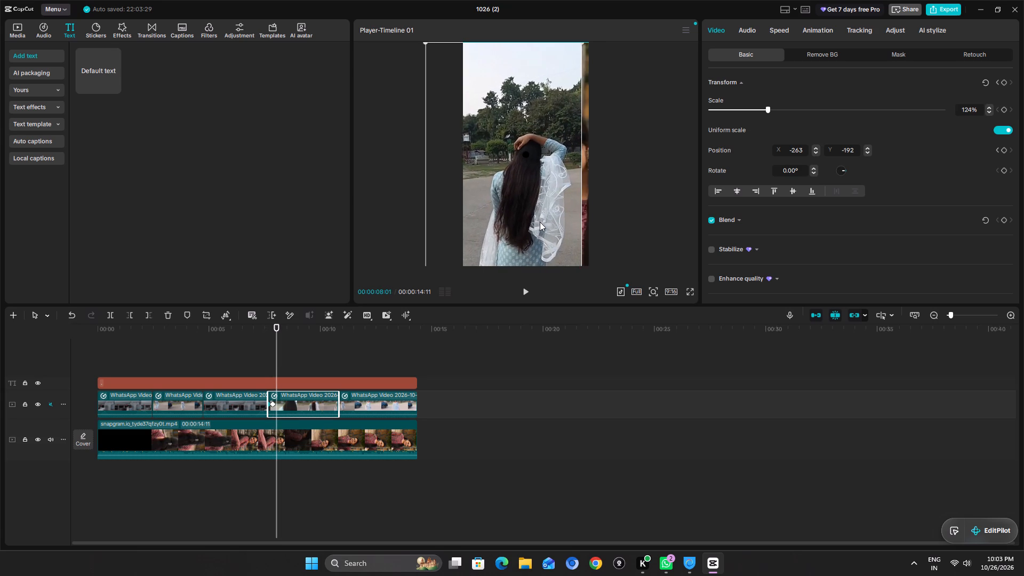
drag(540, 222, 548, 217)
At 08:08, lower the fourth clip to about X -263, Y -464 to keep her head on the dot.
key(Right)
key(Right)
key(Right)
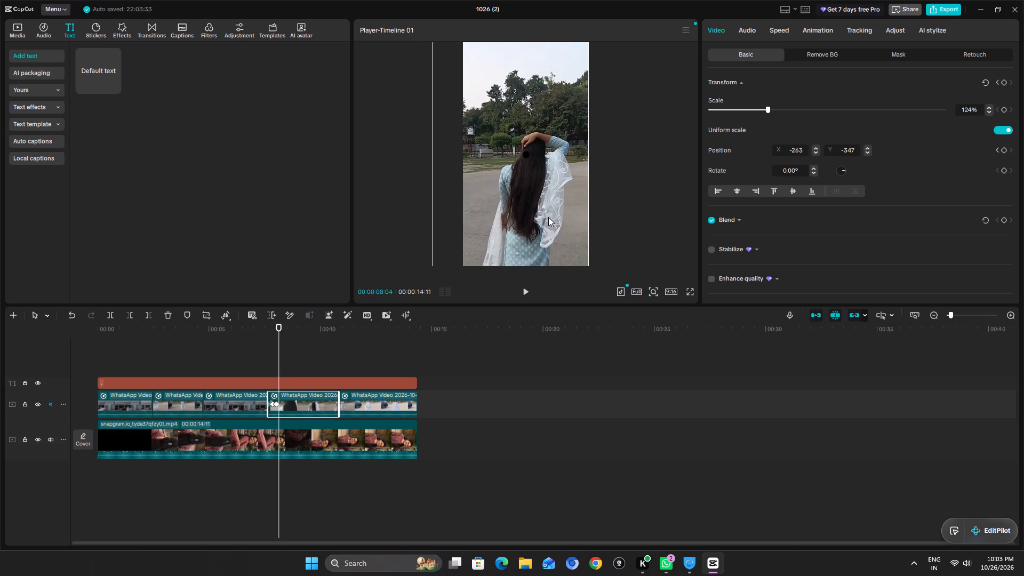
key(Right)
key(Right)
key(Right)
key(Right)
drag(553, 209, 554, 218)
At 08:19, key the fourth clip's position at X -263, Y -464 to hold her head on the dot.
key(Right)
key(Right)
key(Right)
key(Right)
key(Right)
key(Right)
key(Right)
key(Right)
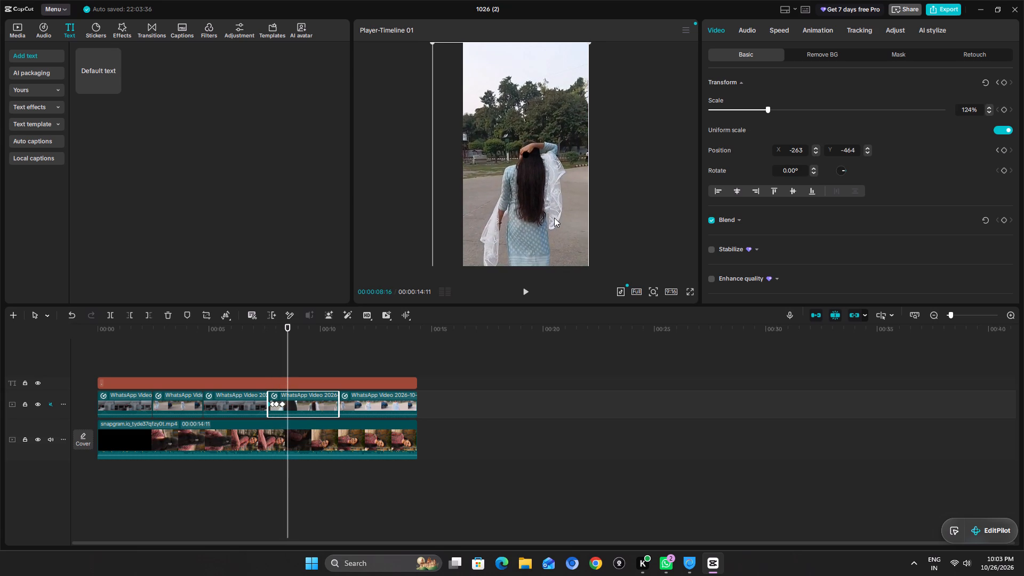
key(Right)
key(Right)
key(Right)
click(554, 218)
At 09:07, reposition the fourth clip to about X -180, Y -464 to follow her head as she walks away.
key(Right)
key(Right)
key(Right)
key(Right)
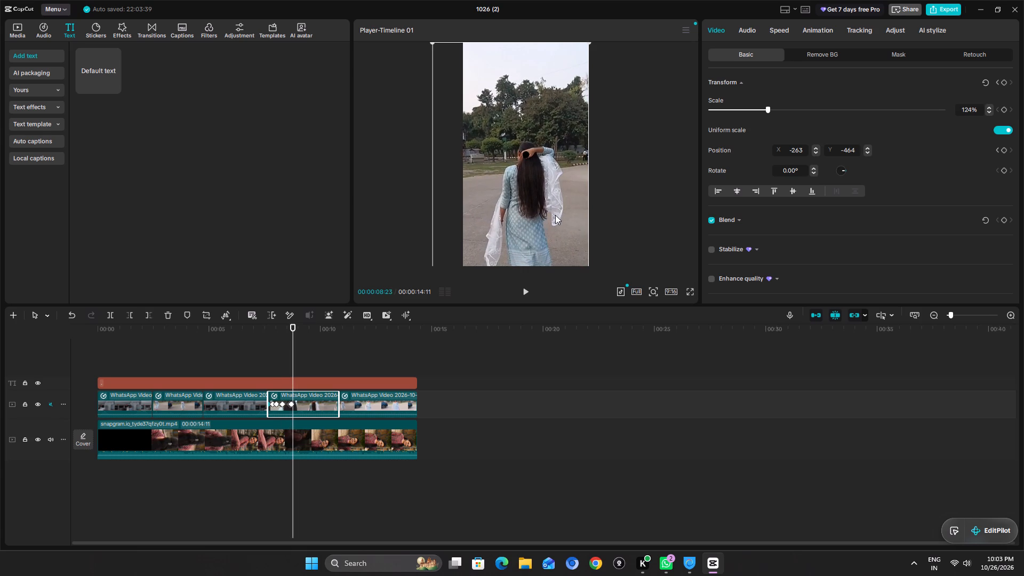
key(Right)
key(Right)
key(Right)
key(Right)
key(Right)
key(Right)
key(Right)
key(Right)
key(Right)
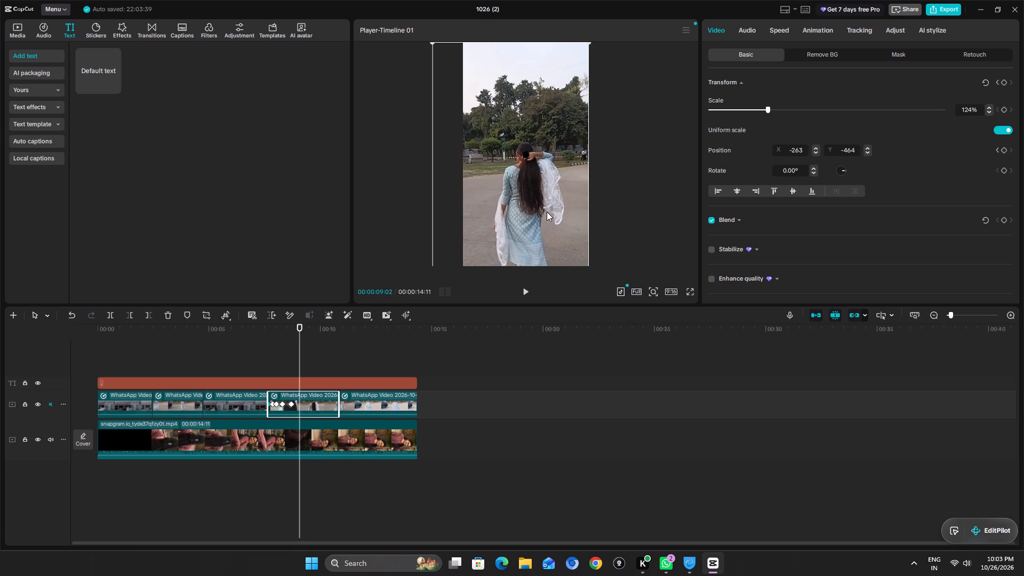
key(Right)
key(Right)
key(Right)
key(Right)
key(Right)
drag(536, 205, 541, 204)
At 09:17, shift the fourth clip to about X -125, Y -464 to keep her head on the dot.
key(Right)
key(Right)
key(Right)
key(Right)
key(Right)
key(Right)
key(Right)
key(Right)
key(Right)
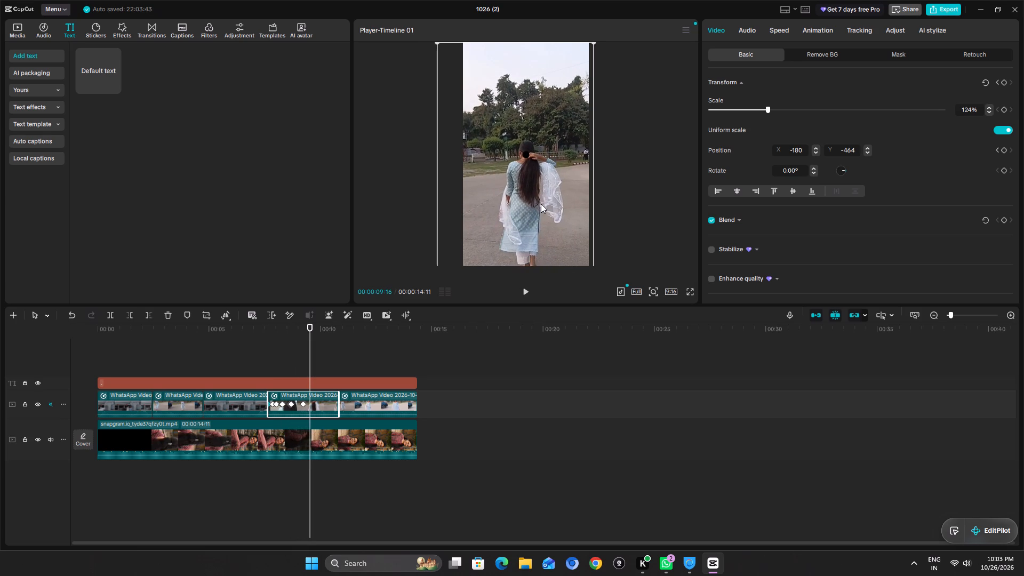
key(Right)
click(524, 194)
At 10:09, shift the fourth clip to about X -70, Y -464 so her head stays on the dot.
key(Right)
key(Right)
key(Right)
key(Right)
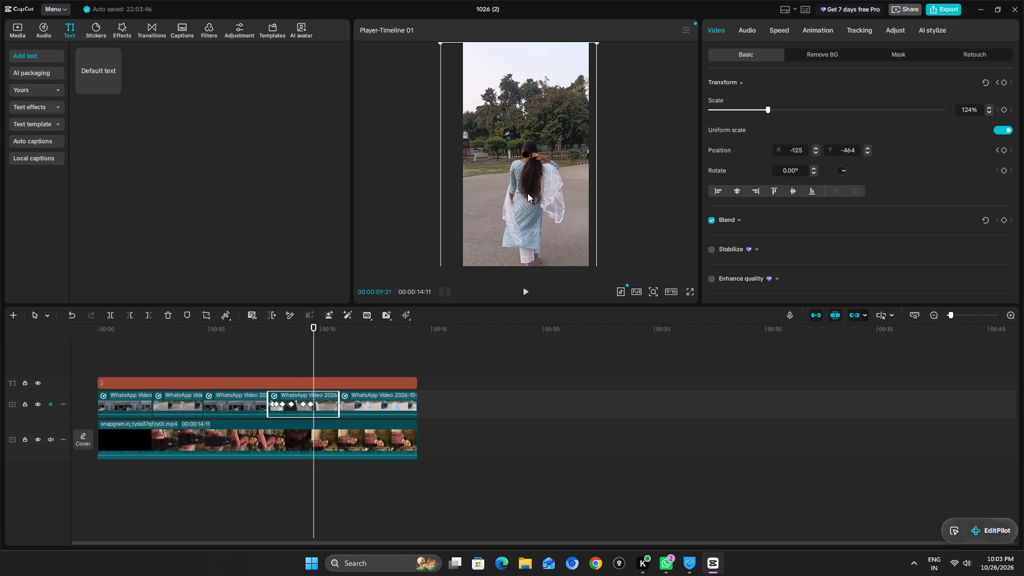
key(Right)
key(Right)
key(Right)
key(Right)
key(Right)
key(Right)
key(Right)
key(Right)
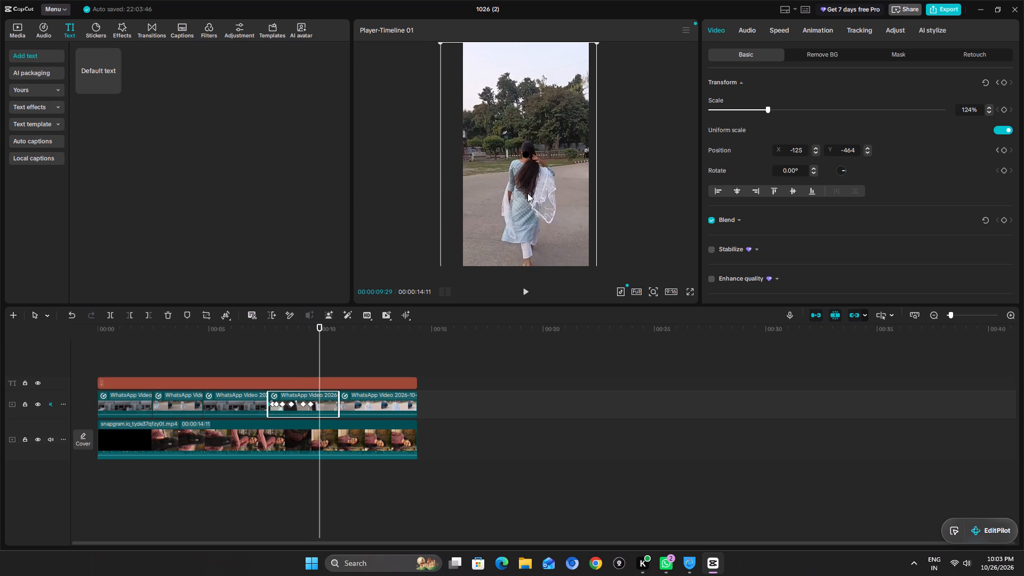
key(Right)
key(Right)
key(Right)
key(Right)
key(Right)
key(Right)
key(Right)
key(Right)
key(Right)
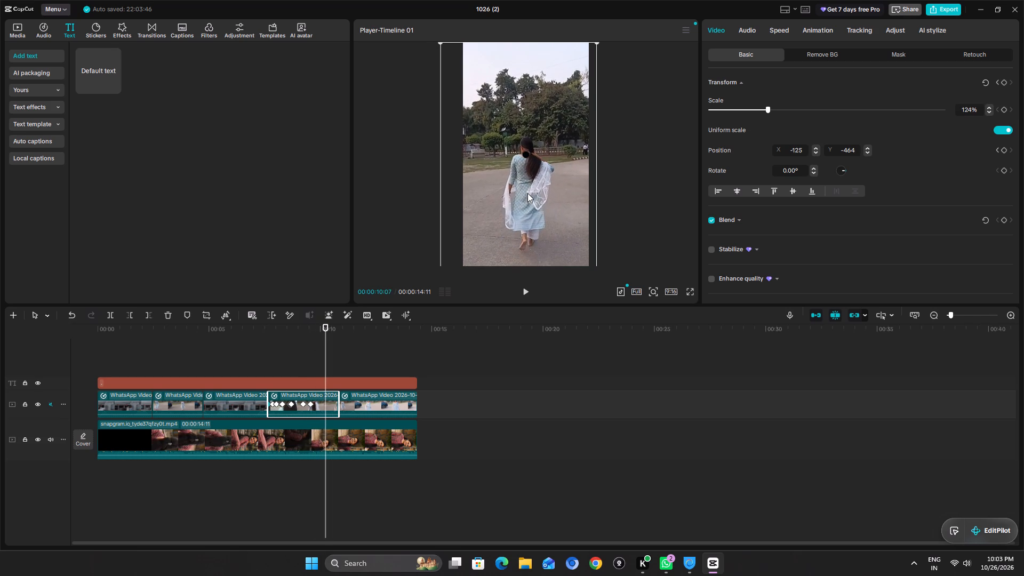
key(Right)
click(530, 186)
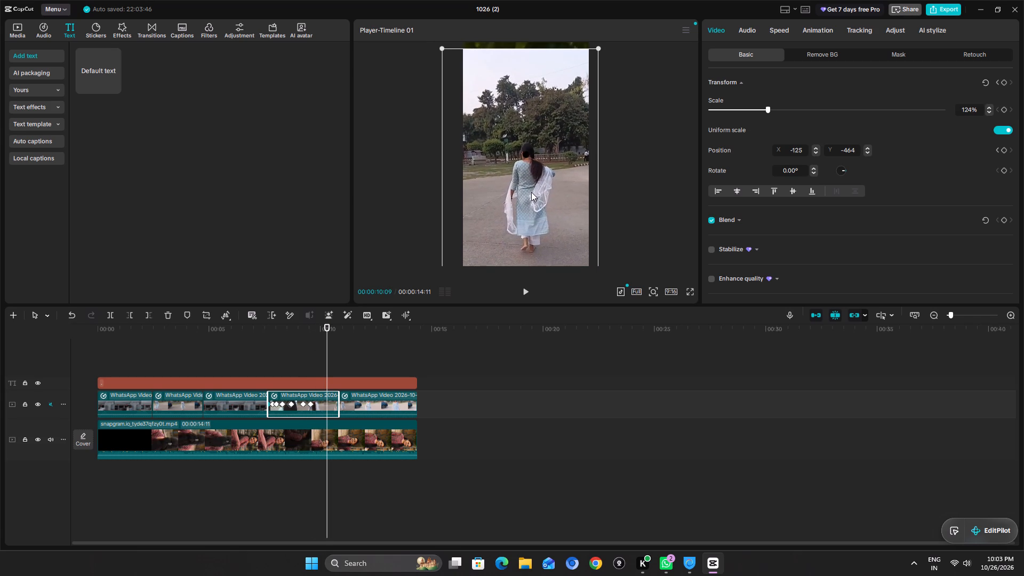
At the fifth clip's start, 10:26, move the clip to about X -114, Y -654, placing her face on the dot, and add a position keyframe.
key(Right)
key(Right)
key(Right)
key(Right)
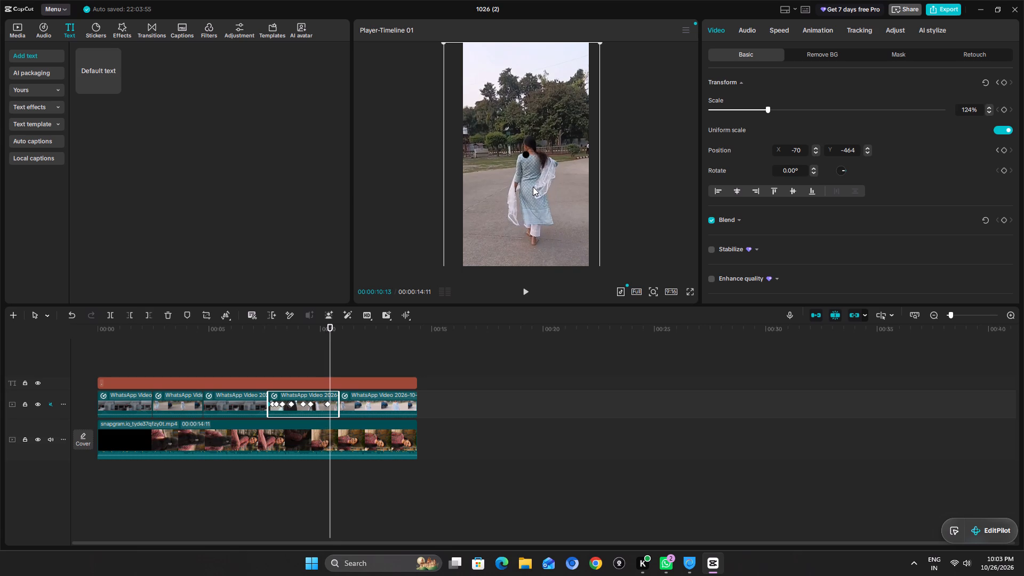
key(Right)
key(Right)
key(Right)
key(Right)
key(Right)
key(Right)
key(Right)
key(Right)
key(Right)
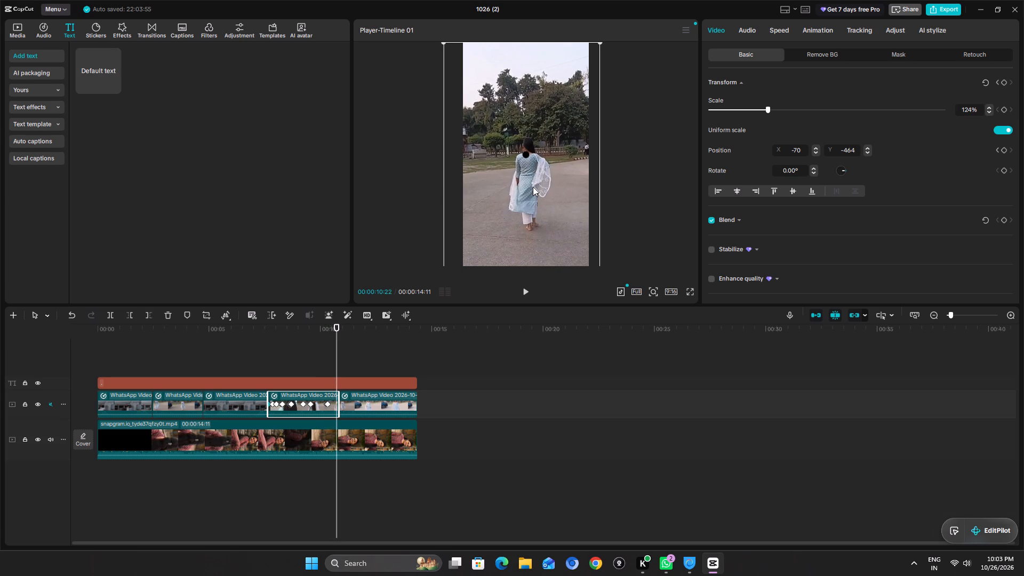
key(Right)
key(Right)
key(Right)
key(Right)
key(Left)
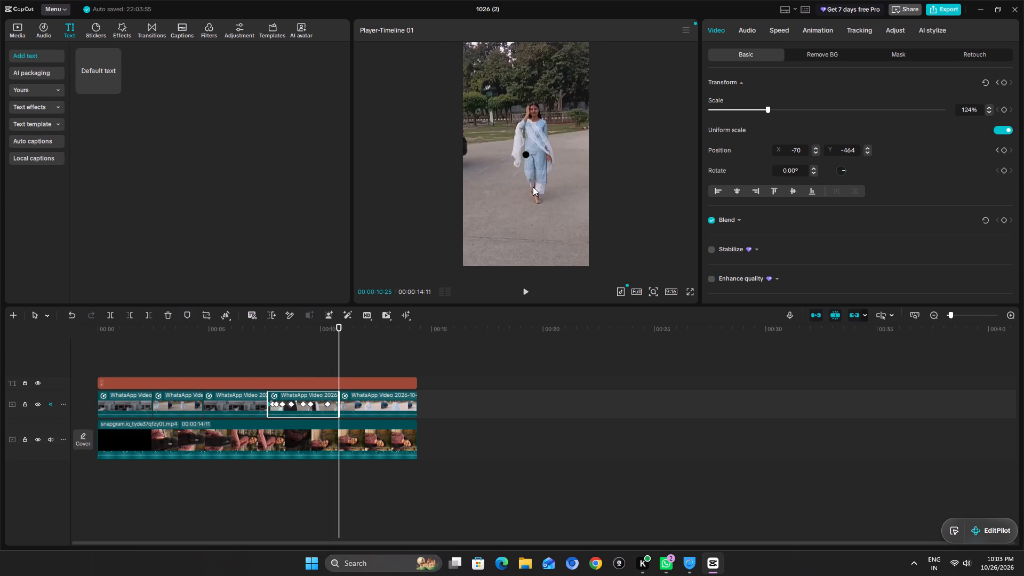
key(Right)
click(1005, 148)
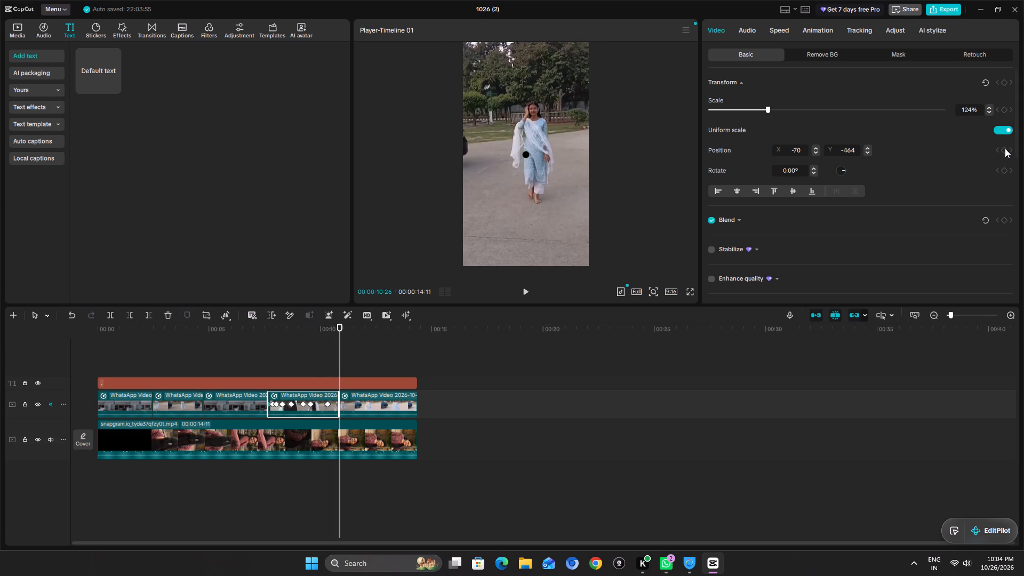
click(540, 185)
drag(540, 185, 543, 209)
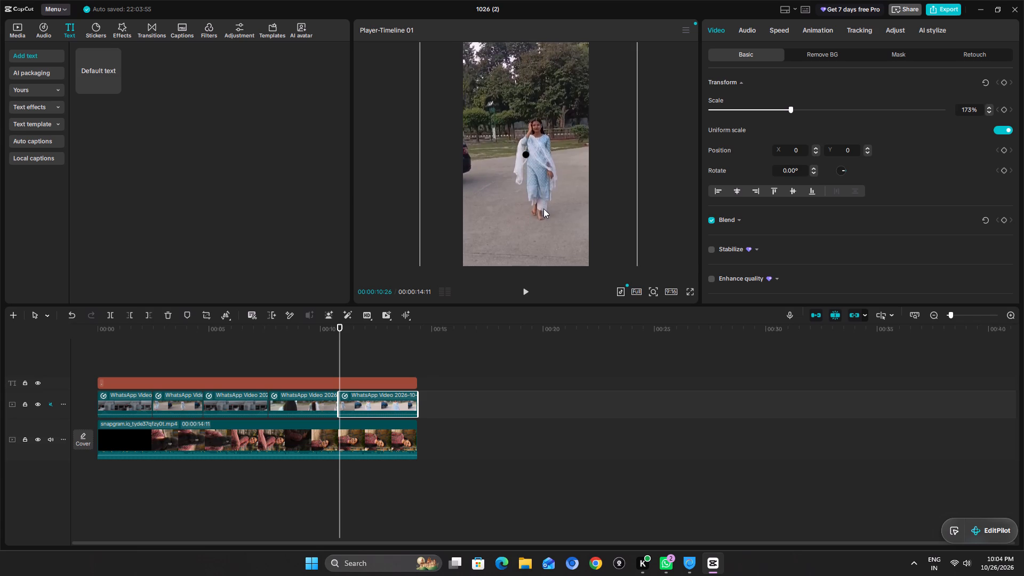
drag(543, 209, 534, 223)
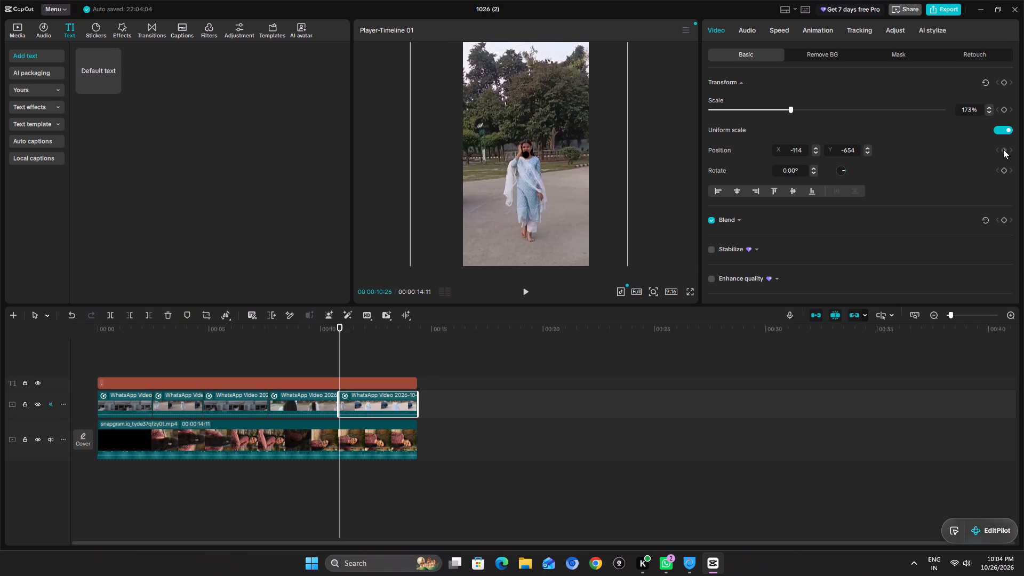
click(1004, 149)
At 11:07, reposition the fifth clip to about X -55, Y -594 to keep her face on the dot.
key(Right)
key(Right)
key(Right)
key(Right)
key(Right)
key(Right)
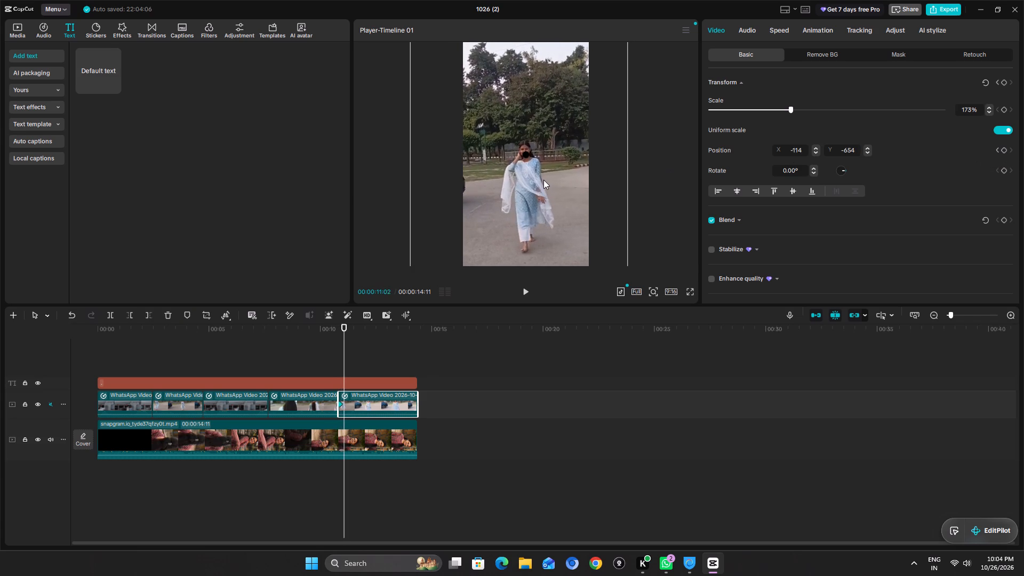
key(Right)
key(Right)
key(Right)
key(Right)
key(Right)
click(536, 177)
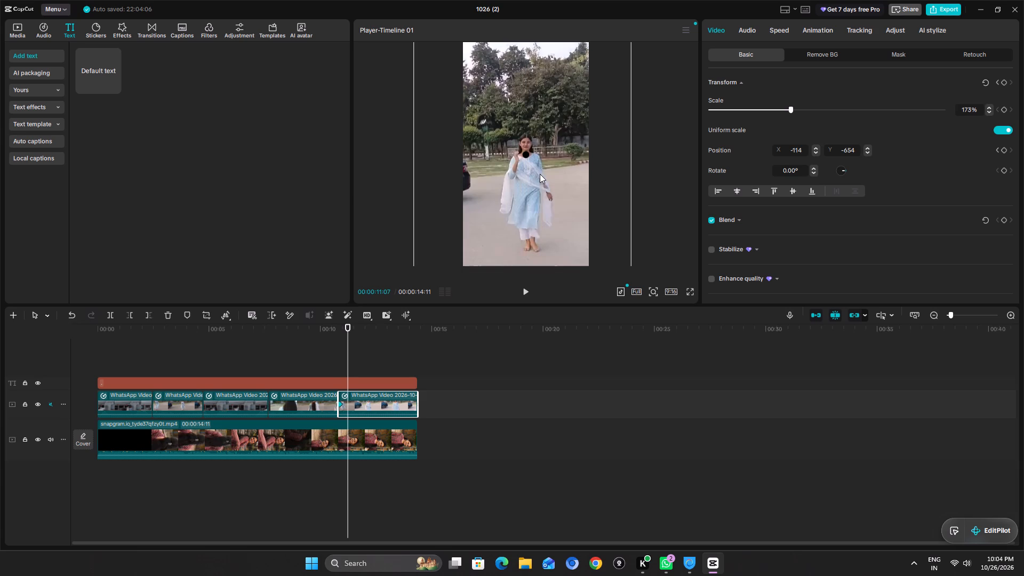
At 11:19, reposition the fifth clip to about X -105, Y -581 to keep her face on the dot.
key(Right)
key(Right)
key(Right)
key(Right)
key(Right)
key(Right)
key(Right)
key(Right)
key(Right)
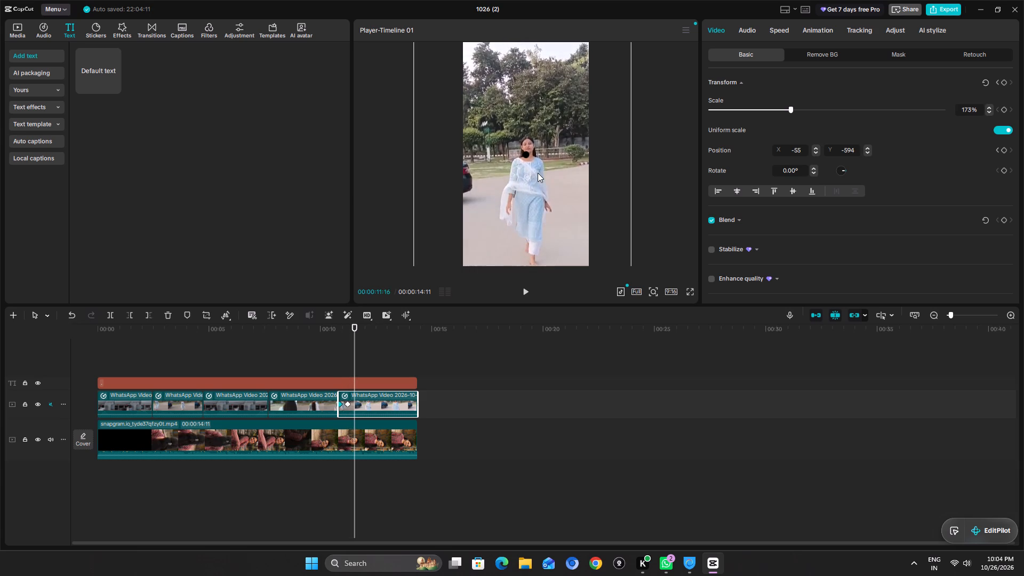
key(Right)
key(Right)
key(Right)
click(538, 173)
At 11:27, reposition the fifth clip to about X -73, Y -549 to keep her face on the dot.
key(Right)
key(Right)
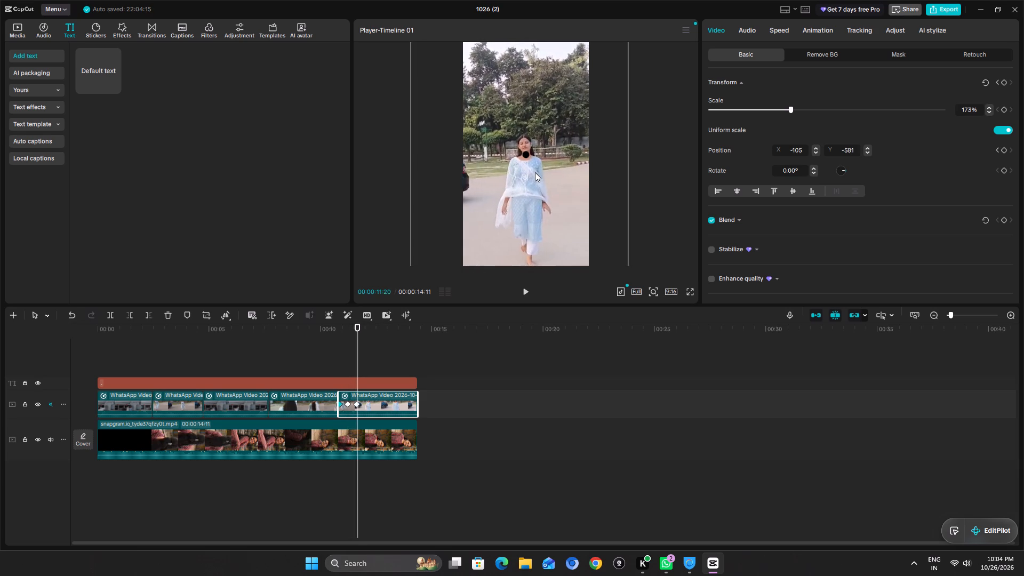
key(Right)
key(Right)
key(Right)
key(Right)
key(Right)
key(Right)
click(535, 172)
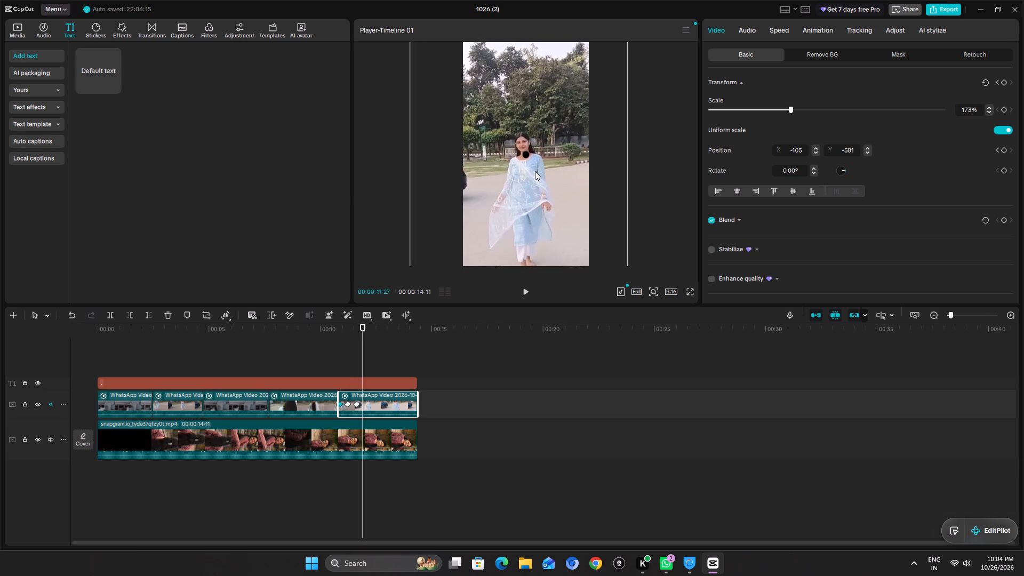
At 12:17, reposition the fifth clip to about X -105, Y -517 to bring her head back towards the dot.
key(Right)
key(Right)
key(Right)
key(Right)
key(Right)
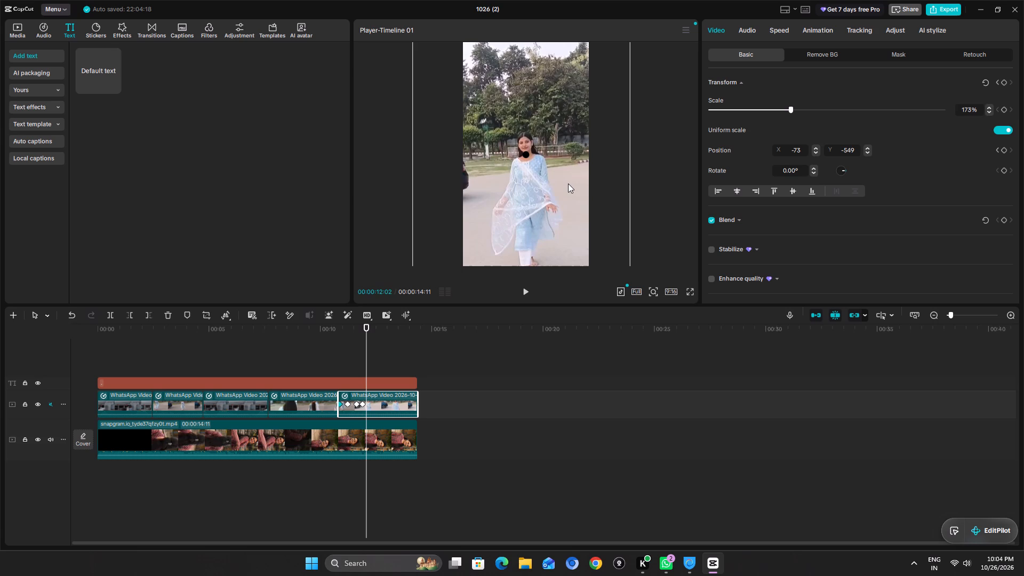
key(Right)
key(Right)
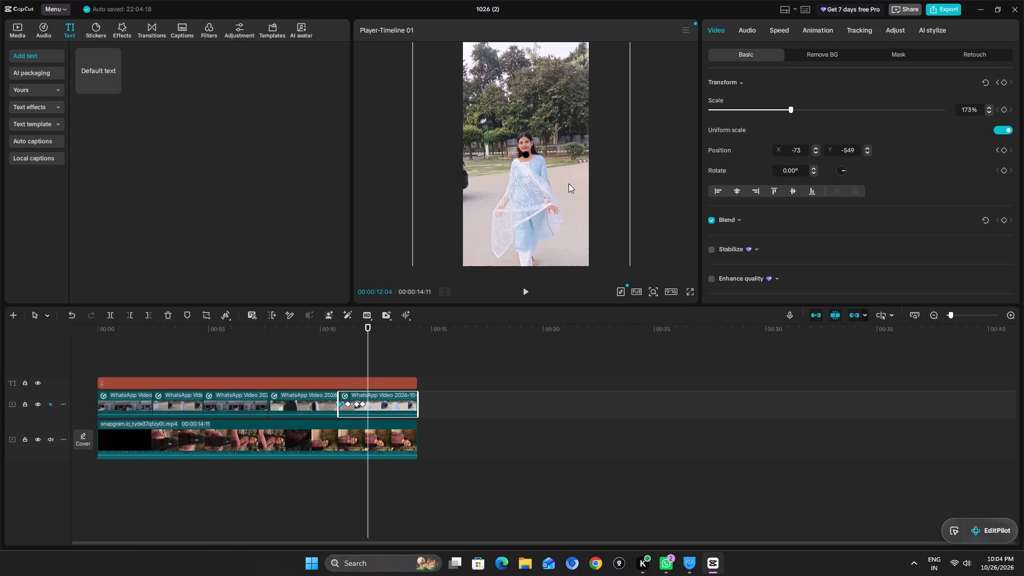
key(Right)
key(Right)
key(Right)
key(Right)
key(Right)
key(Right)
key(Right)
key(Right)
key(Right)
key(Right)
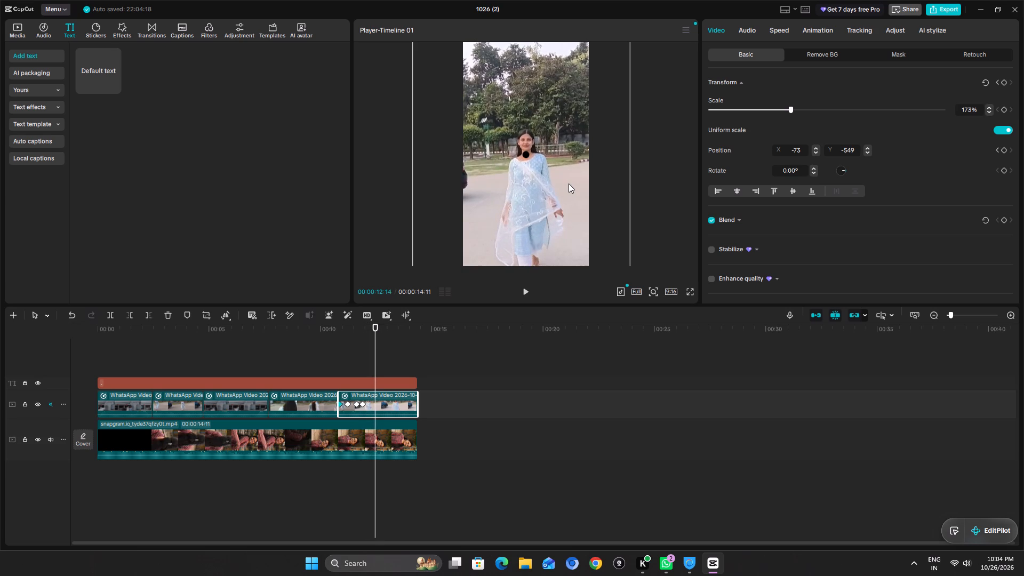
key(Right)
key(Right)
key(Right)
click(539, 175)
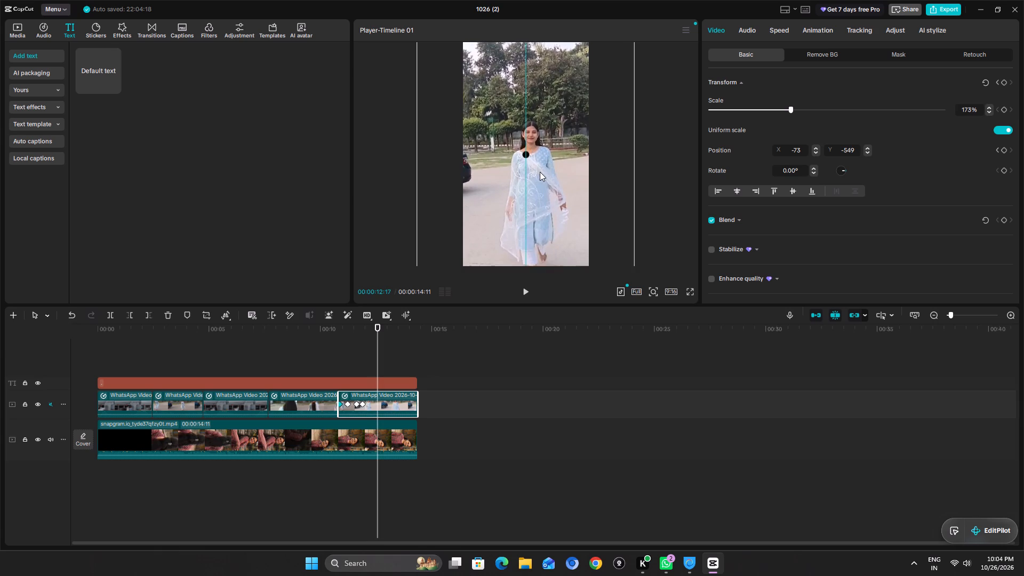
At the fifth clip's end, 14:11, reposition the clip to about X 119, Y -457 to centre her face over the dot.
key(Right)
key(Right)
key(Right)
key(Right)
key(Right)
key(Right)
key(Right)
key(Right)
key(Right)
key(Right)
key(Right)
key(Right)
key(Right)
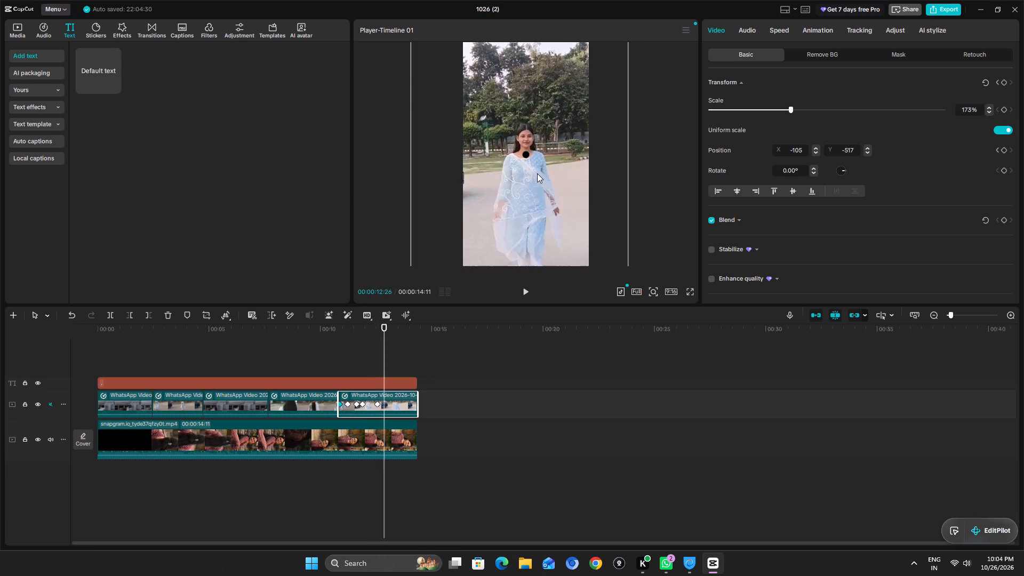
key(Right)
key(Right)
key(Right)
key(Right)
key(Right)
key(Right)
key(Right)
key(Right)
key(Right)
key(Right)
key(Right)
key(Right)
key(Right)
key(Right)
key(Right)
key(Right)
key(Right)
key(Right)
key(Right)
key(Right)
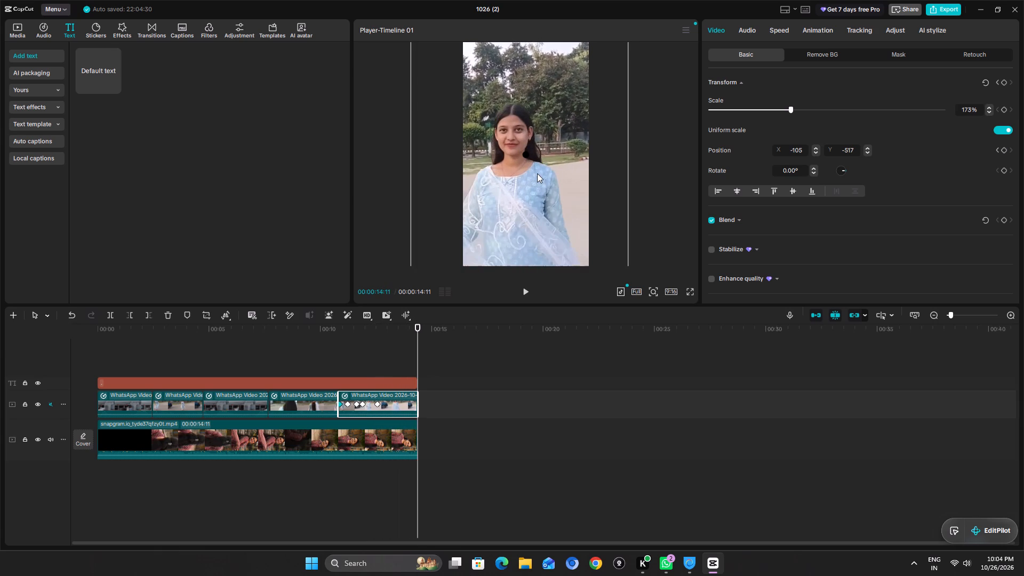
drag(527, 172, 541, 169)
key(Right)
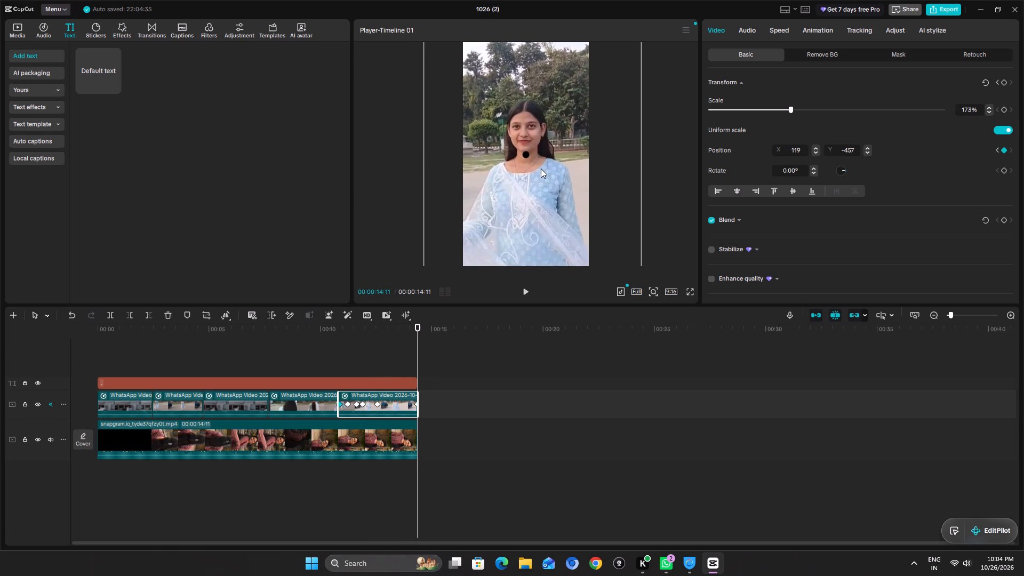
key(Right)
key(Right)
key(Right)
key(Right)
key(Right)
key(Right)
Play the edit from the start to check the head tracking, and delete the guide dot's text layer.
click(301, 347)
drag(301, 346, 0, 355)
key(space)
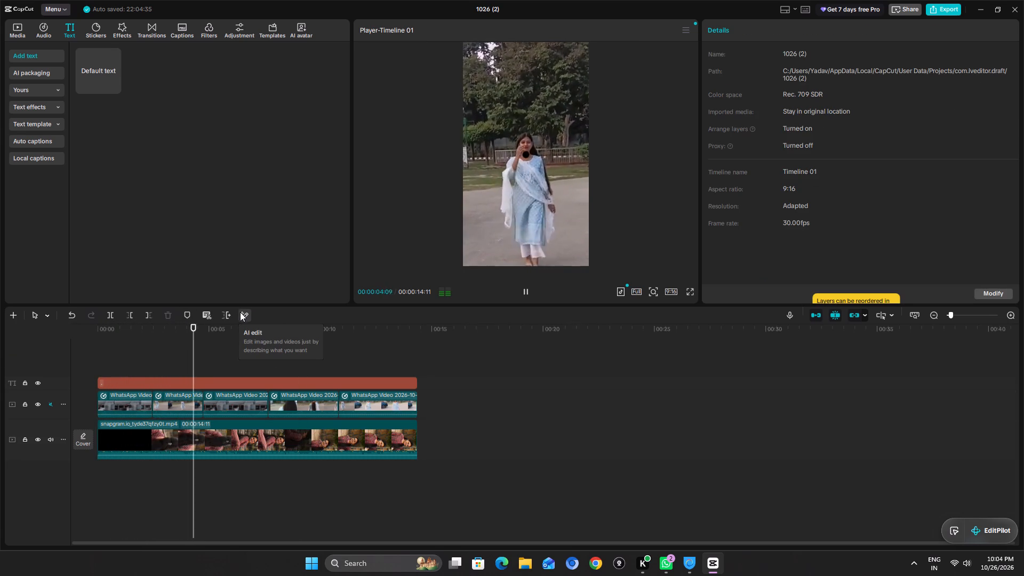
key(space)
click(230, 386)
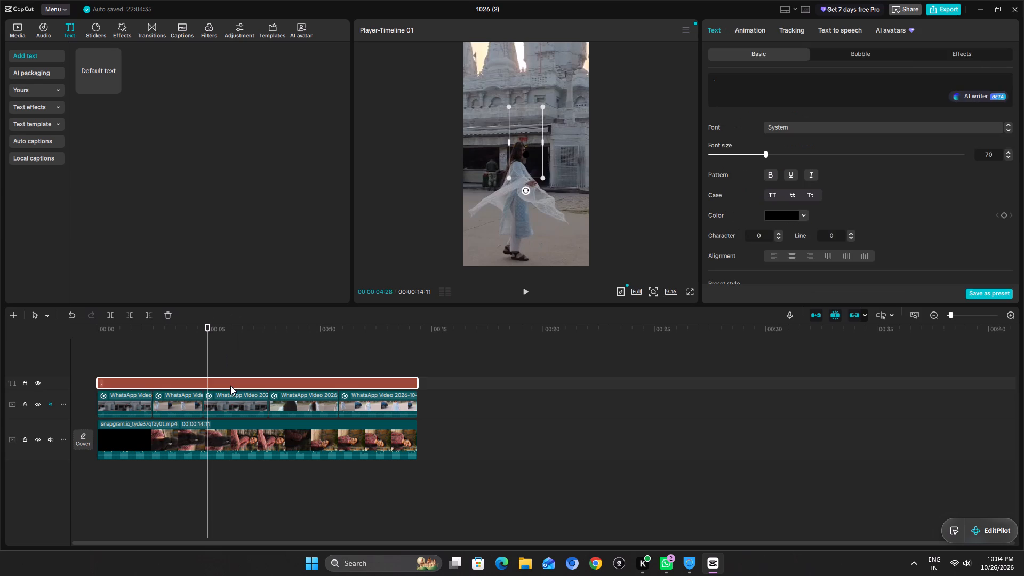
key(Delete)
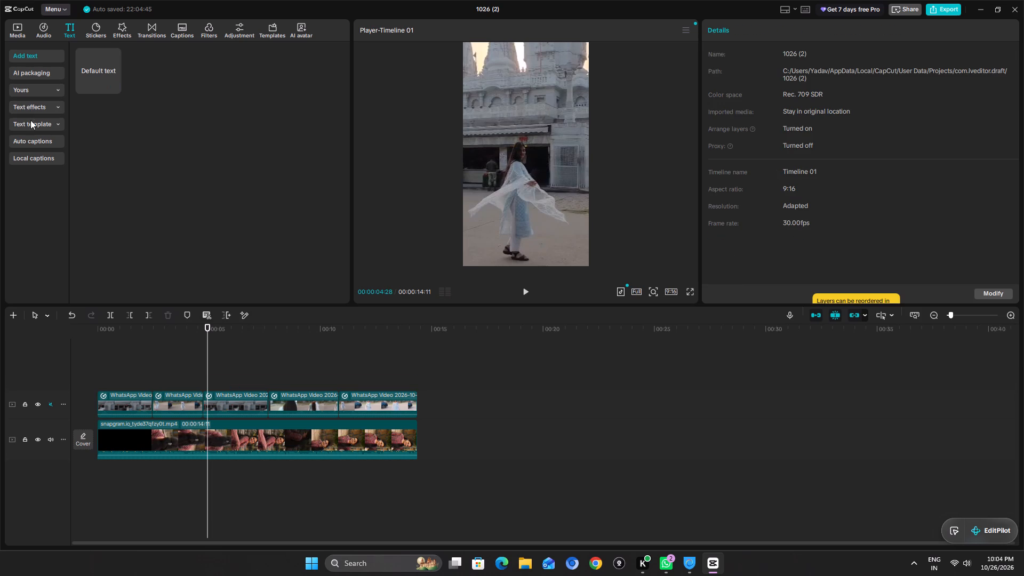
Search the filter library for "quality".
click(206, 30)
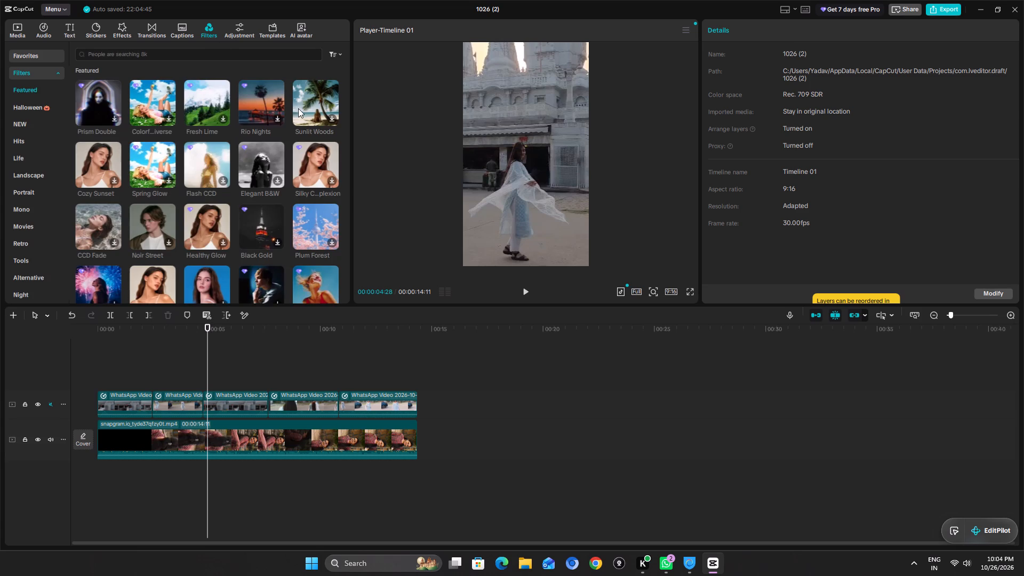
click(135, 49)
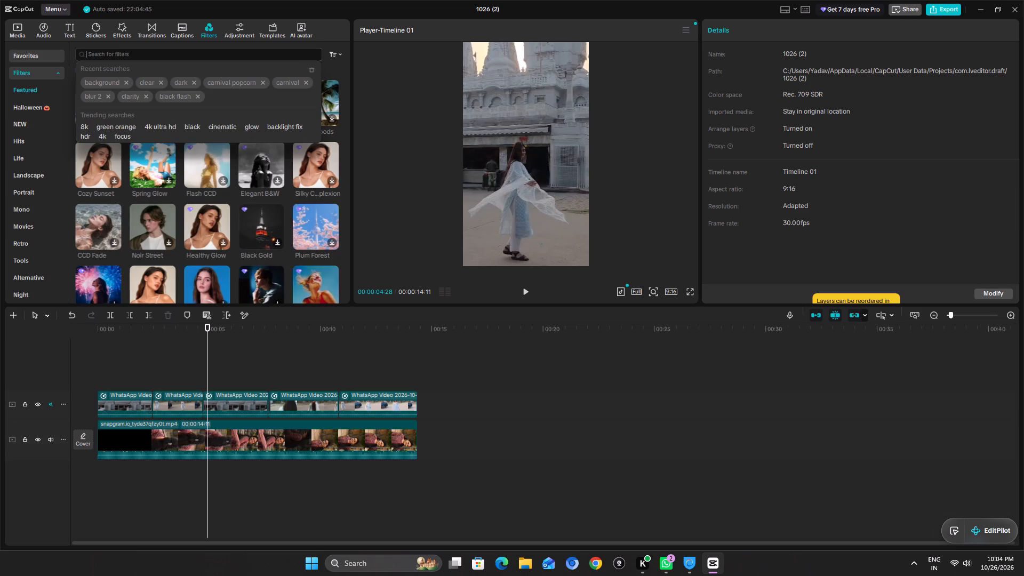
key(w)
key(BackSpace)
text(quality)
key(Return)
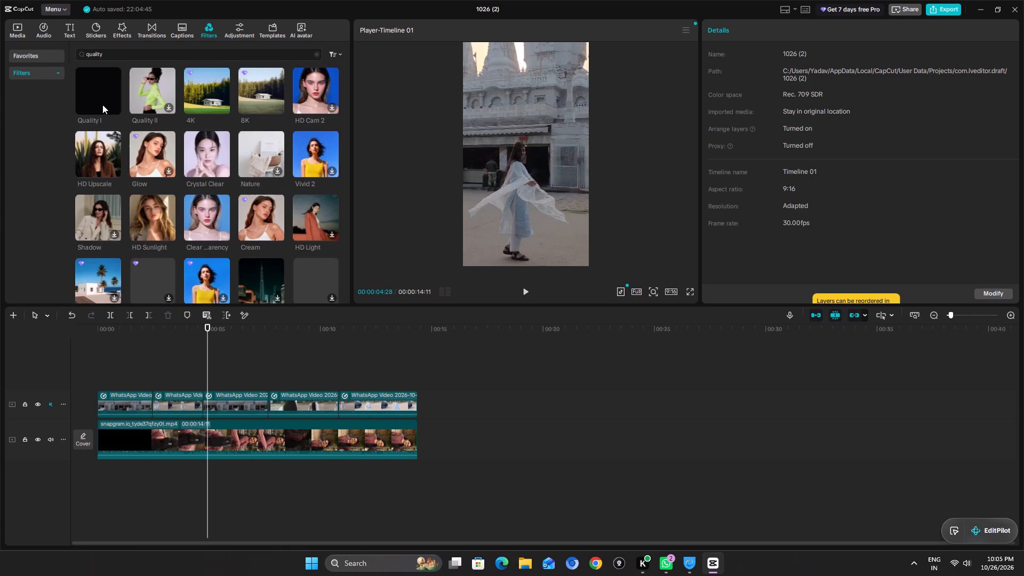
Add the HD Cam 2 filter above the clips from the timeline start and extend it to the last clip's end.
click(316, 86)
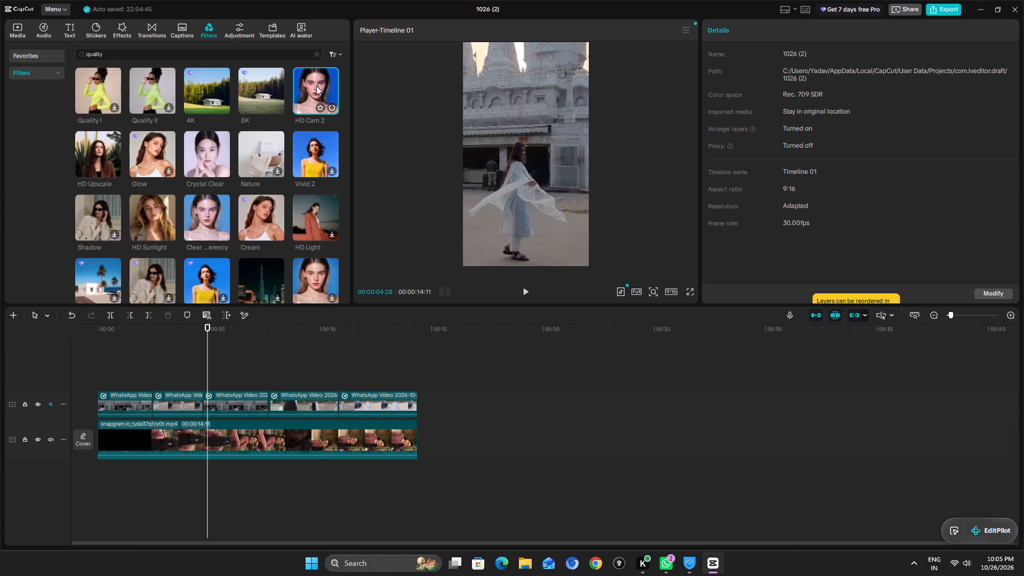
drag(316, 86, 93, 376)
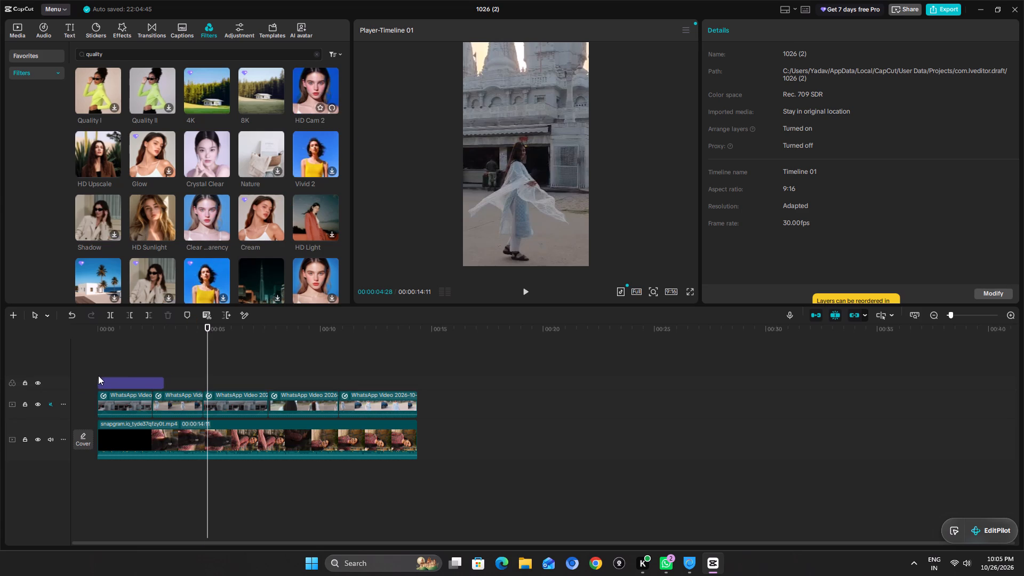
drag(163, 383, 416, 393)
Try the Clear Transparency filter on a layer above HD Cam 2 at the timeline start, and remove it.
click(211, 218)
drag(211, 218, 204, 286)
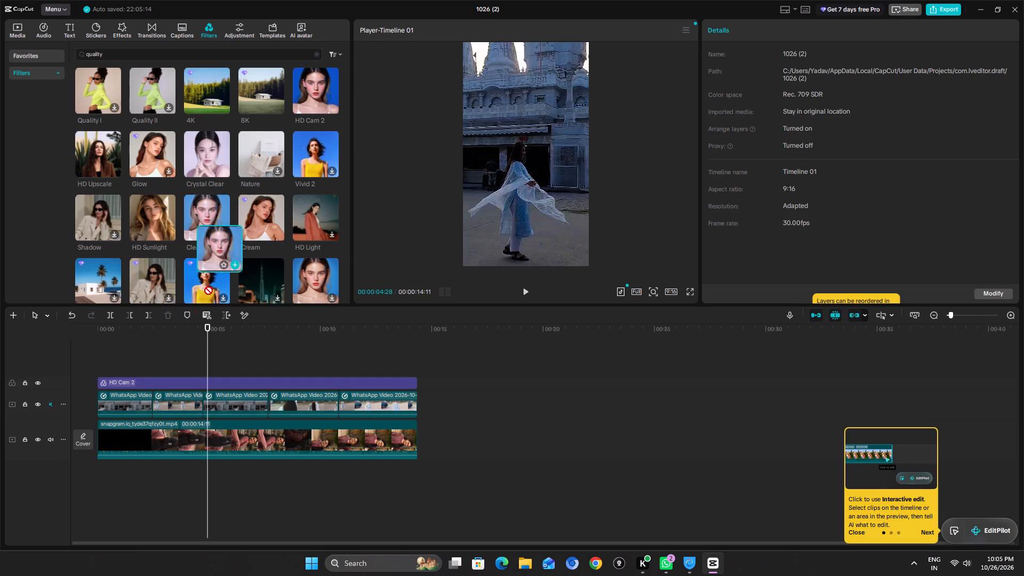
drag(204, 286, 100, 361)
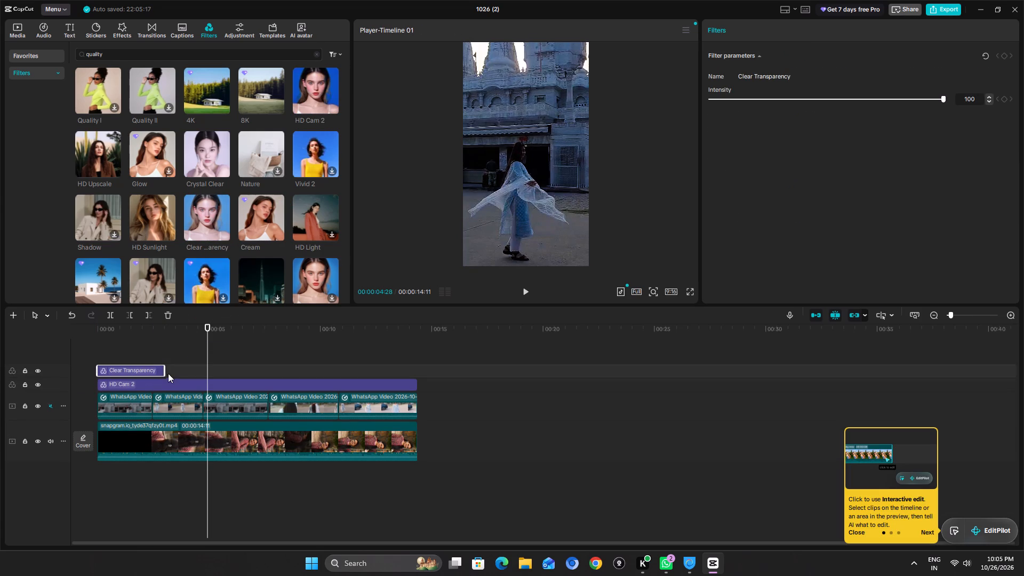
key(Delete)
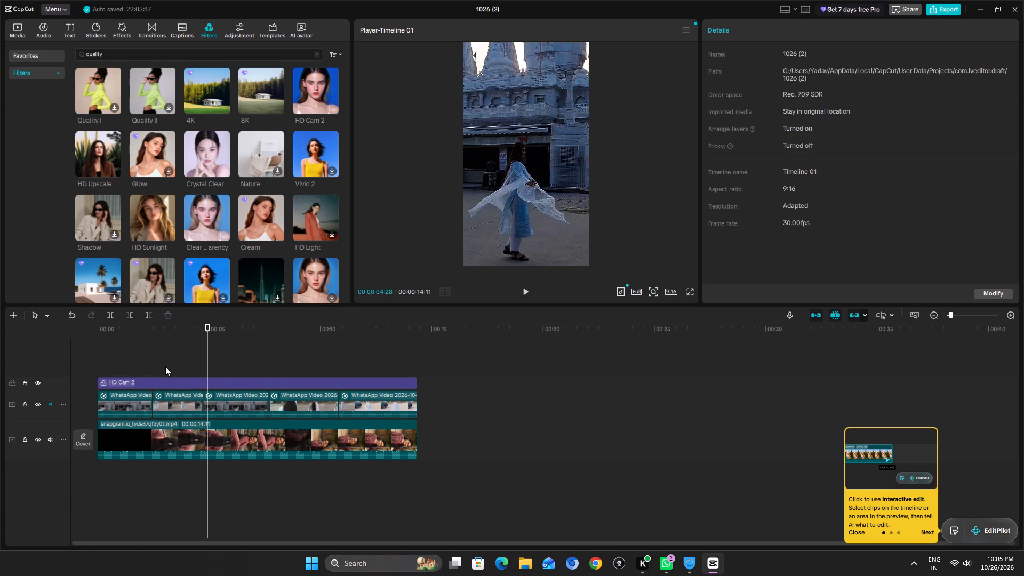
Add the Crystal Clear filter at the timeline start, on a layer above HD Cam 2.
click(165, 361)
drag(165, 361, 78, 364)
key(Delete)
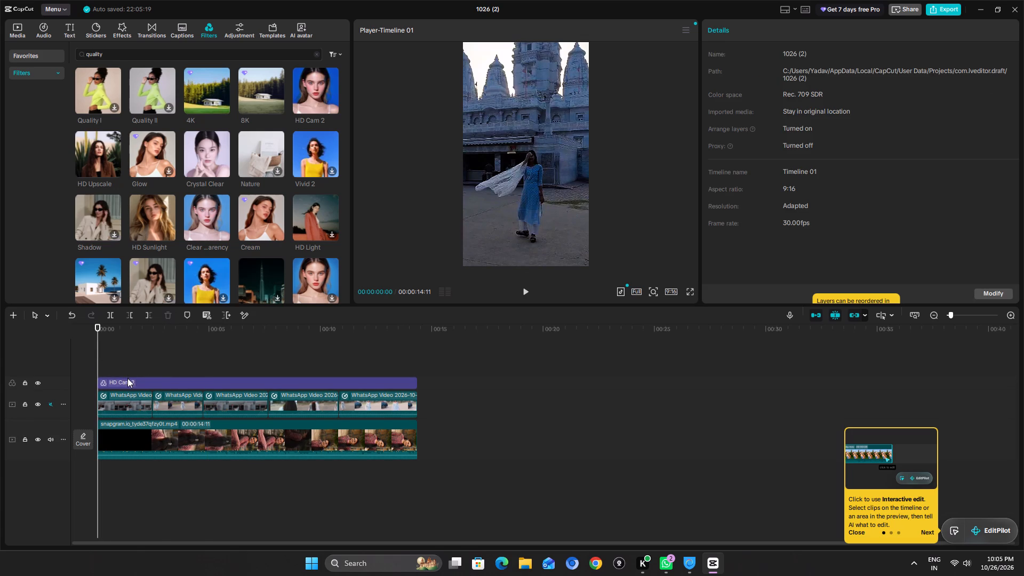
click(203, 212)
drag(207, 154, 191, 281)
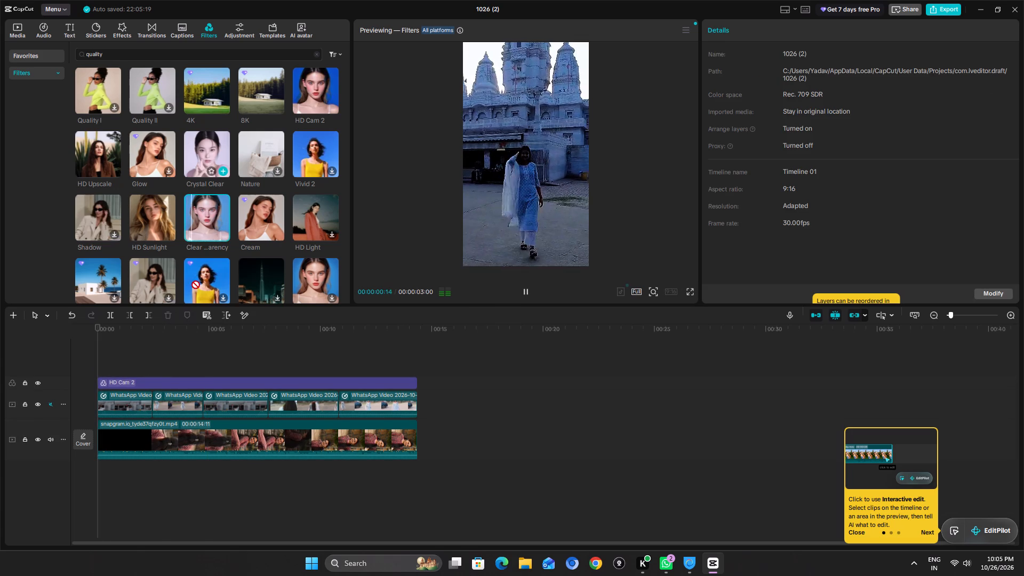
drag(191, 281, 98, 367)
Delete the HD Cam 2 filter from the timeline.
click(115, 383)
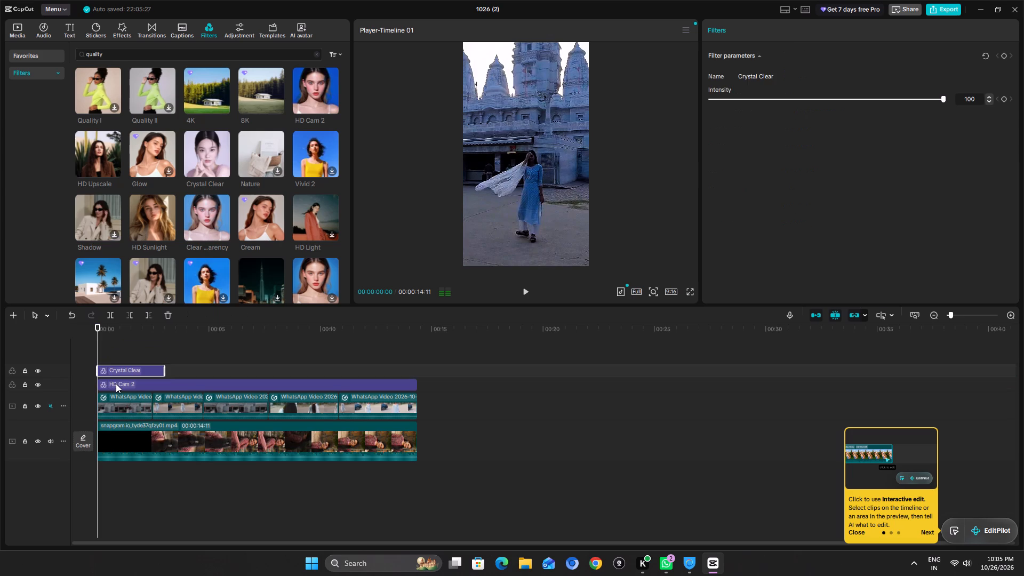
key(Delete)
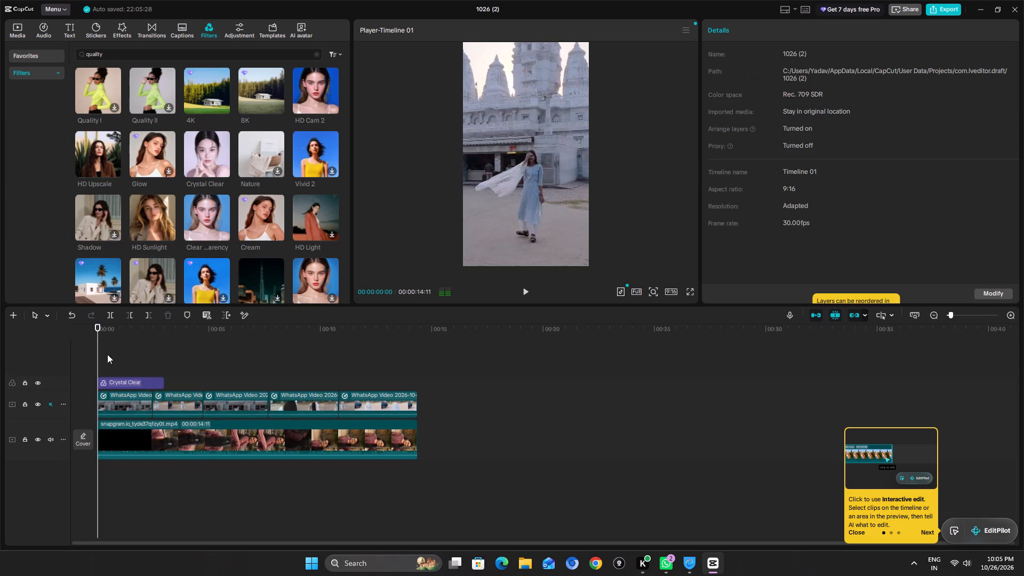
Play the edit full screen from the start to examine the Crystal Clear look against the unfiltered footage.
click(121, 382)
key(space)
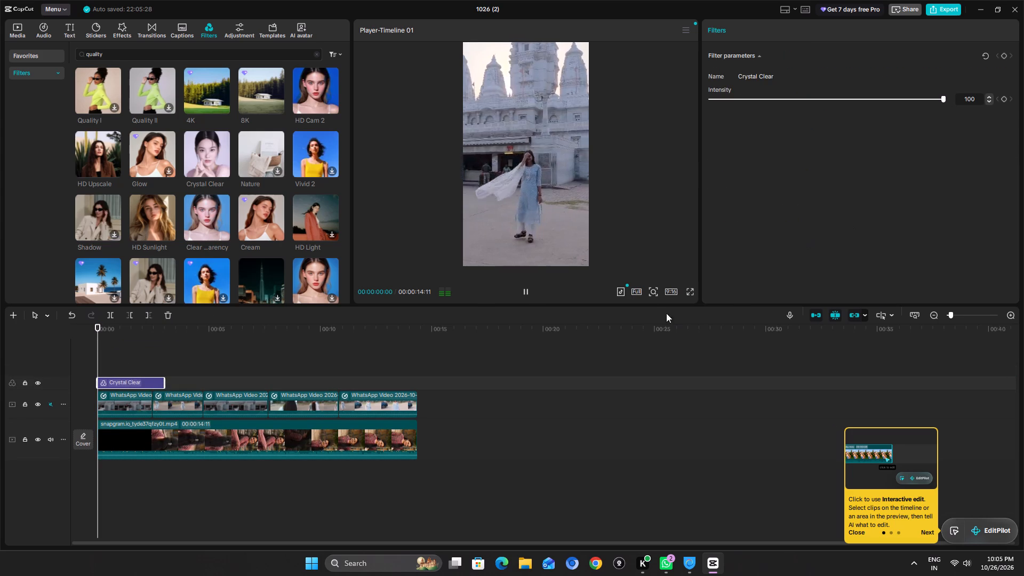
key(space)
click(691, 289)
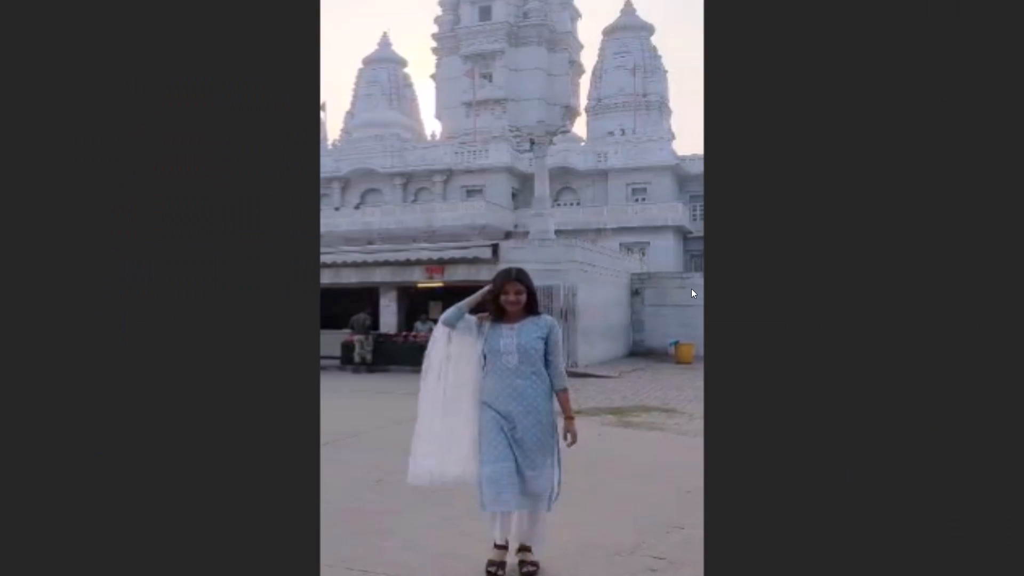
key(space)
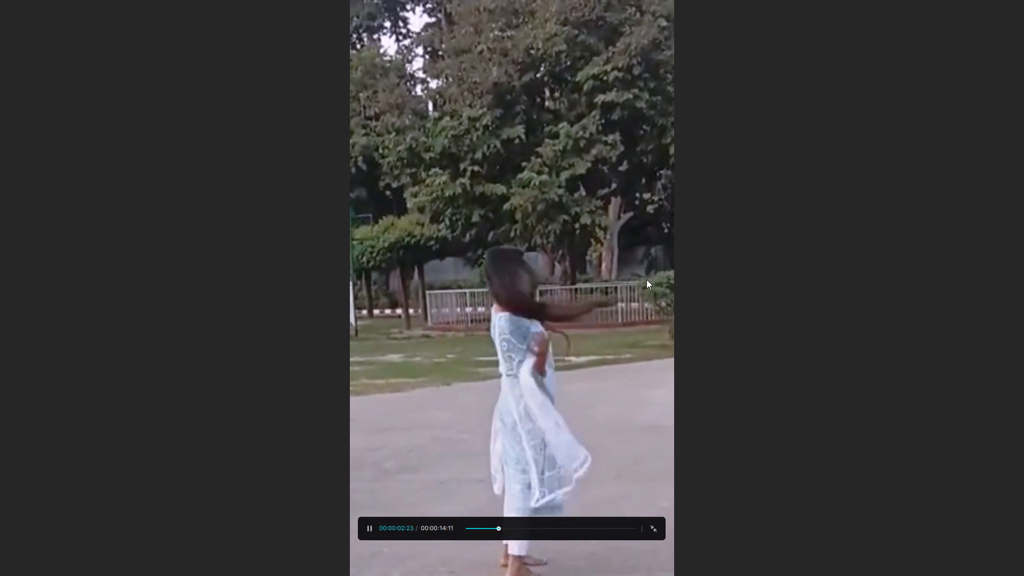
key(space)
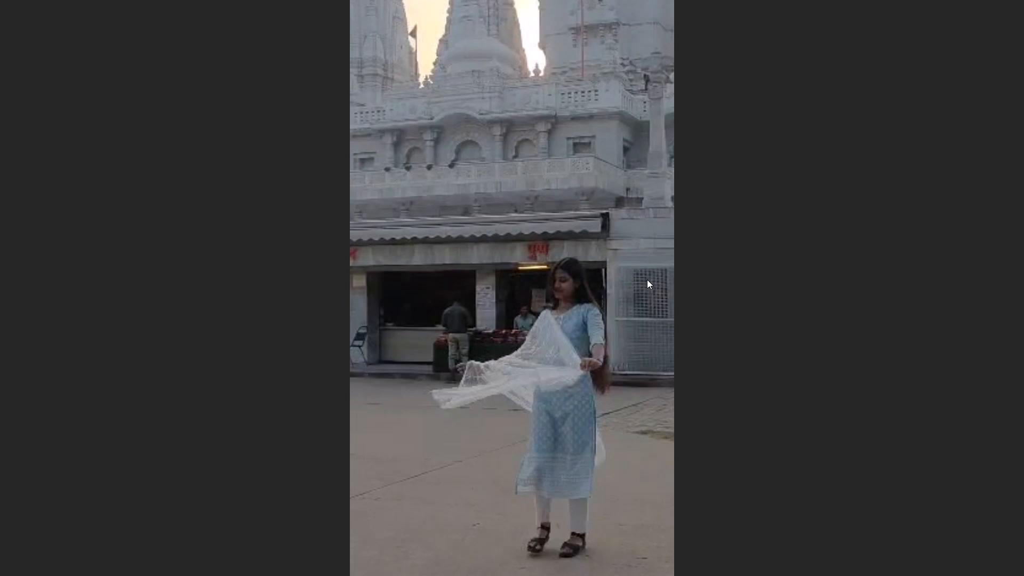
click(645, 511)
click(654, 531)
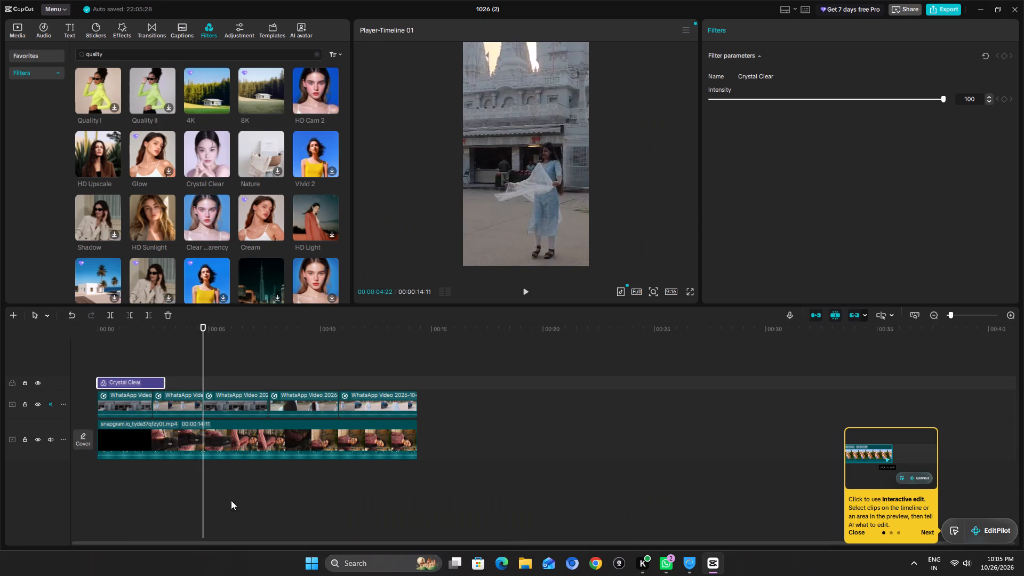
Extend the Crystal Clear filter to the end of the last clip at 14:11 and play the edit to check it.
drag(165, 382, 338, 386)
drag(338, 386, 418, 387)
key(space)
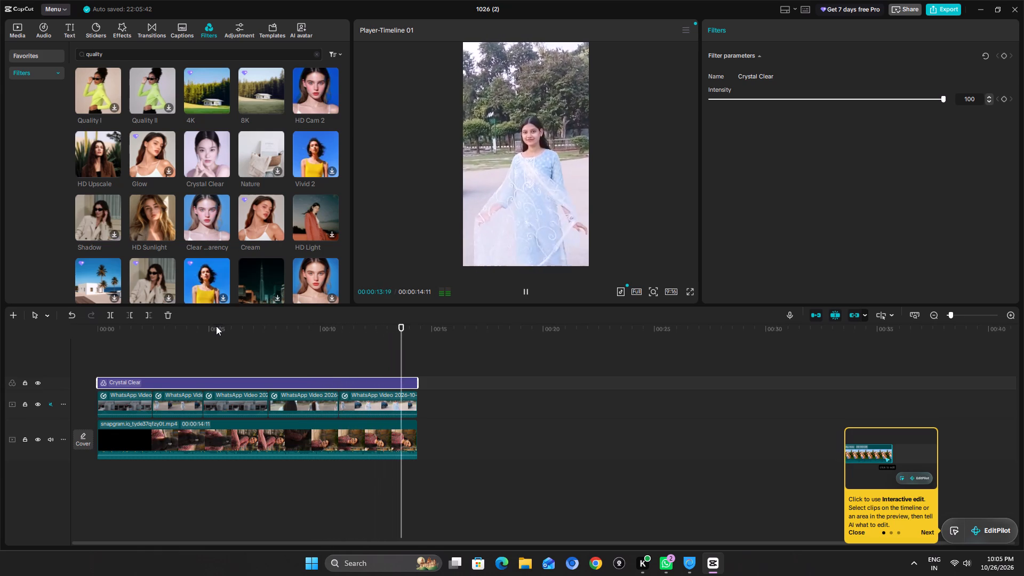
click(221, 340)
Add the Canon Flash filter at the timeline start, on a layer above Crystal Clear, and preview the opening clip.
scroll(313, 279, down, 1)
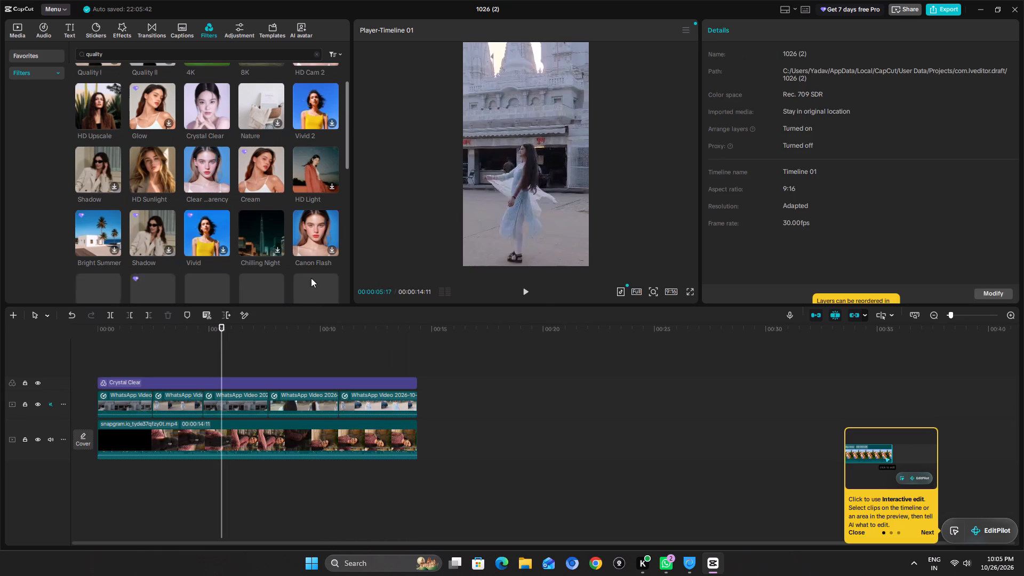
drag(310, 234, 98, 367)
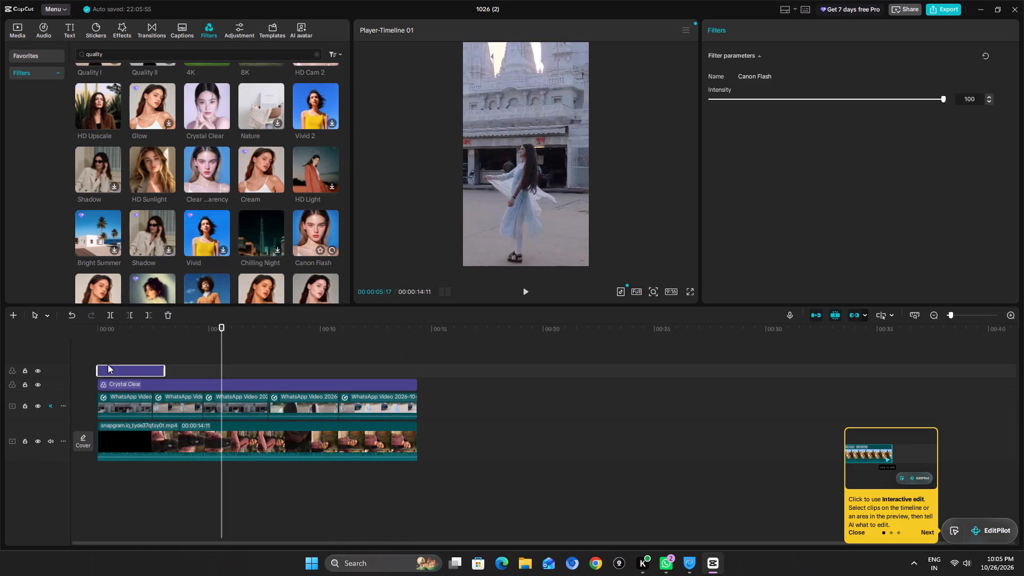
click(113, 355)
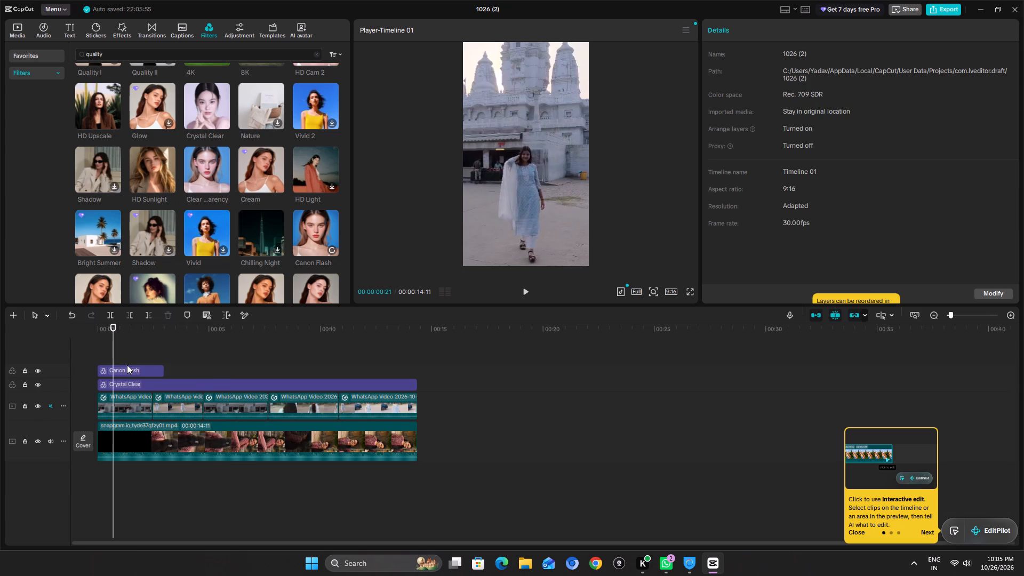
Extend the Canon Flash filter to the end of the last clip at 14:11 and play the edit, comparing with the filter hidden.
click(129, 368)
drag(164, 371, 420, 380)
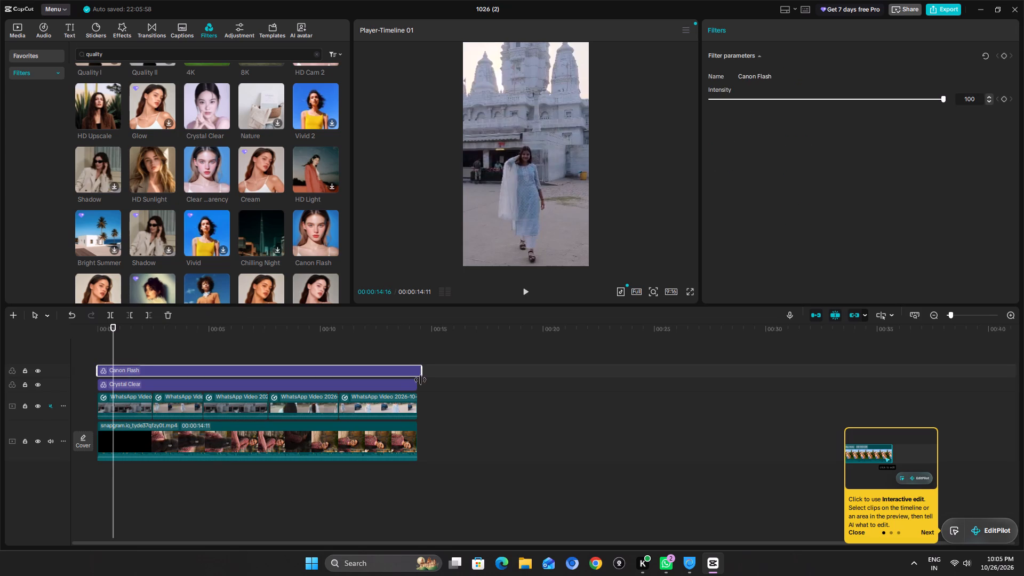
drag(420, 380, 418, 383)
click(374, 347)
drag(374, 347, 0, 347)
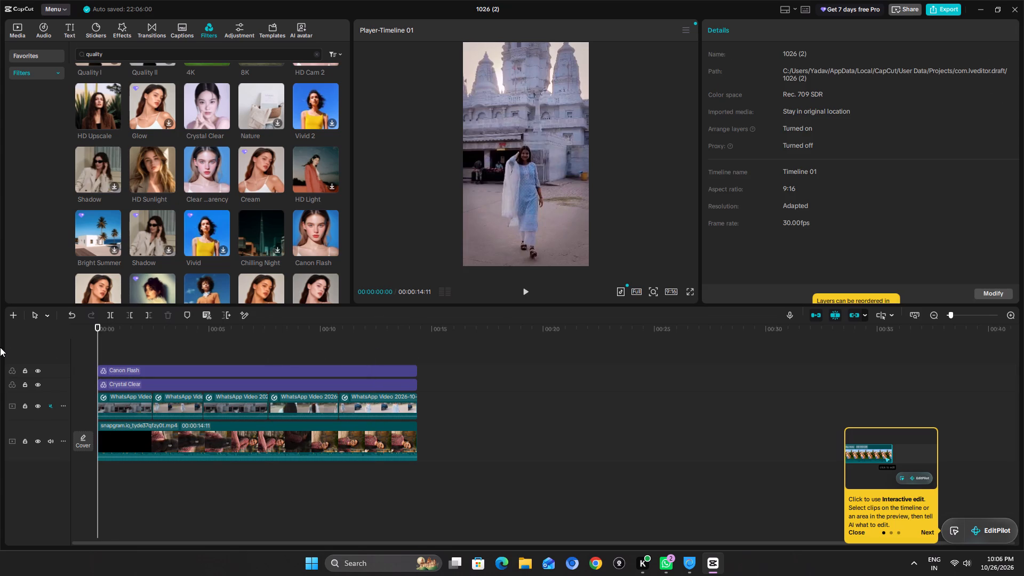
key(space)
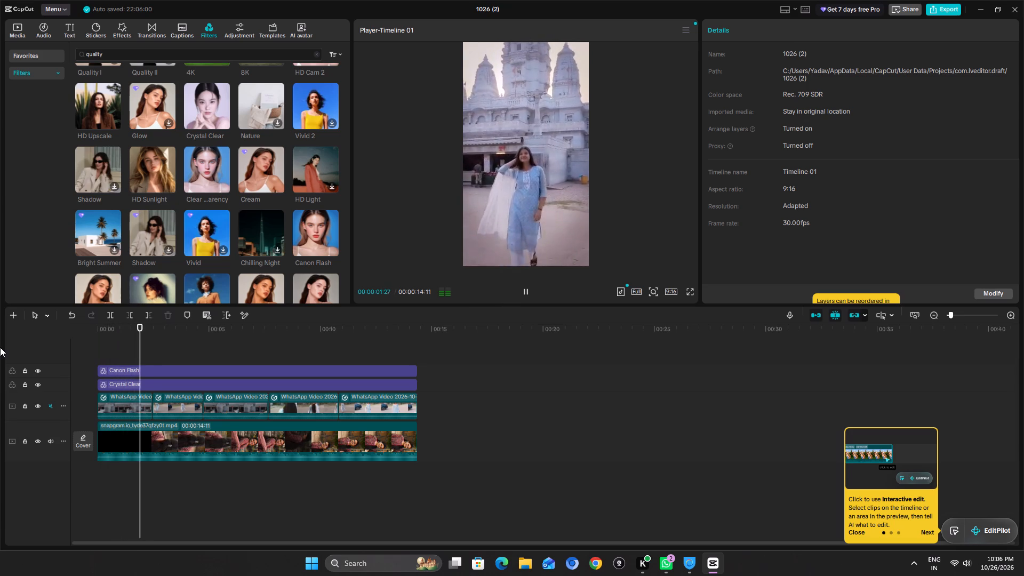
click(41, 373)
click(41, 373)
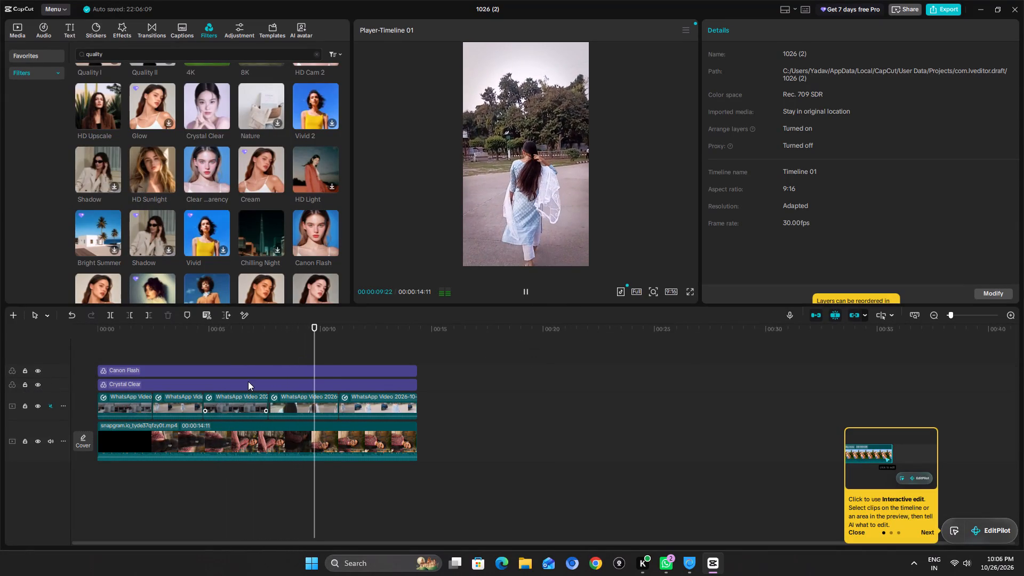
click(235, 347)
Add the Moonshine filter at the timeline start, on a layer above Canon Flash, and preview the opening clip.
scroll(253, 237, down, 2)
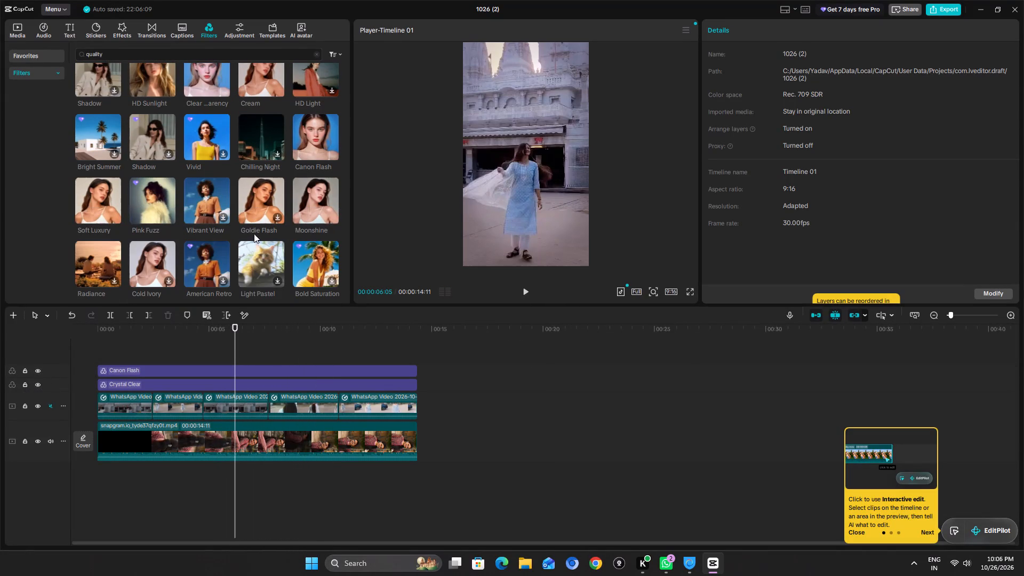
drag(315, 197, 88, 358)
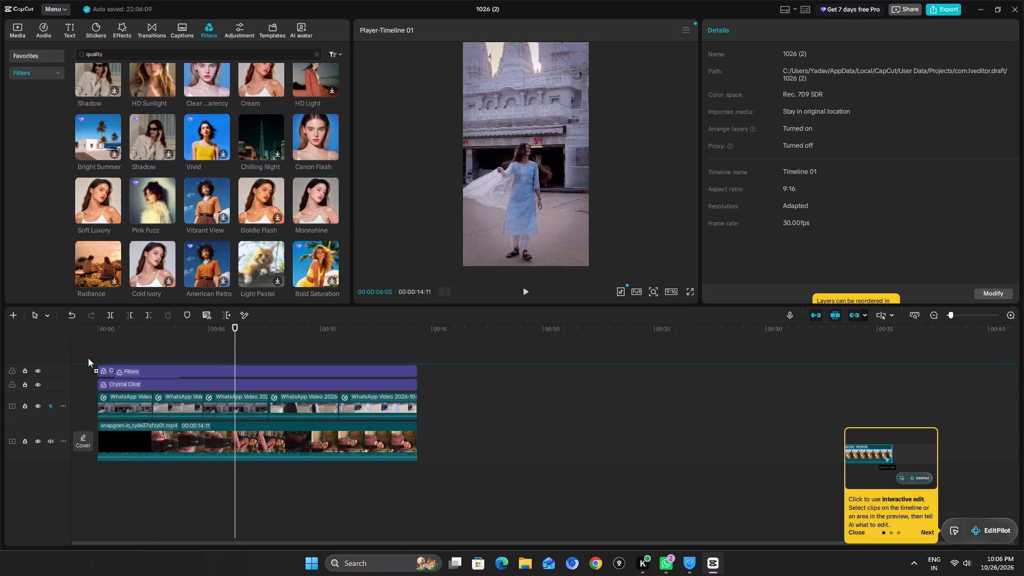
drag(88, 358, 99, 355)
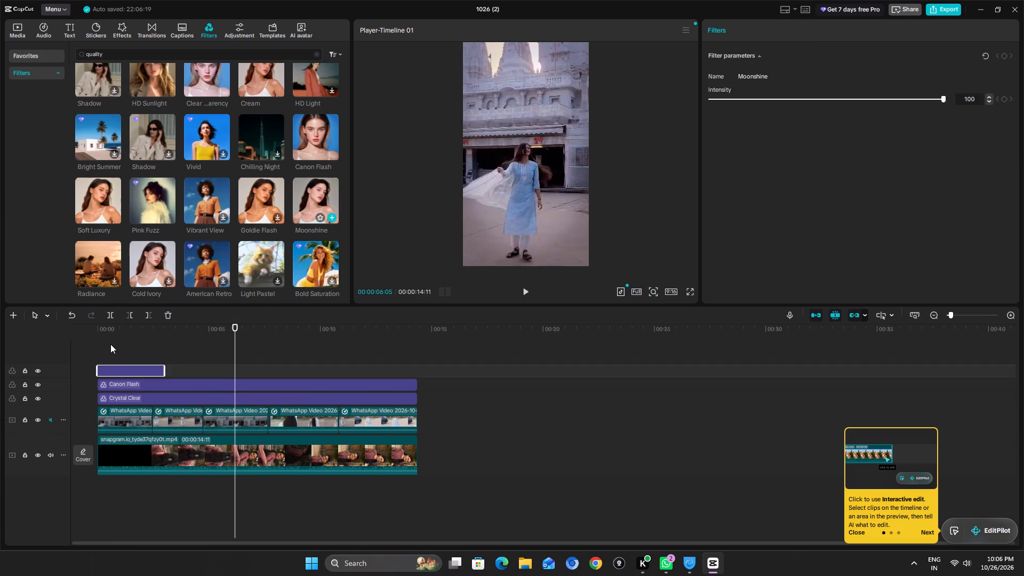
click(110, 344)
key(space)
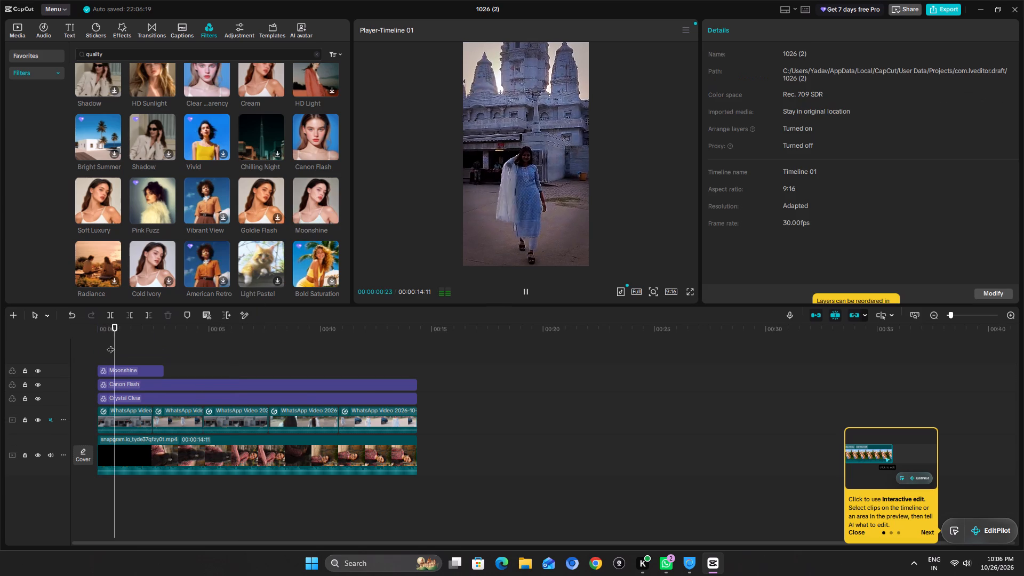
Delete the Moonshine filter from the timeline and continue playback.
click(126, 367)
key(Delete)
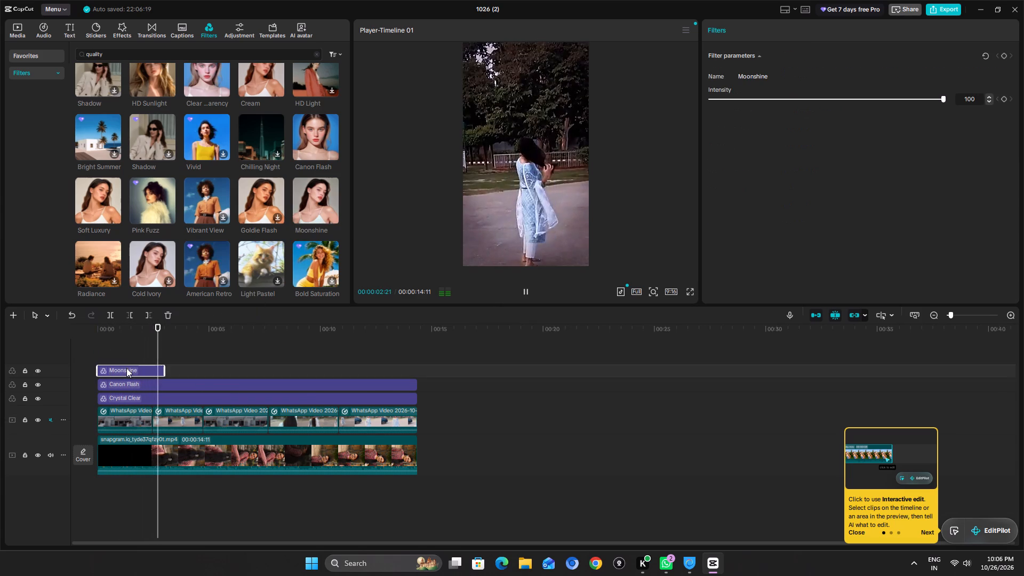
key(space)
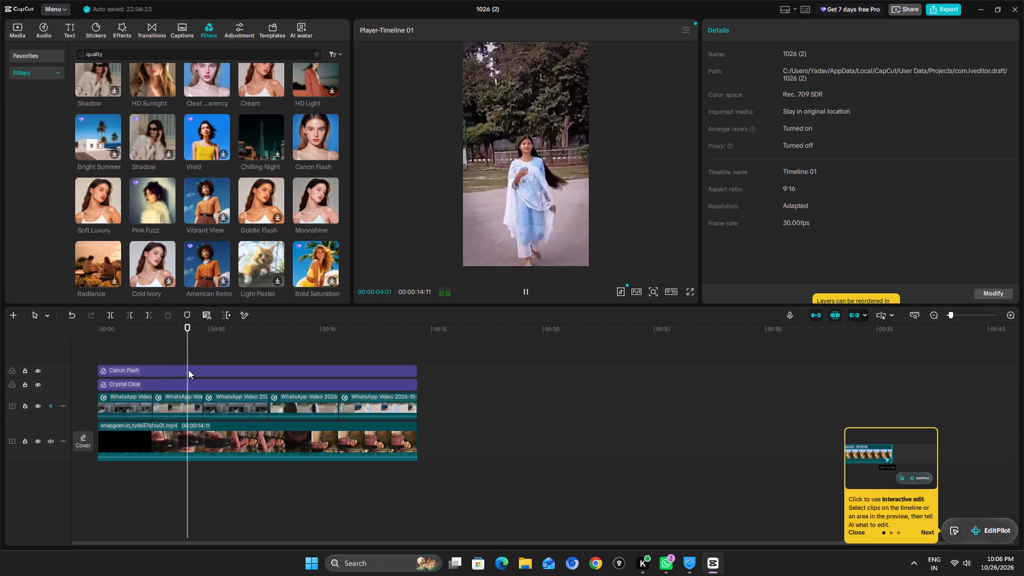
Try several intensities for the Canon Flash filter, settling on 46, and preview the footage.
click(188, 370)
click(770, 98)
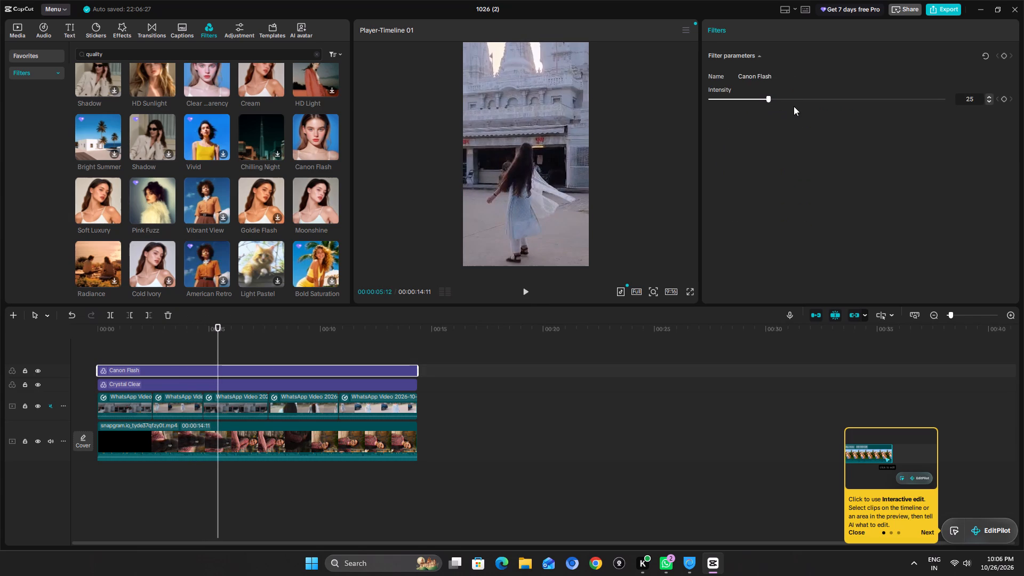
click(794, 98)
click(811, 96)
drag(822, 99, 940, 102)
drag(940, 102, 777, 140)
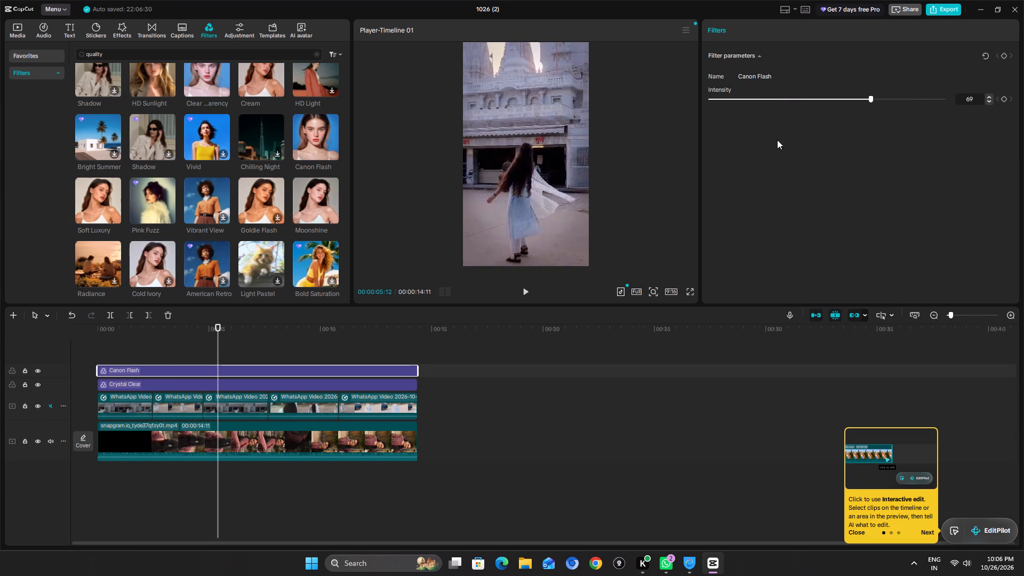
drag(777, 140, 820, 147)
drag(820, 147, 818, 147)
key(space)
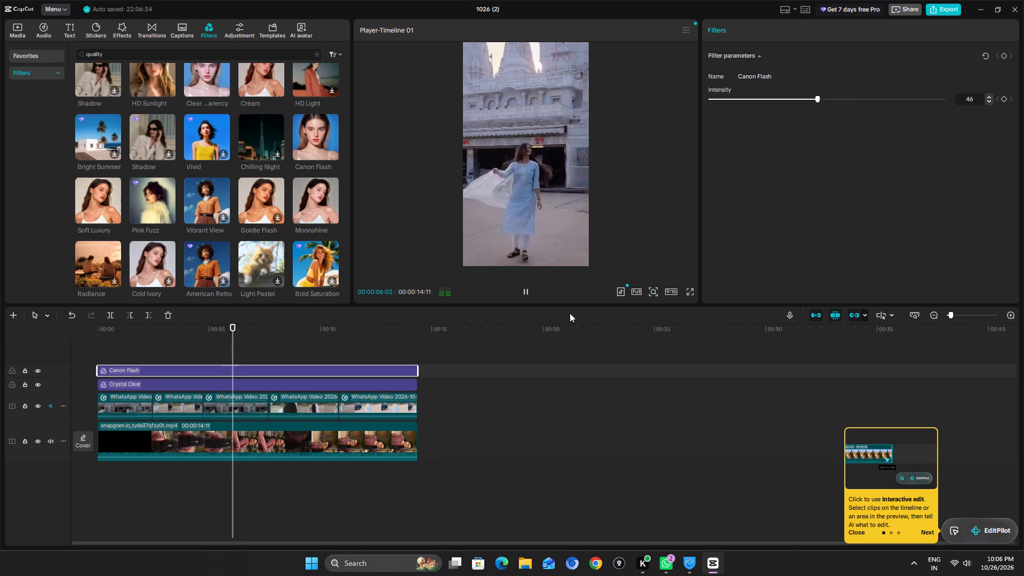
Delete the Canon Flash filter from the timeline.
key(Delete)
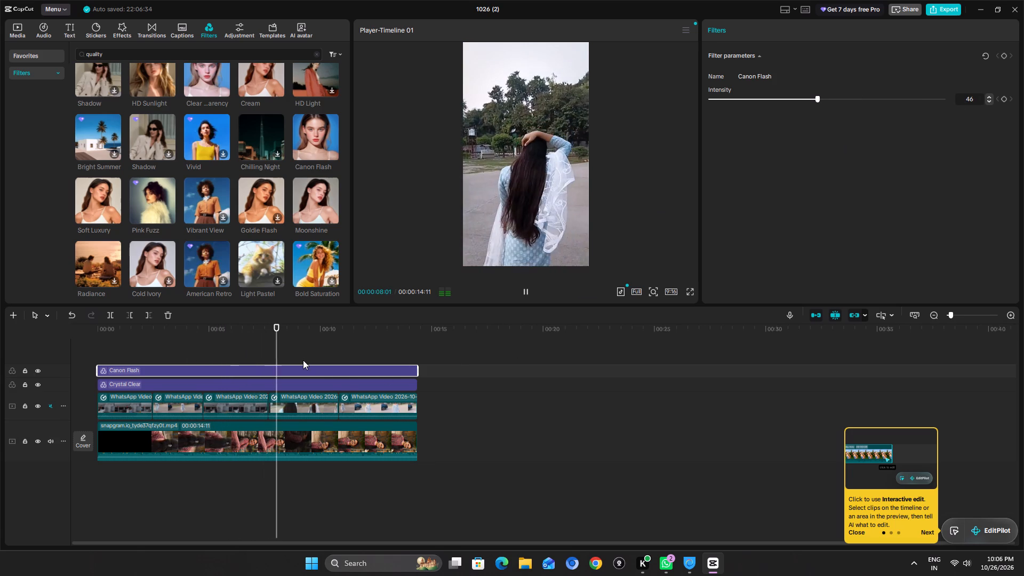
Add the Clear Transparency filter above Crystal Clear, stretch it from the timeline start to 14:11, and play the whole edit.
scroll(294, 222, down, 2)
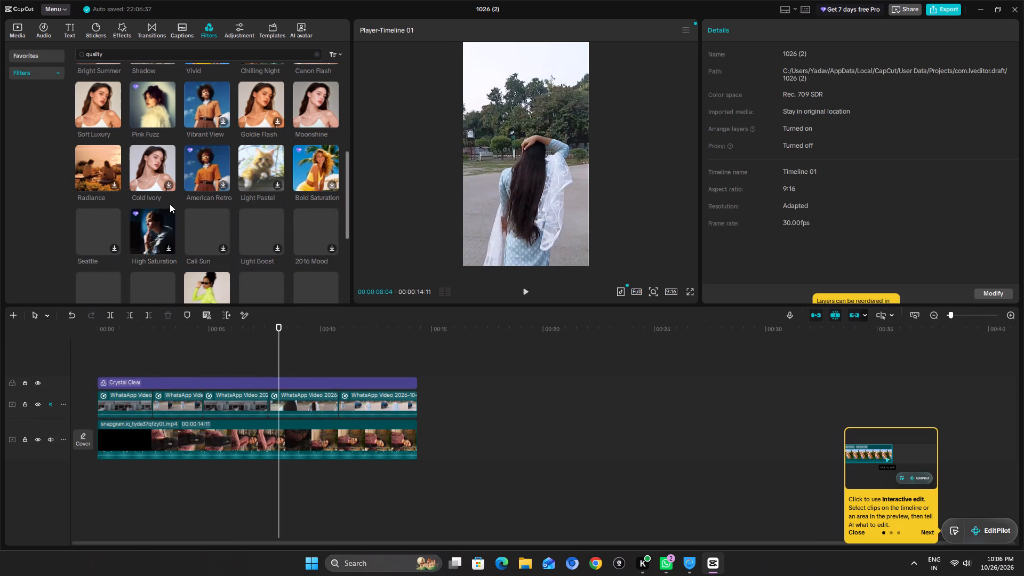
scroll(170, 204, up, 6)
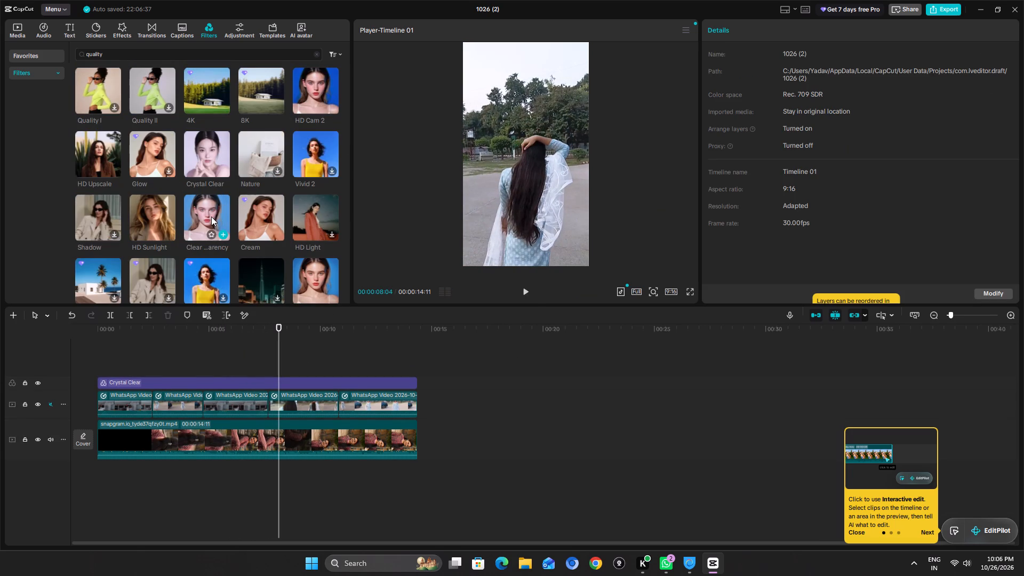
drag(211, 212, 119, 373)
click(138, 353)
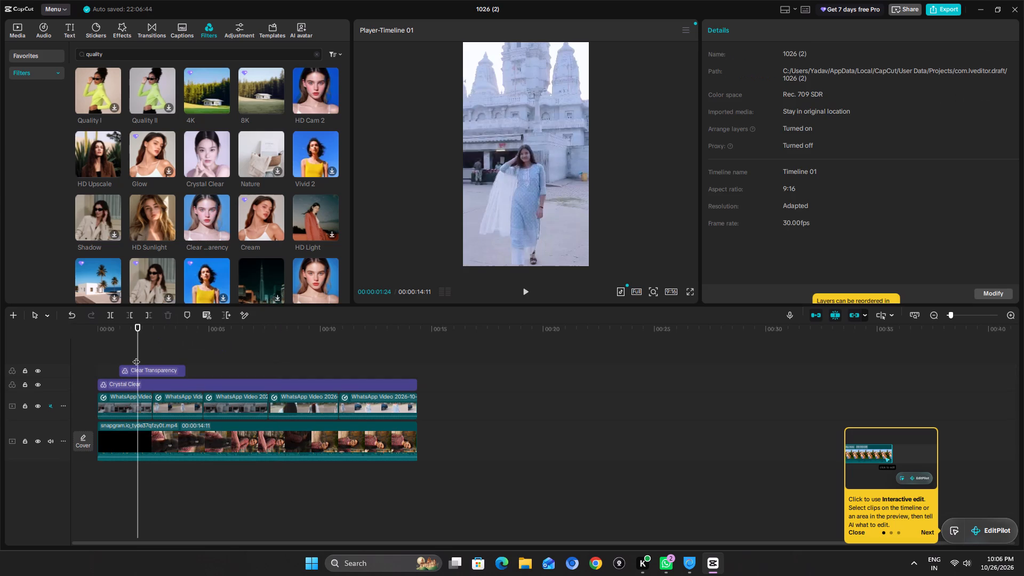
click(137, 366)
drag(117, 370, 62, 370)
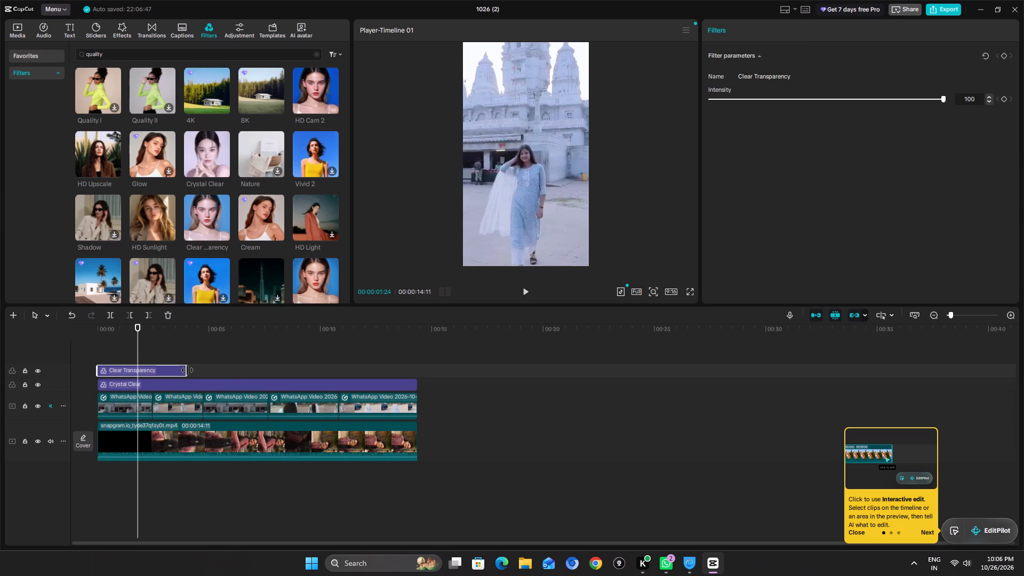
drag(187, 370, 414, 379)
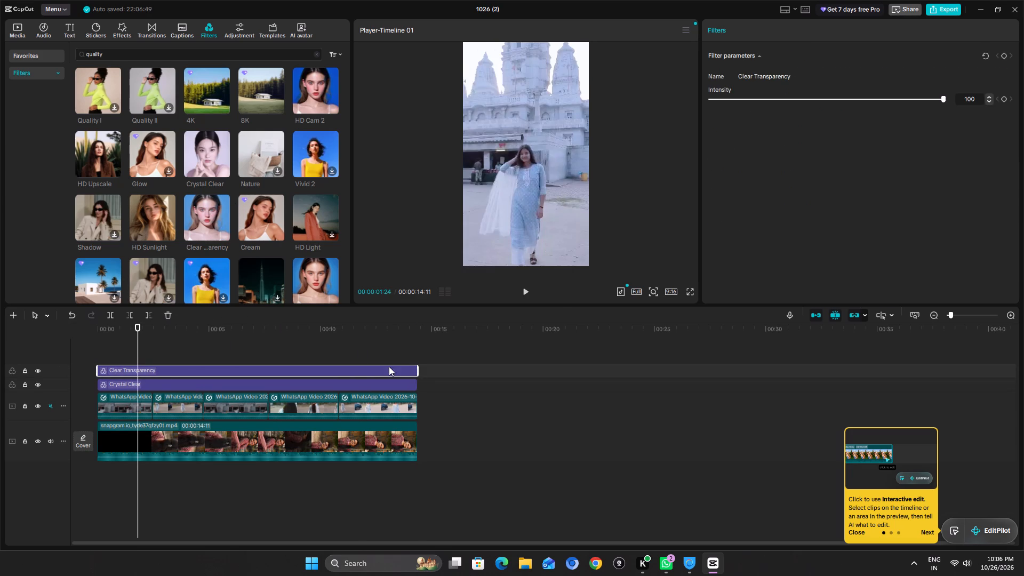
click(358, 349)
drag(349, 342, 126, 341)
click(126, 341)
drag(126, 341, 13, 350)
key(space)
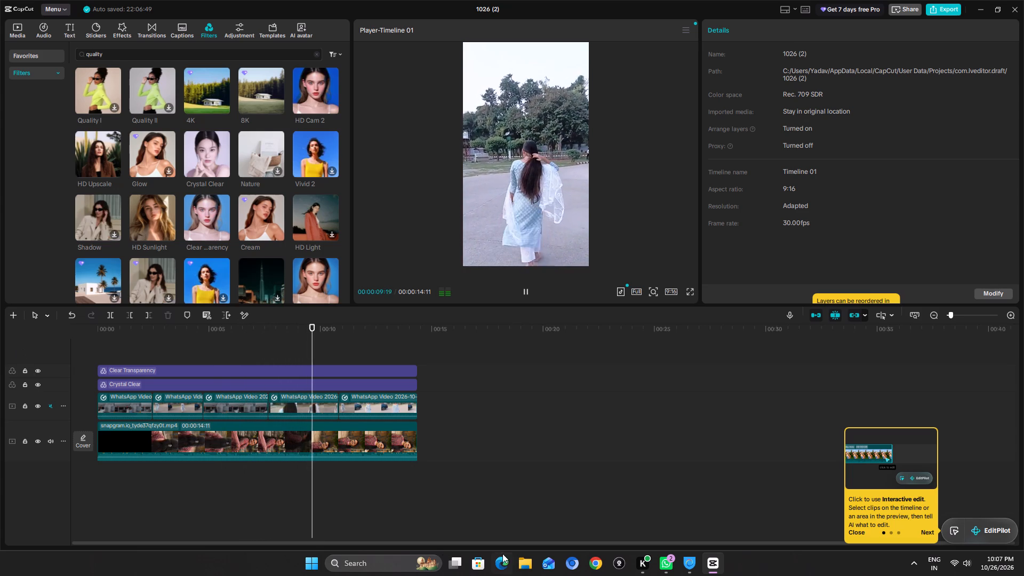
Switch to Google Chrome.
click(595, 561)
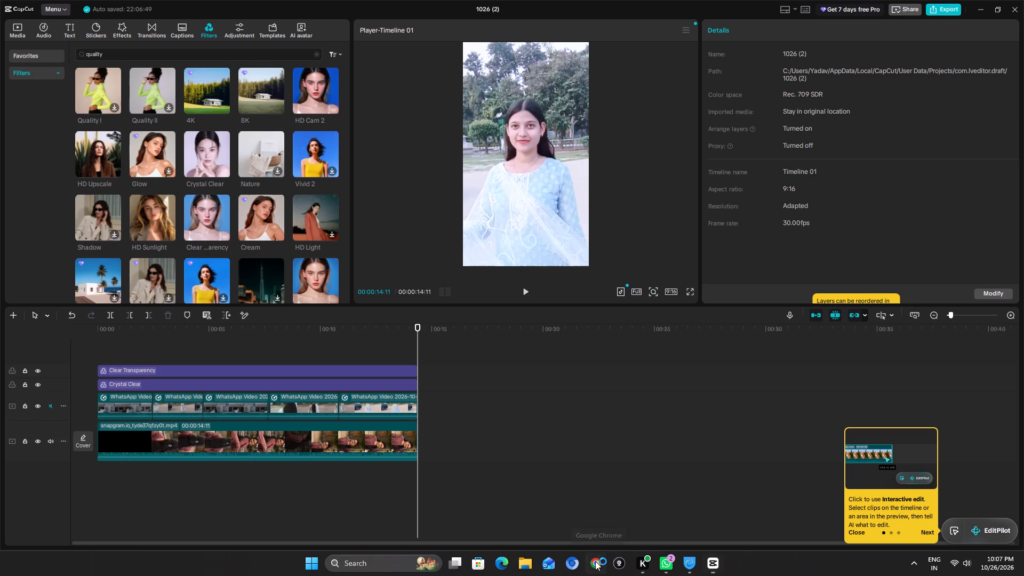
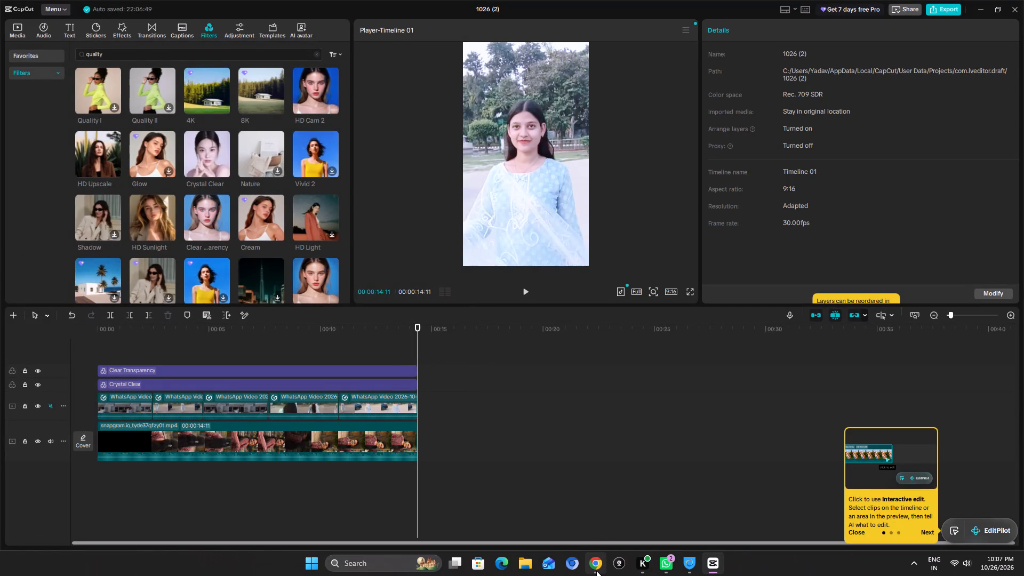
Search Google for "can we clear a video to best quality from remini".
click(603, 532)
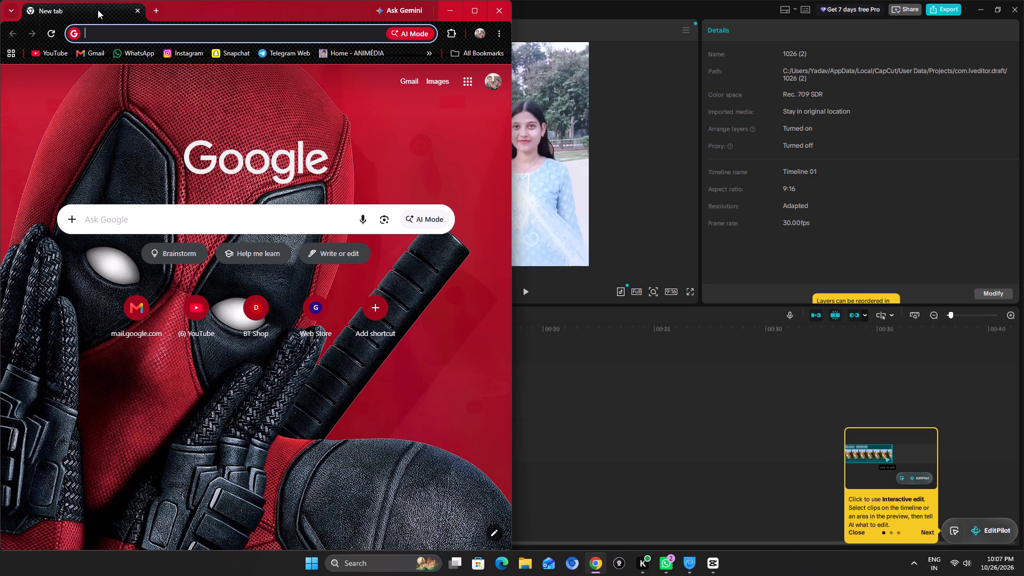
text(can we clear a video to best w)
key(BackSpace)
text(quality from)
key(space)
text(remini)
key(Return)
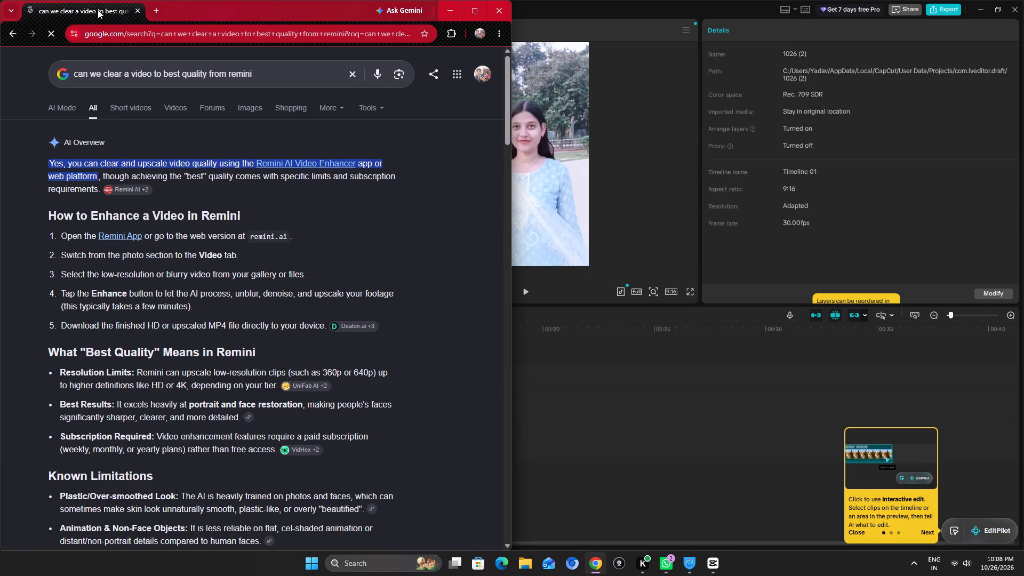
Search for "remini .ai" in a new browser tab and try to open the Remini - AI Photo Enhancer result.
click(154, 8)
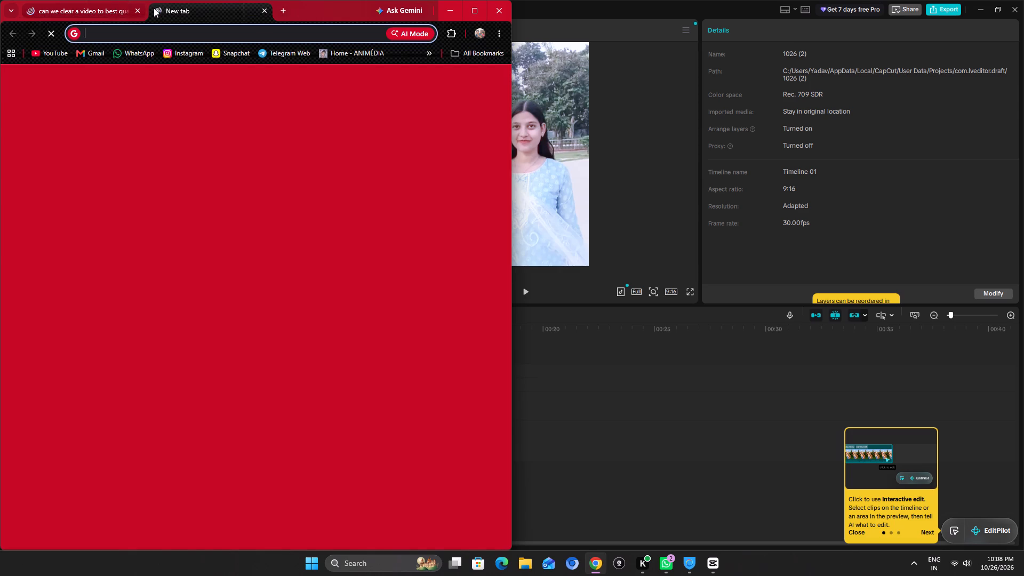
text(remini)
key(space)
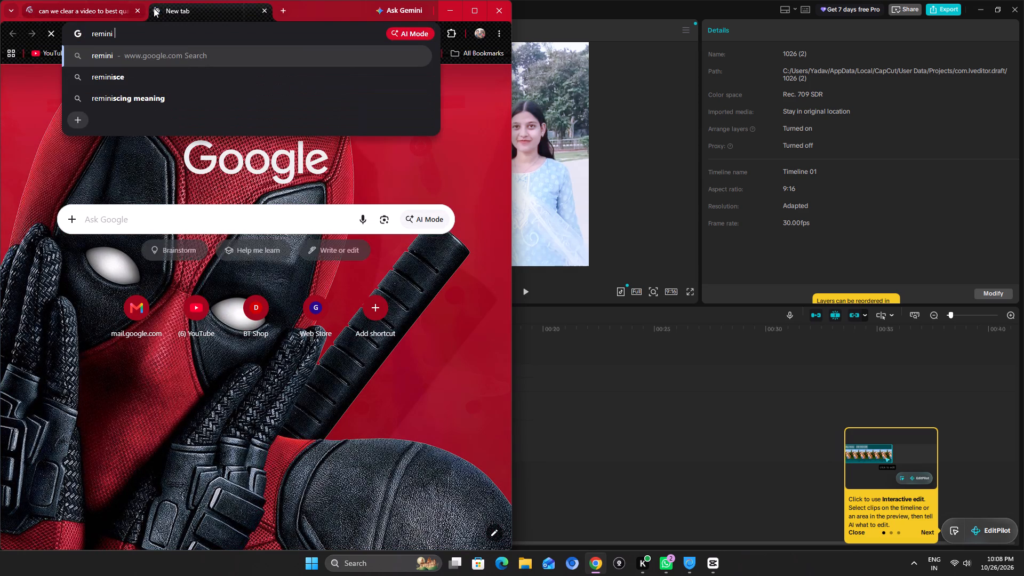
text(.ai)
key(Return)
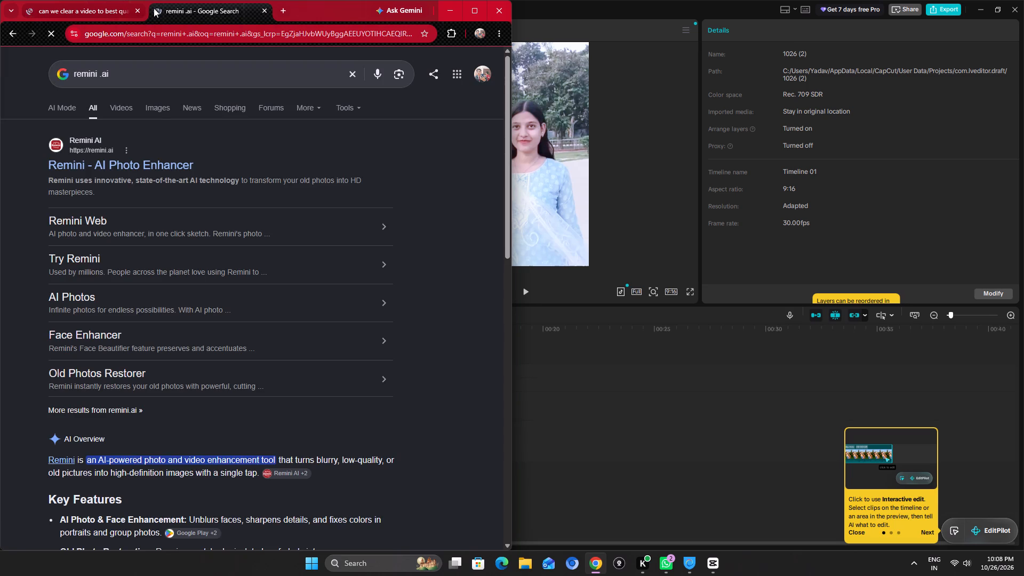
click(149, 157)
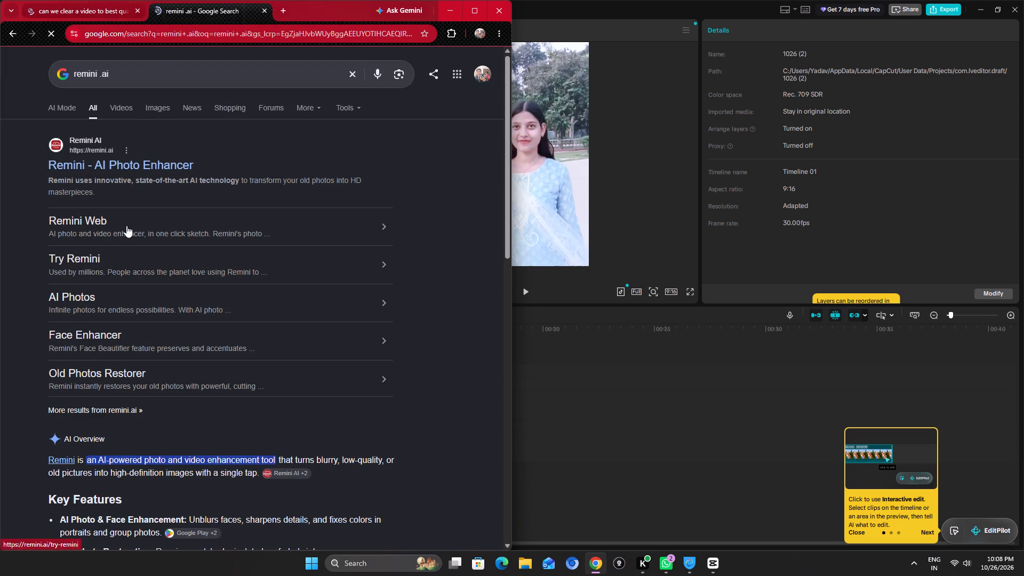
click(139, 168)
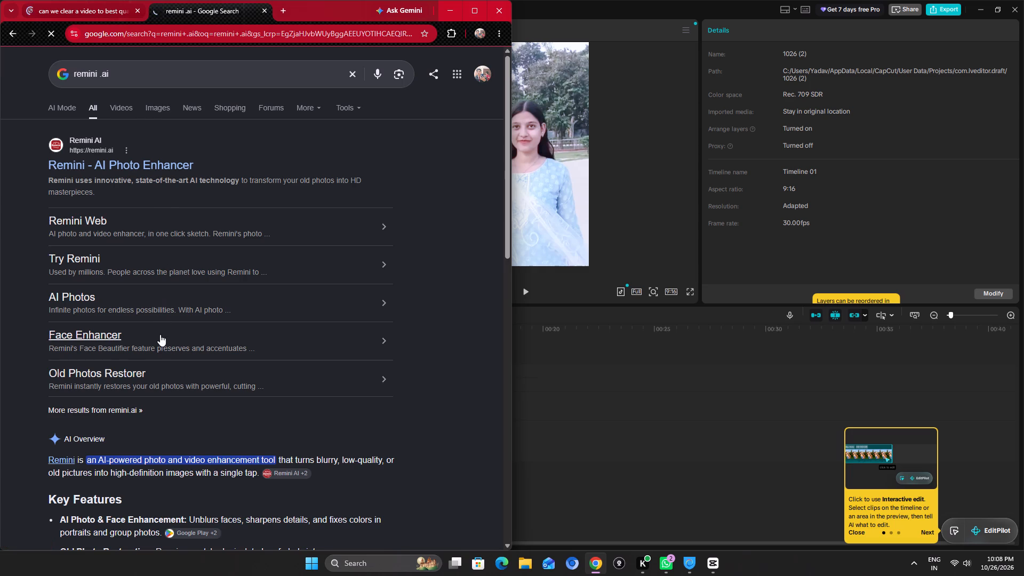
scroll(167, 345, down, 4)
scroll(170, 339, up, 6)
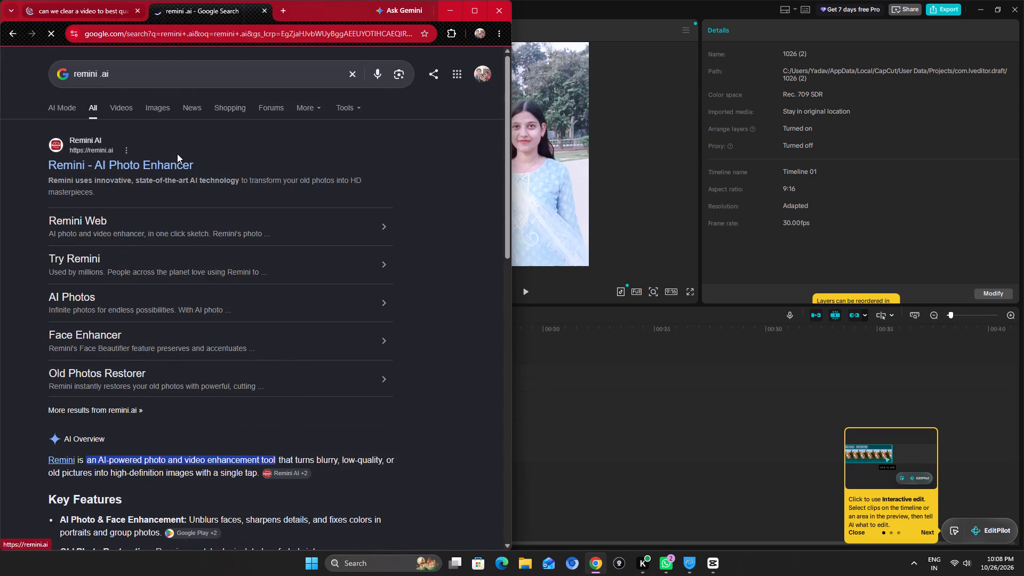
Switch back to CapCut and play the whole edit from the timeline start.
click(634, 347)
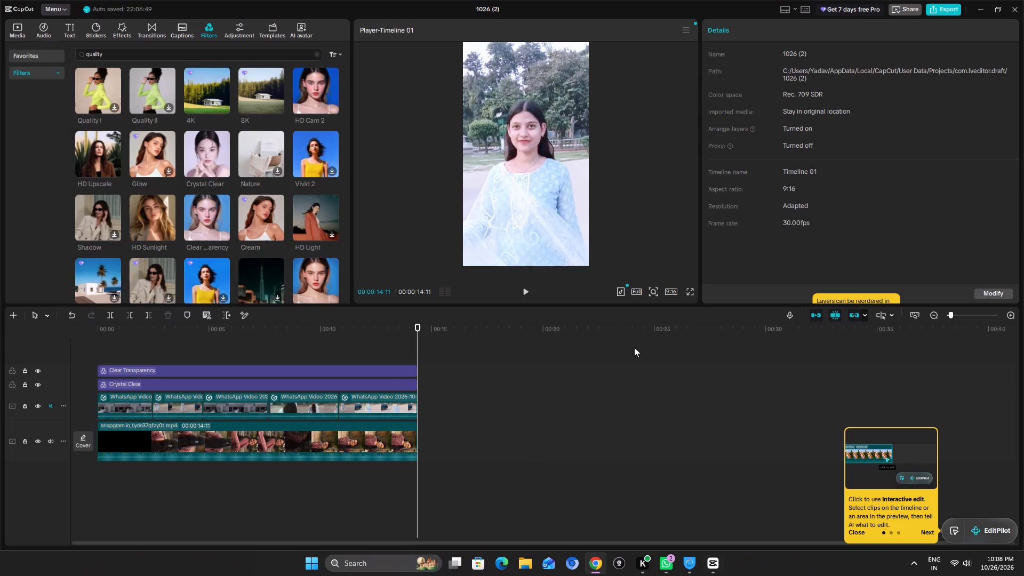
click(279, 349)
drag(279, 349, 0, 356)
key(space)
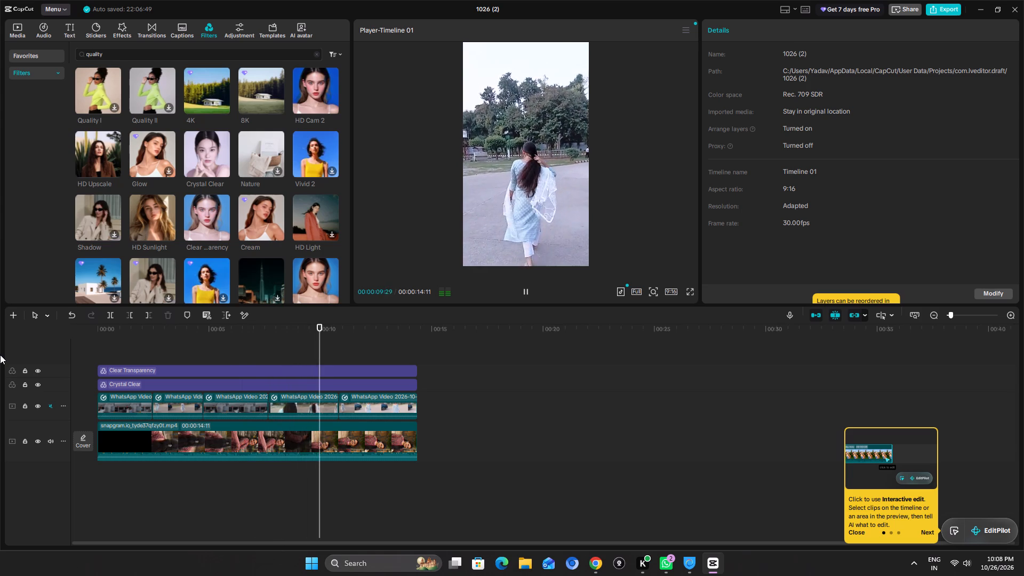
click(129, 29)
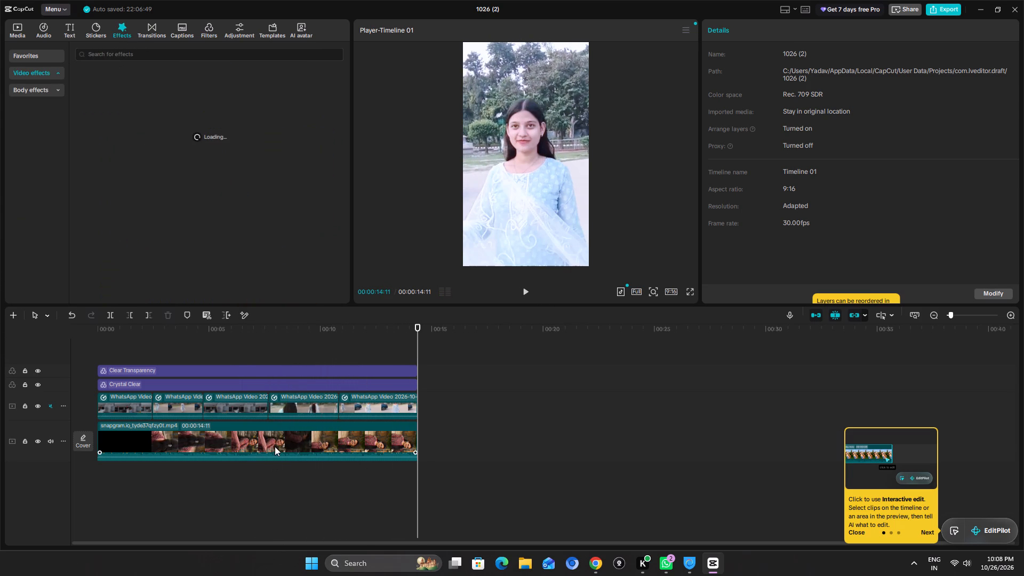
Hide the WhatsApp clip track and both filter tracks, and play the snapgram.io reference alone from the start.
click(39, 405)
click(36, 381)
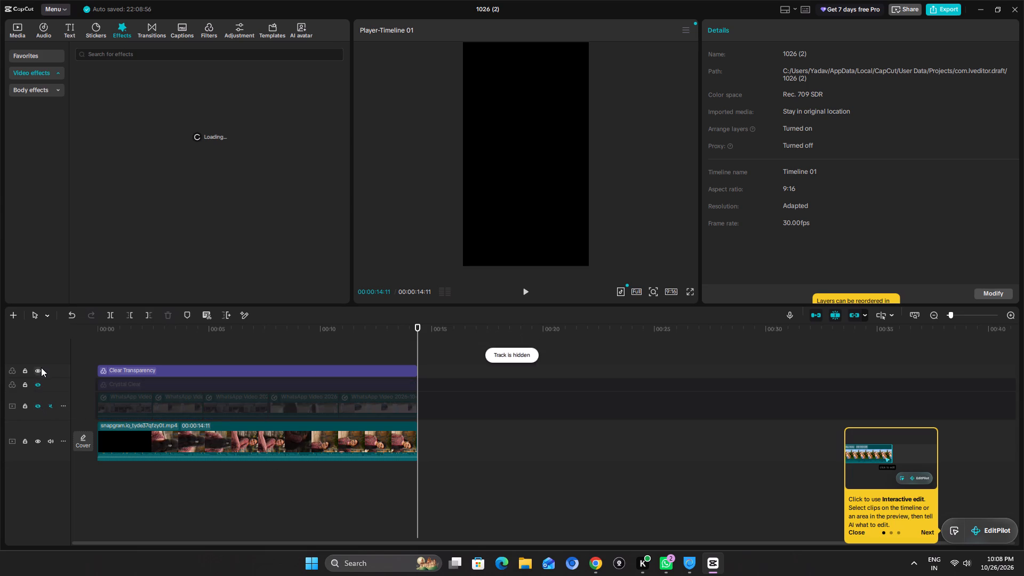
click(40, 368)
click(137, 346)
drag(137, 346, 43, 346)
key(space)
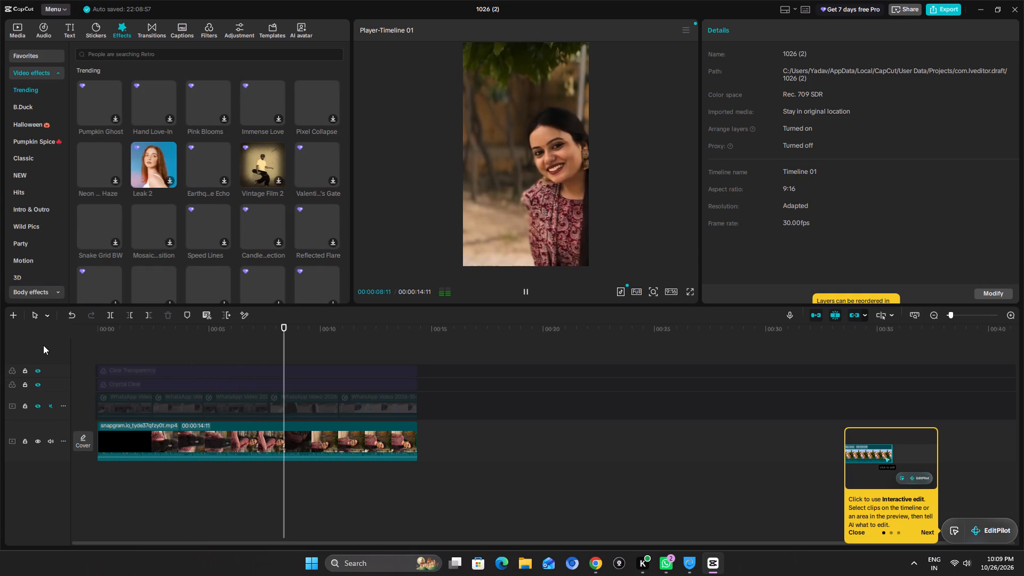
key(space)
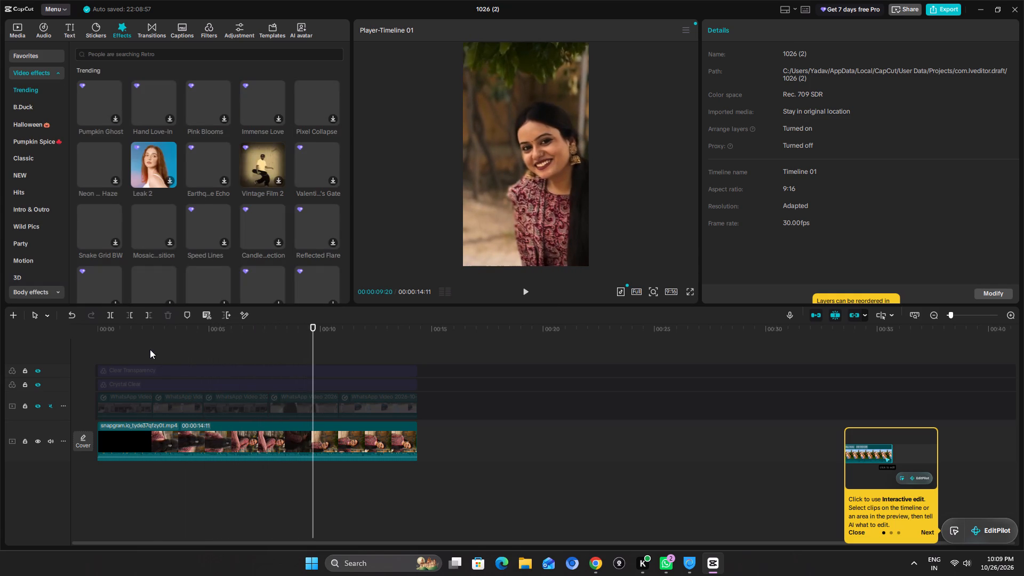
Unhide the WhatsApp clip, Crystal Clear and Clear Transparency tracks, and return the playhead to the timeline start.
click(150, 349)
click(34, 405)
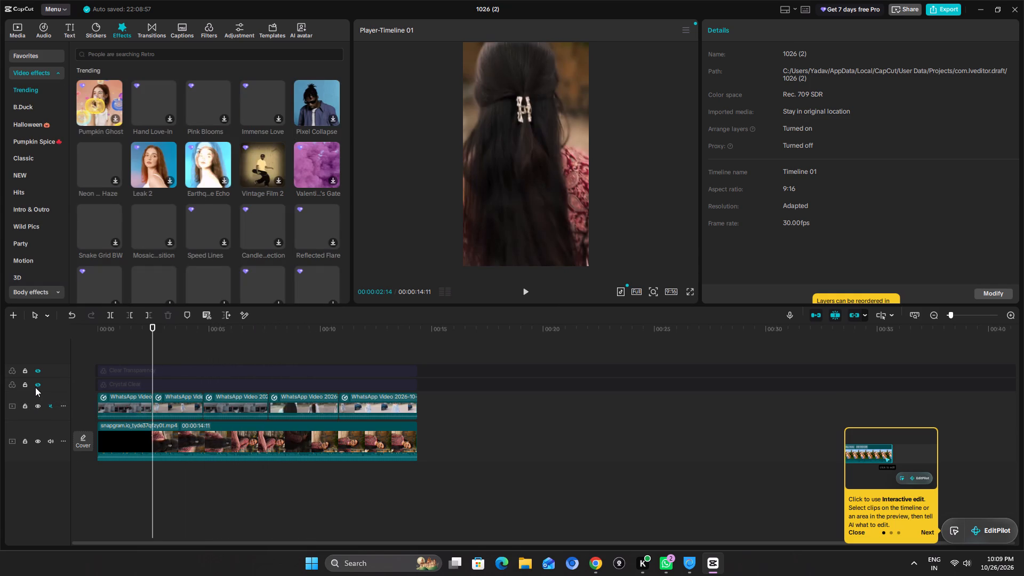
click(35, 387)
click(37, 366)
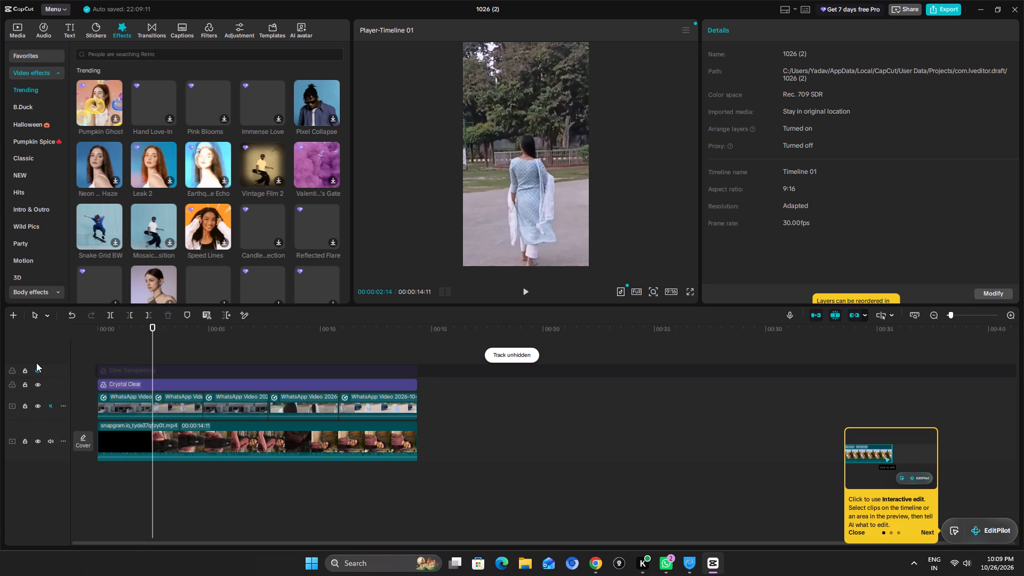
click(37, 367)
click(107, 349)
drag(107, 349, 43, 349)
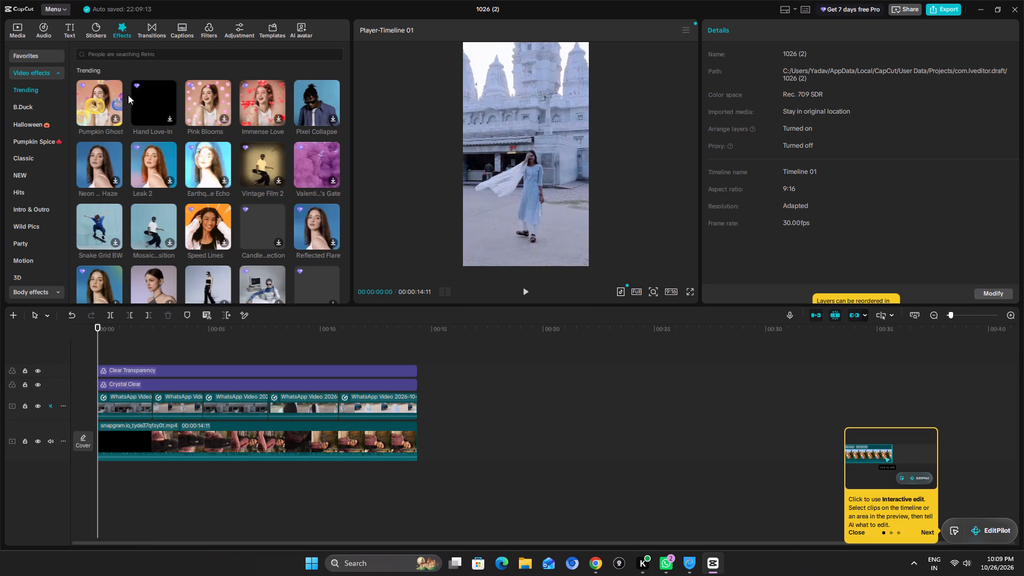
Search the transitions library for "dark flash".
click(153, 29)
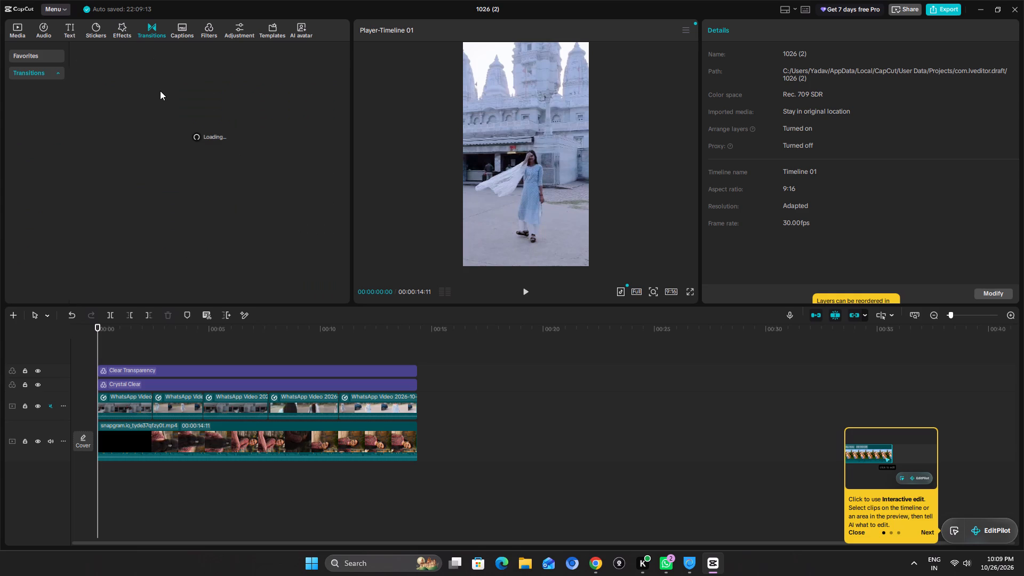
click(178, 52)
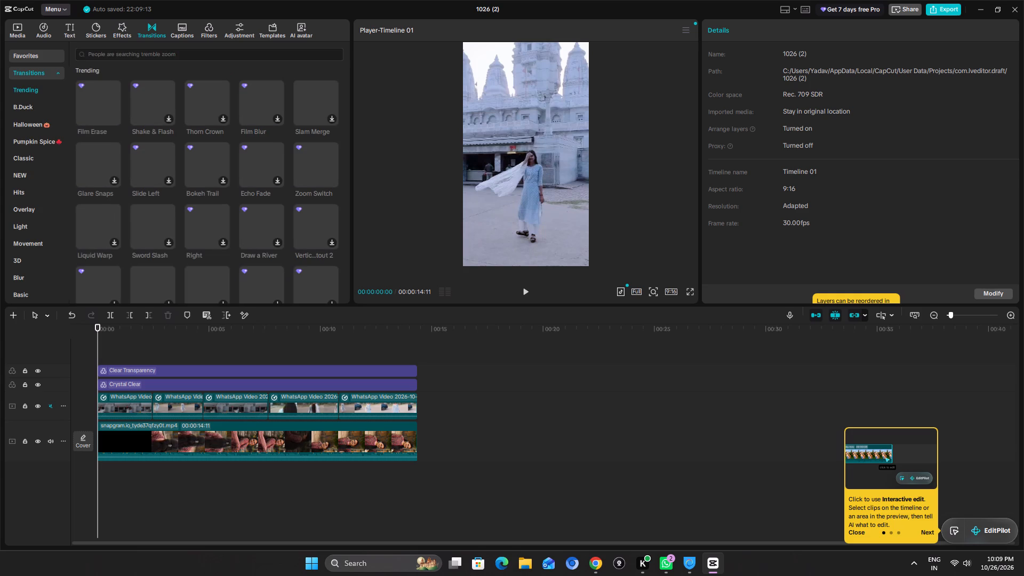
text(dark)
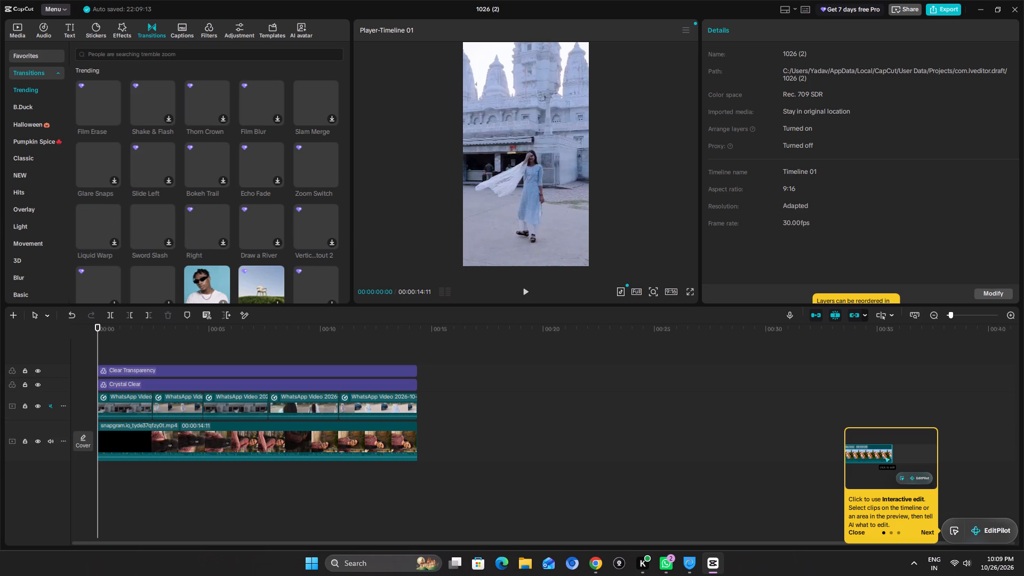
click(178, 52)
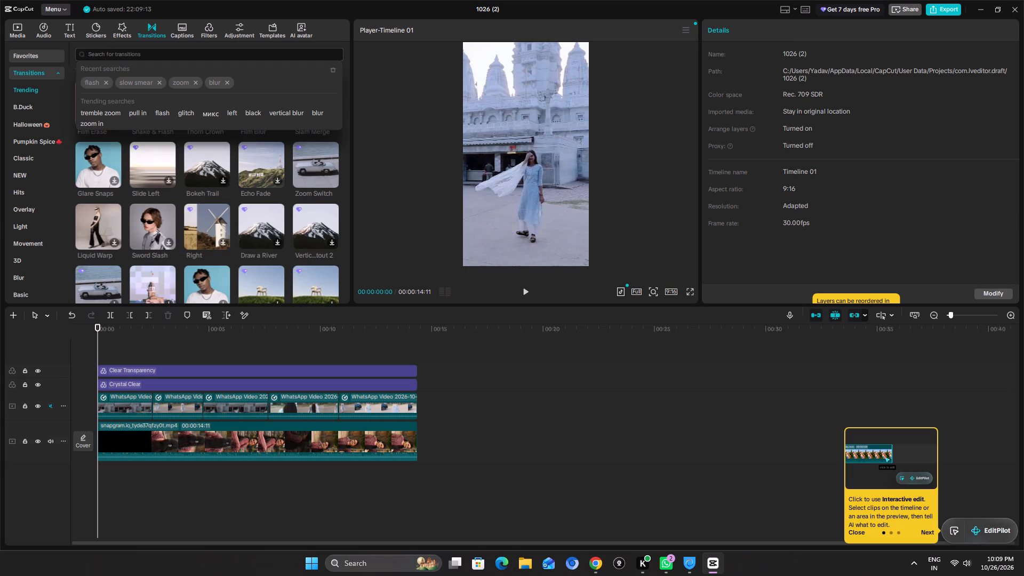
text(dar)
key(k)
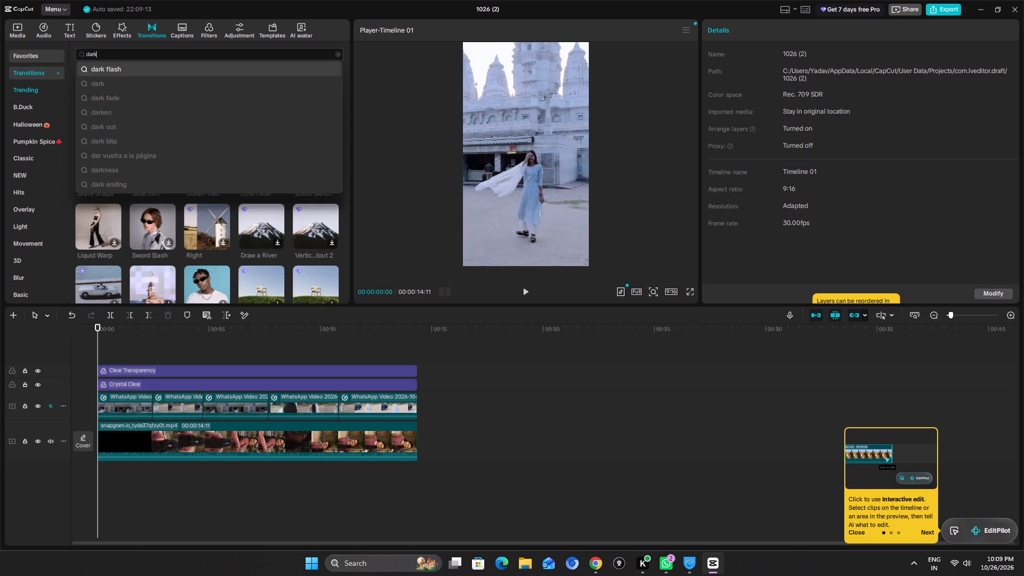
click(152, 66)
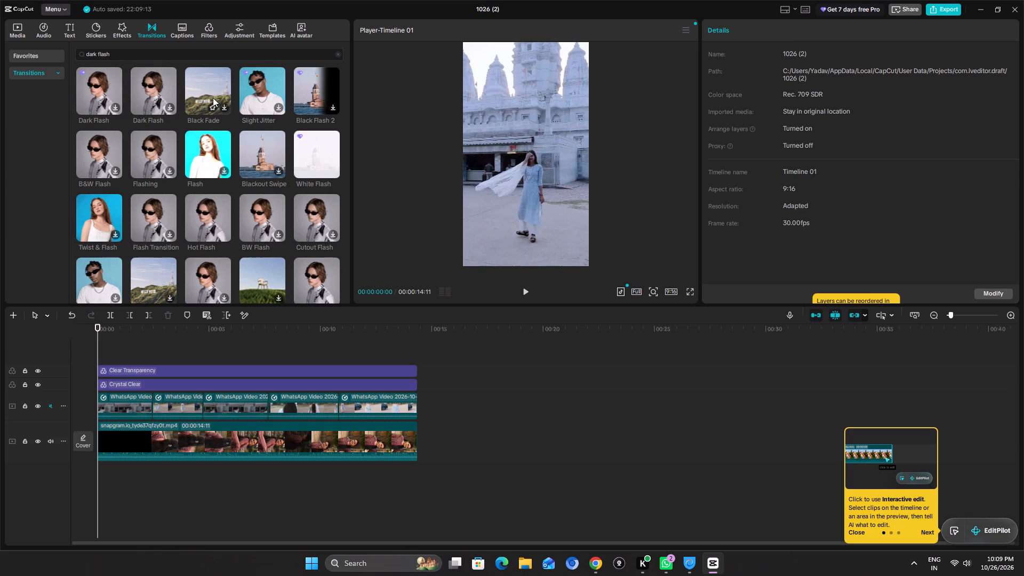
Add the Black Fade transition at all four cuts between the WhatsApp clips and apply it to all at 0.5 s.
drag(209, 86, 149, 409)
drag(212, 90, 214, 108)
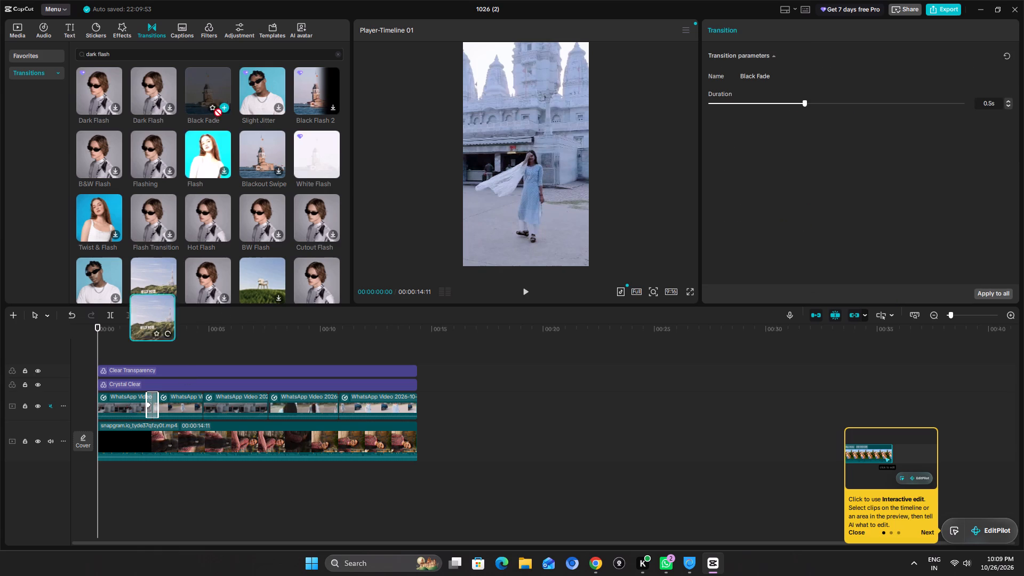
drag(214, 108, 199, 405)
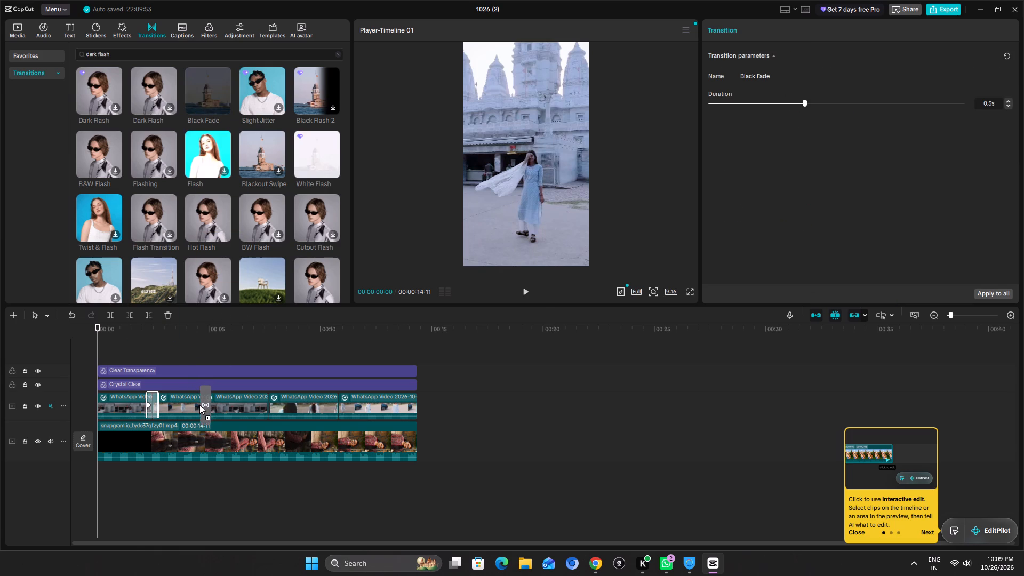
drag(199, 405, 198, 405)
drag(216, 85, 266, 413)
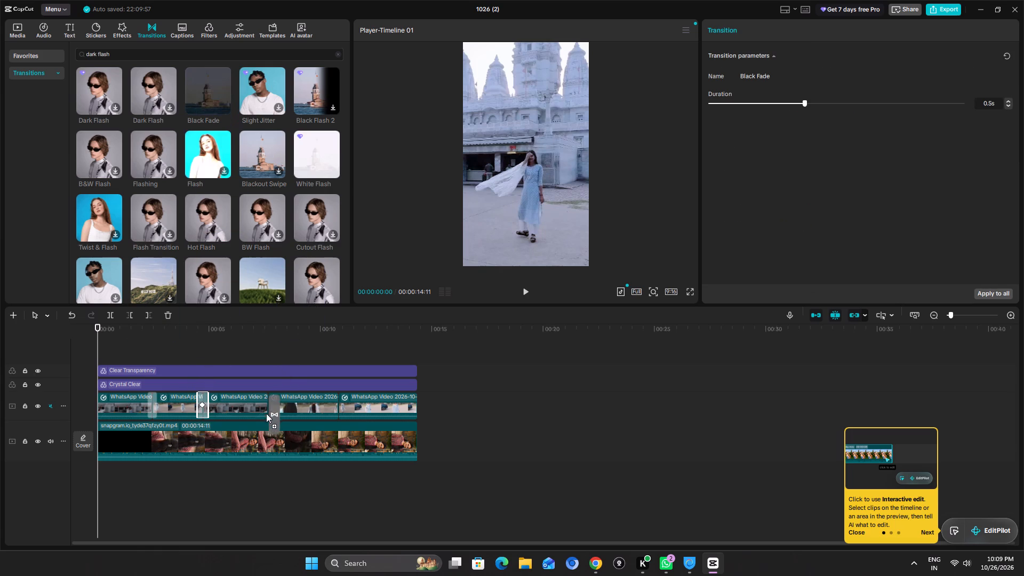
drag(266, 413, 261, 407)
drag(213, 92, 213, 110)
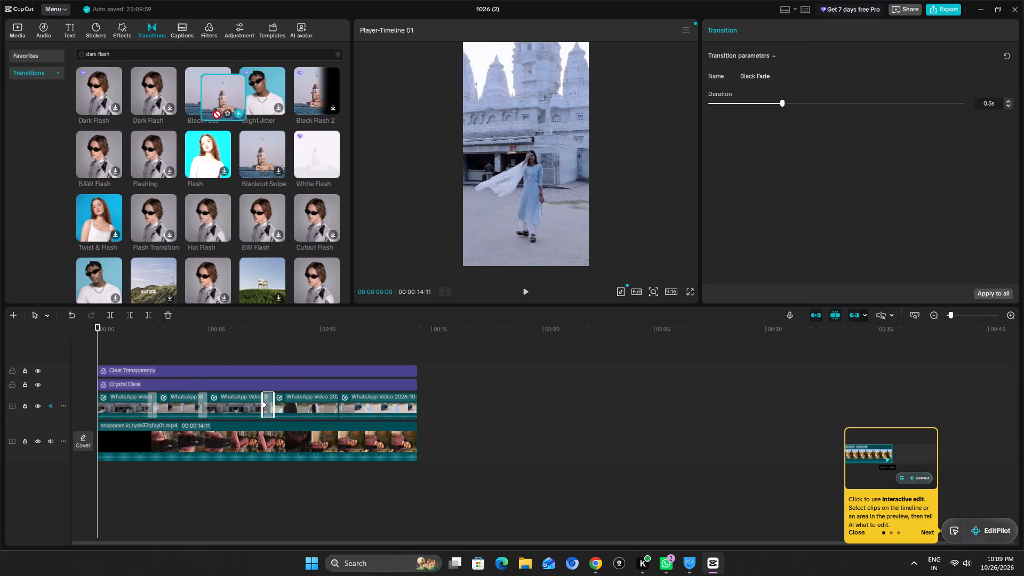
drag(213, 110, 337, 401)
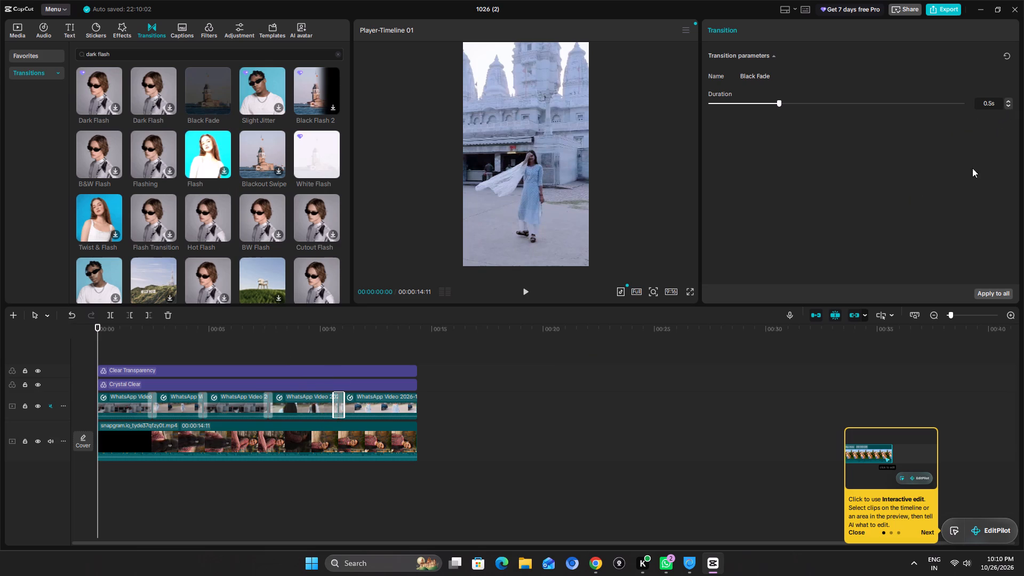
click(997, 292)
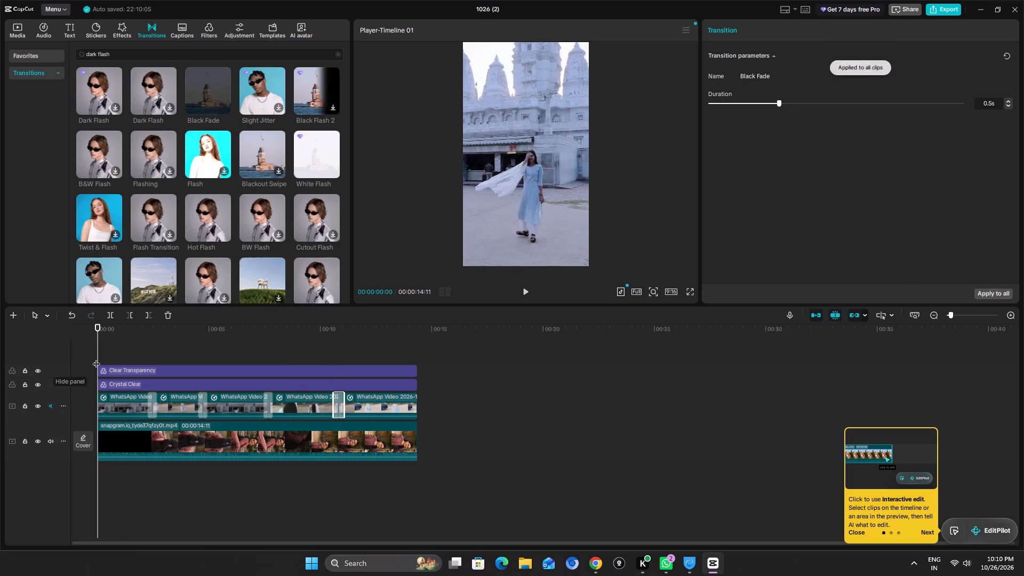
Play the edit from the start to check the Black Fade transitions, and revisit the third cut.
click(118, 349)
drag(118, 349, 47, 356)
key(space)
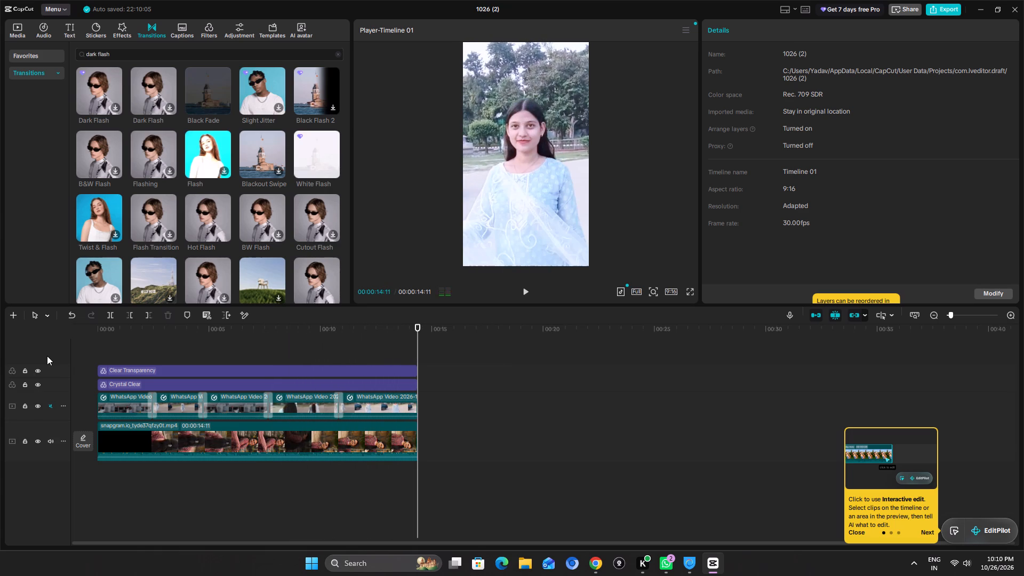
click(267, 347)
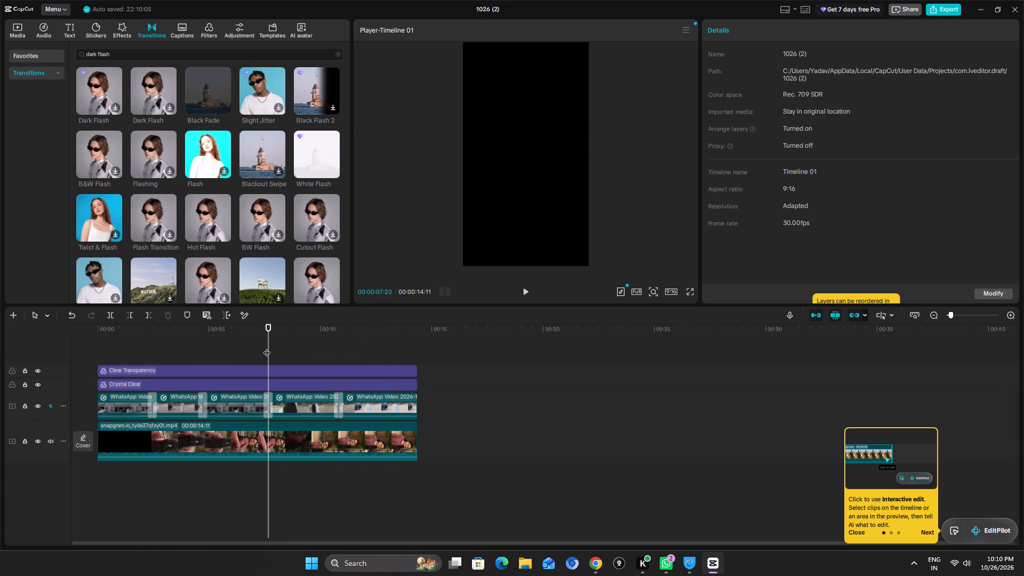
click(267, 347)
click(250, 345)
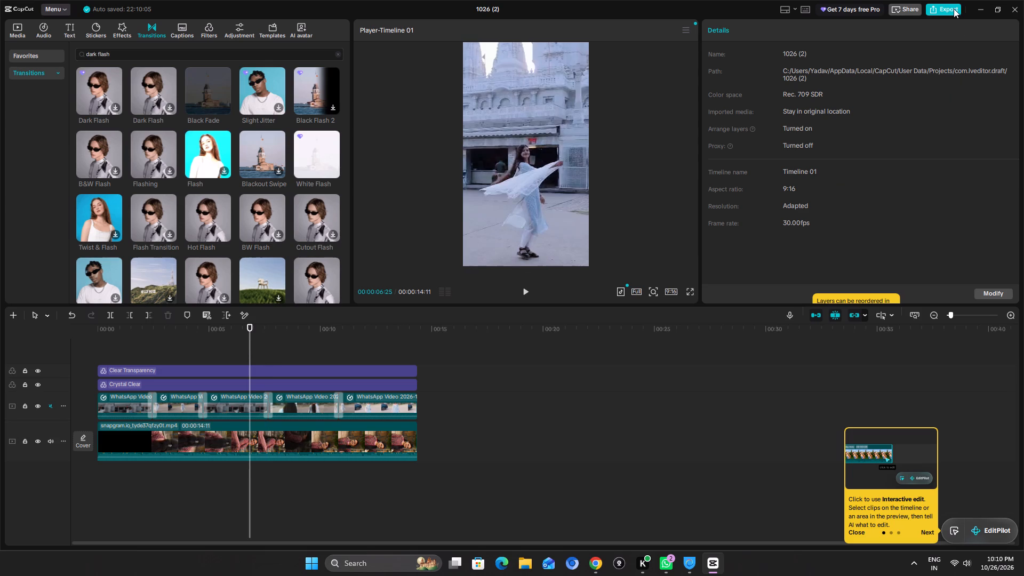
Start the export, examine the list of Pro features used in the project, and go back to editing.
click(954, 9)
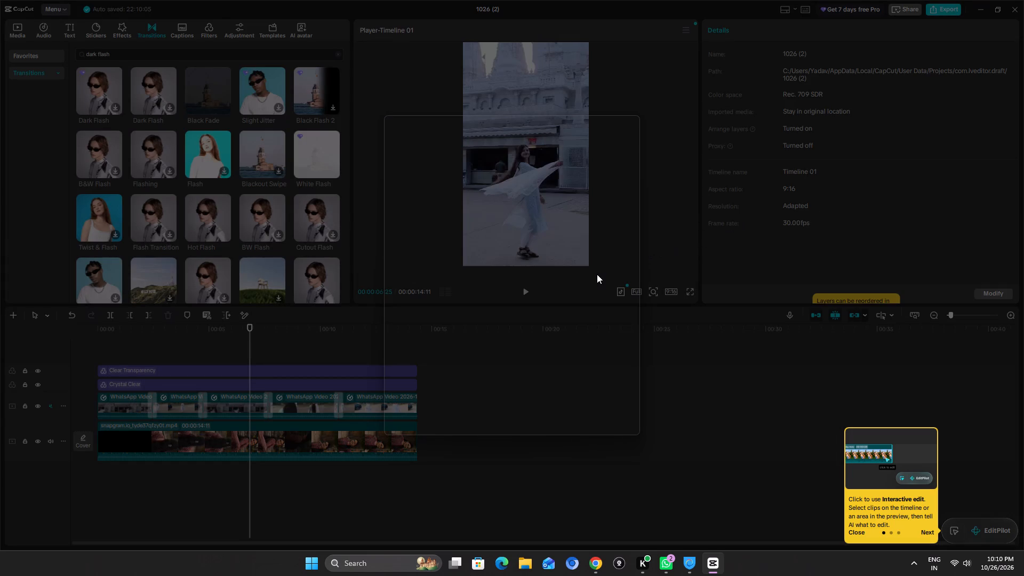
scroll(555, 333, down, 4)
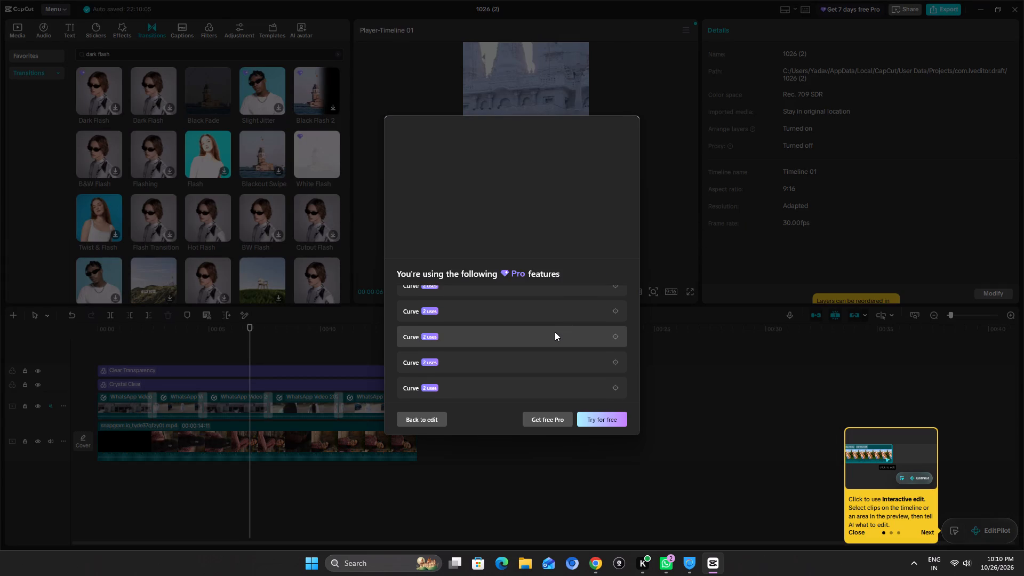
scroll(555, 332, down, 2)
scroll(555, 330, up, 8)
scroll(559, 325, down, 13)
click(429, 423)
Combine all clips, transitions and filters on the timeline into one compound clip.
drag(378, 501, 374, 370)
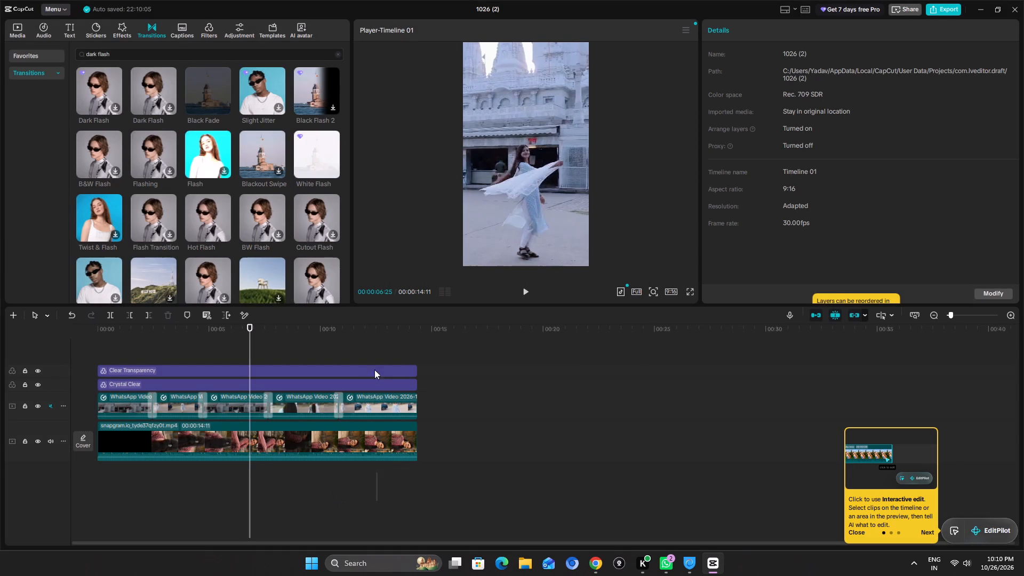
drag(374, 370, 126, 356)
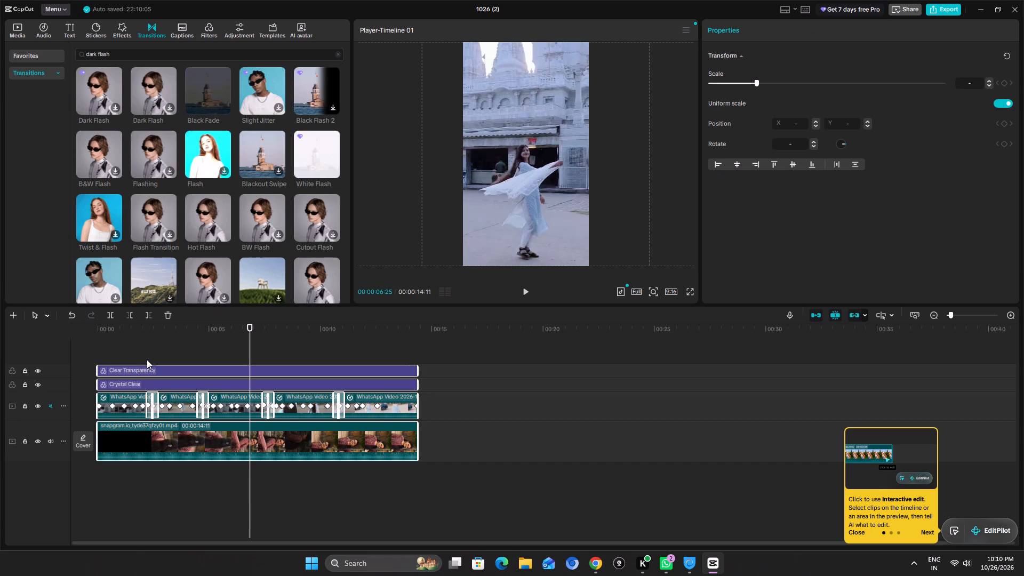
key(alt+g)
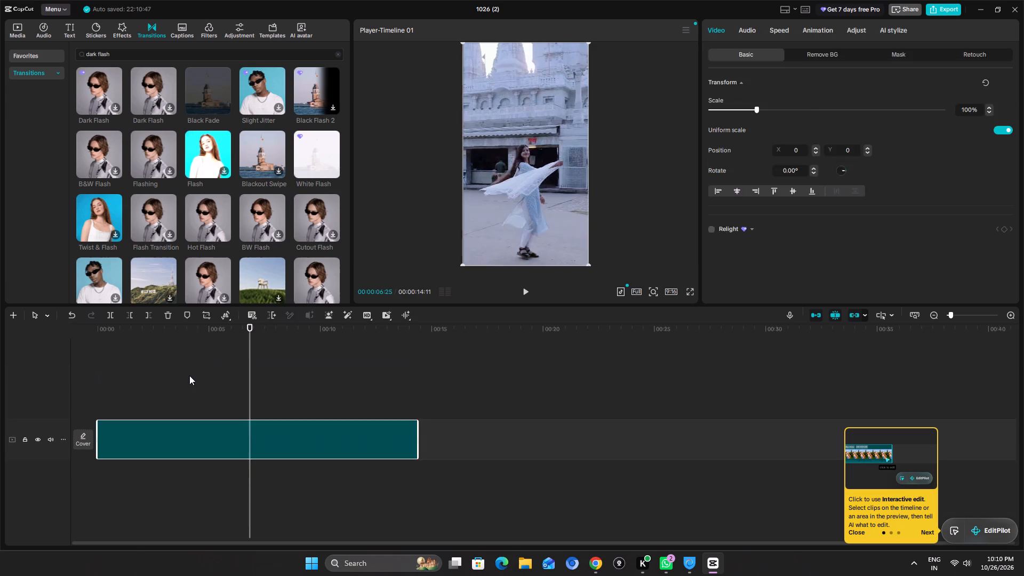
click(189, 375)
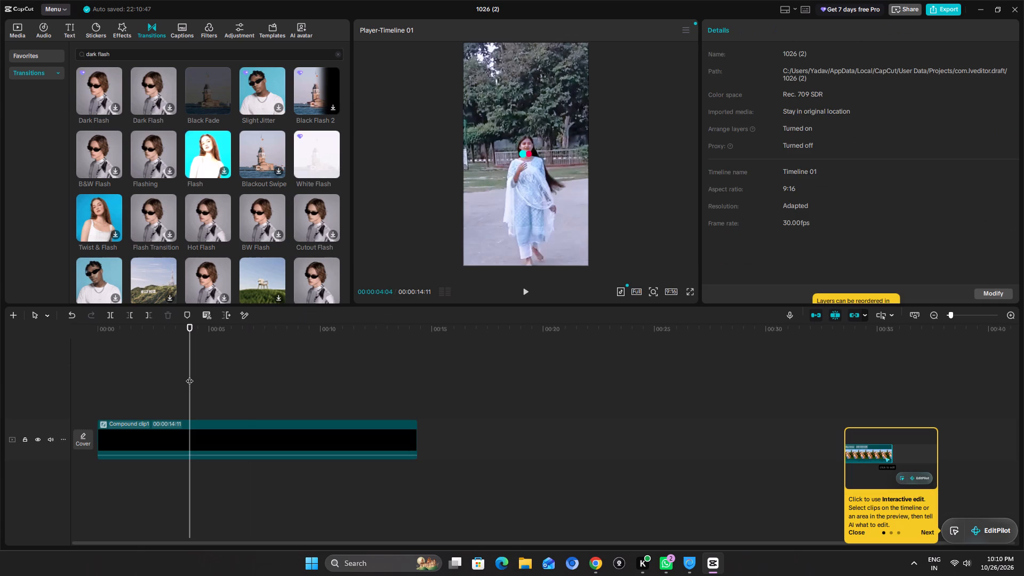
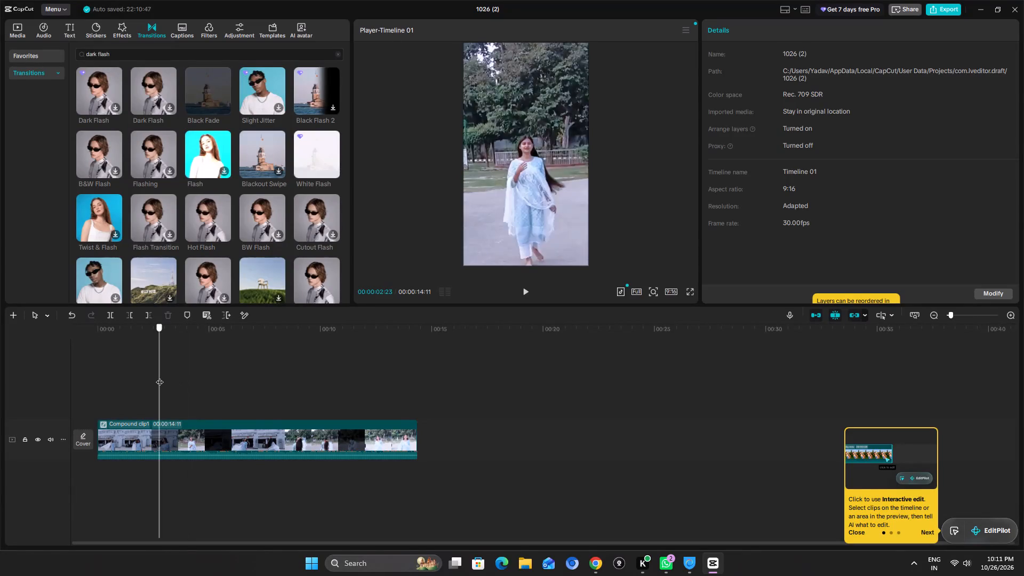
Pre-process the compound clip (subproject) on the timeline and leave it deselected.
right_click(176, 441)
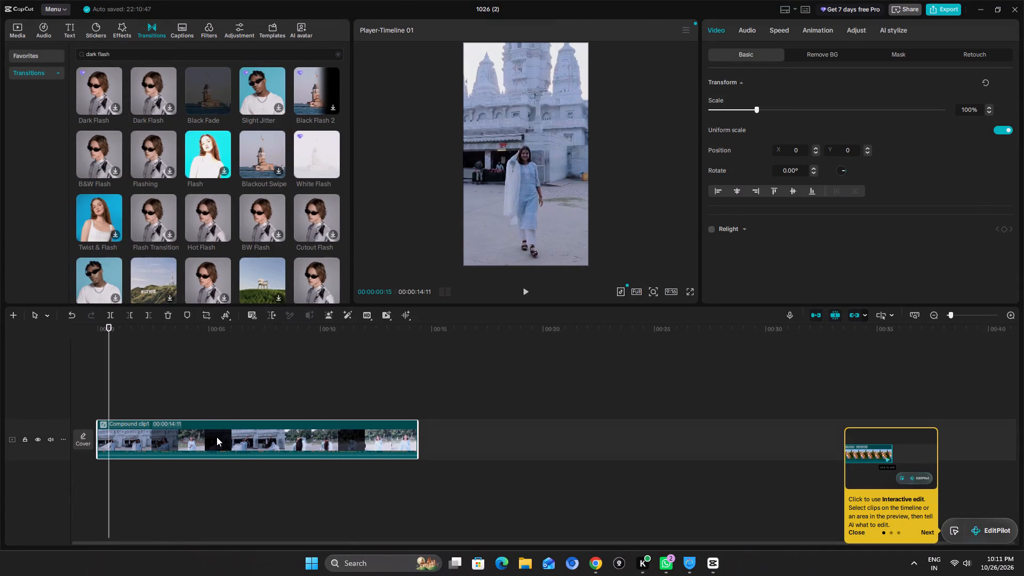
right_click(217, 437)
right_click(168, 434)
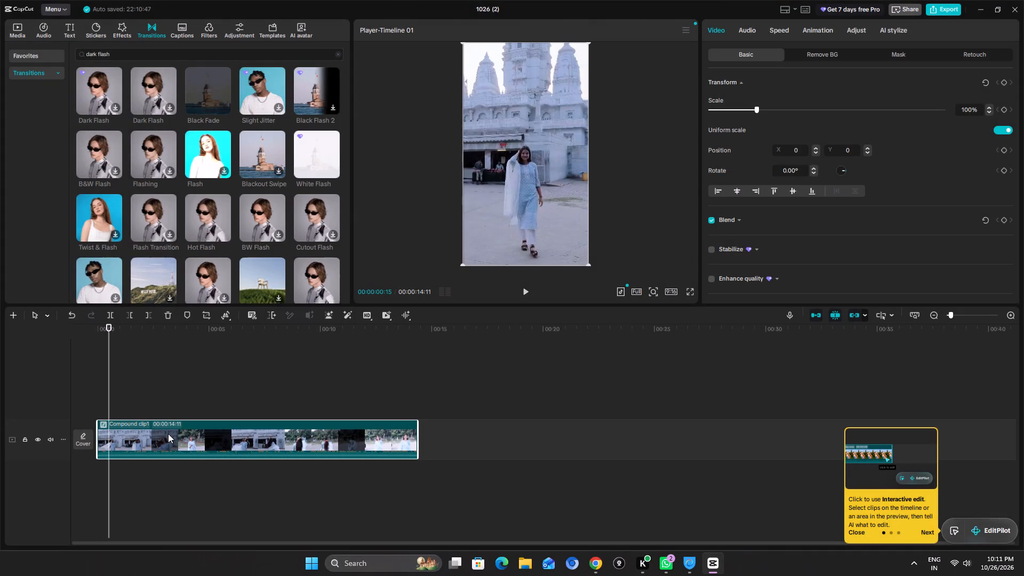
right_click(168, 434)
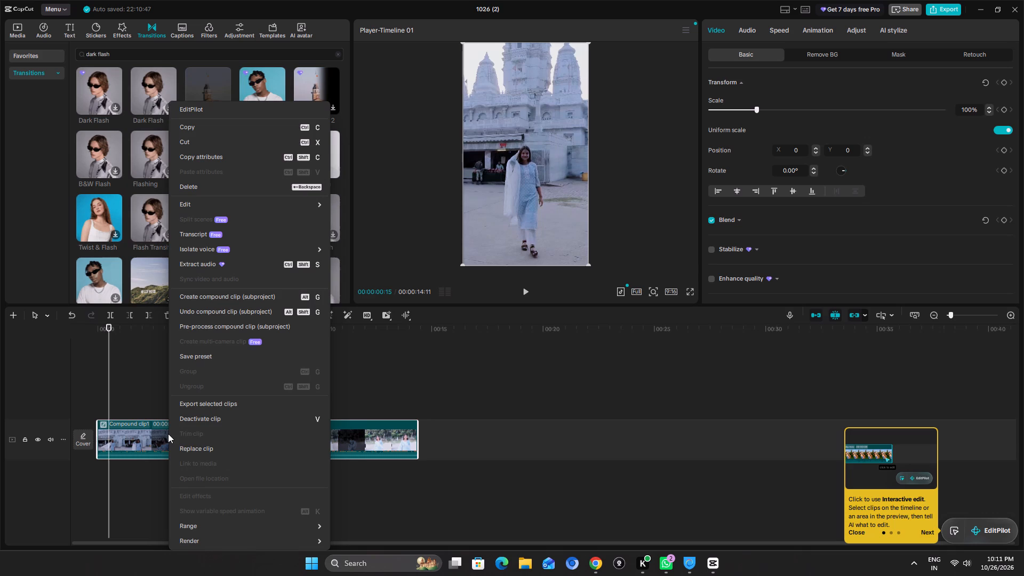
click(206, 327)
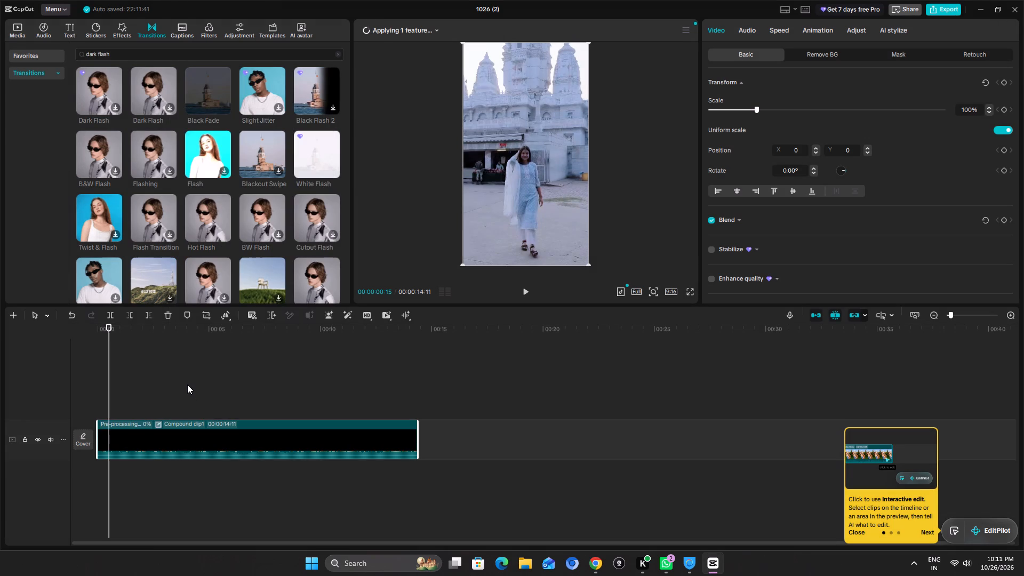
click(187, 385)
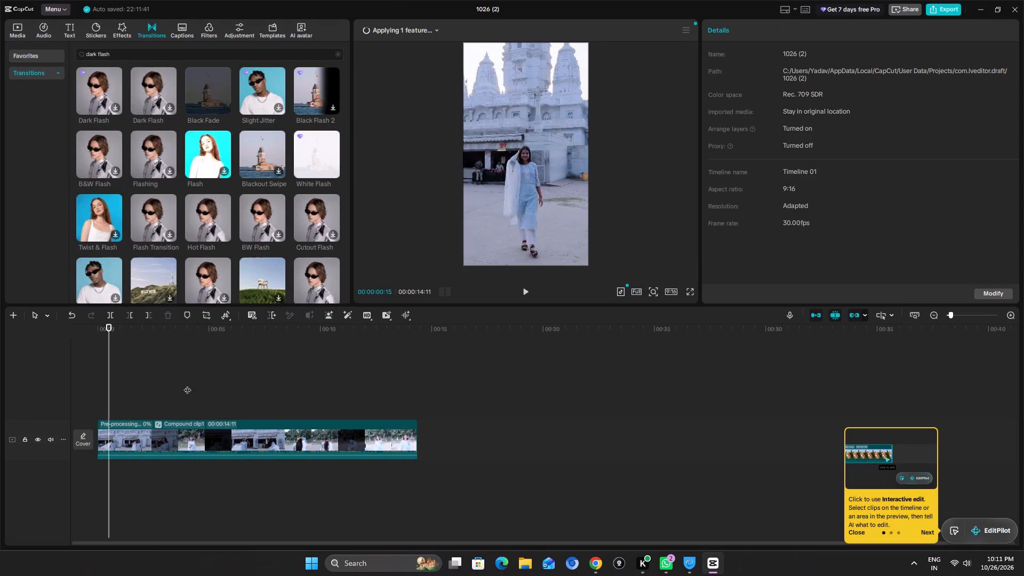
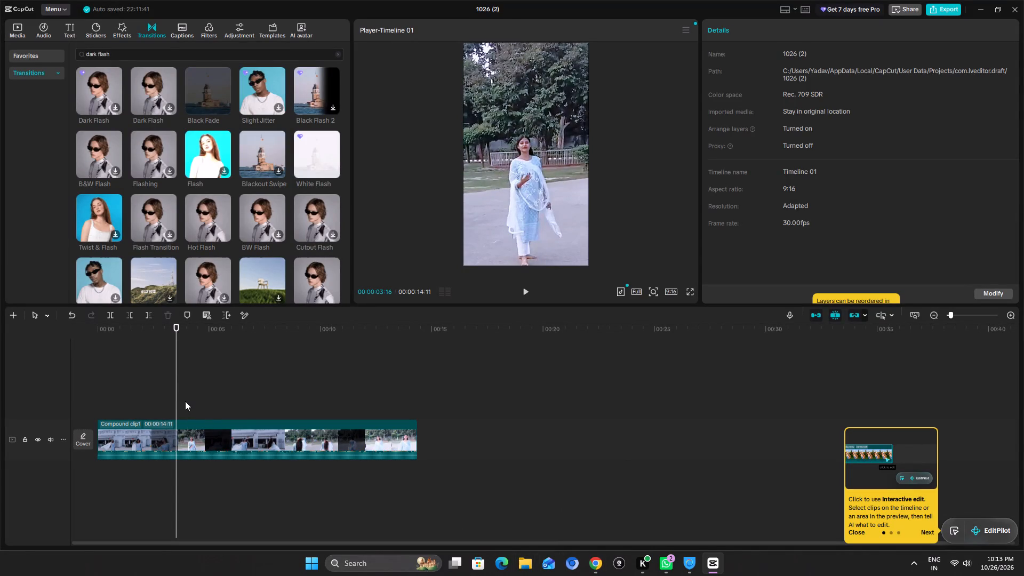
Switch to File Explorer and browse the C: drive's Windows and Program Files folders, including VideoLAN.
click(529, 560)
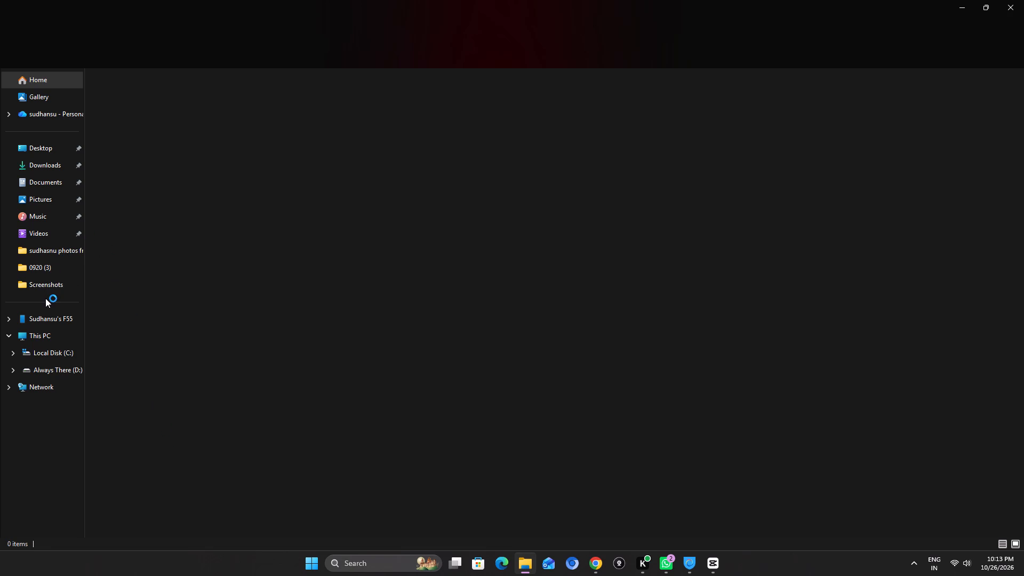
double_click(60, 356)
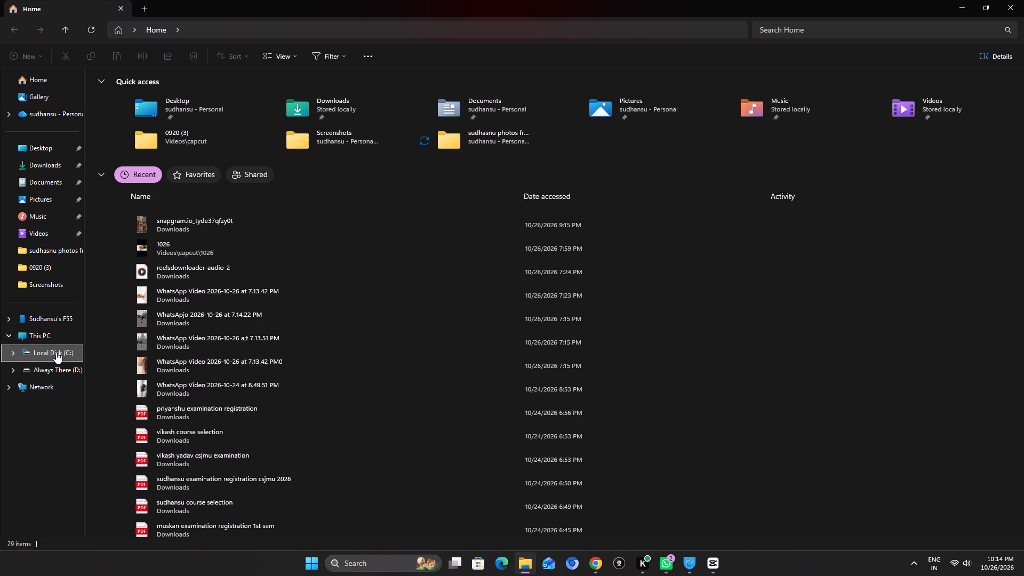
click(57, 360)
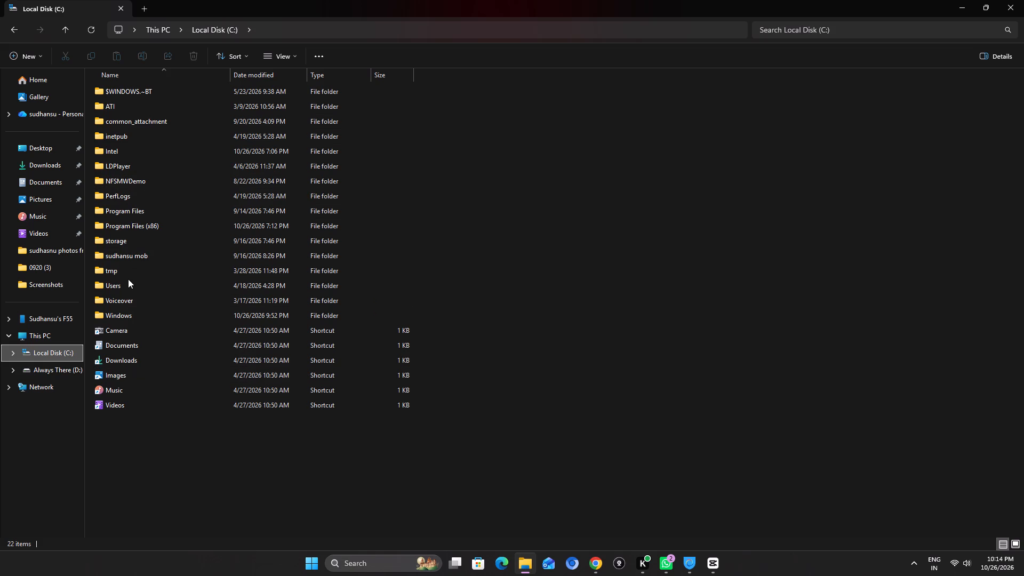
double_click(130, 318)
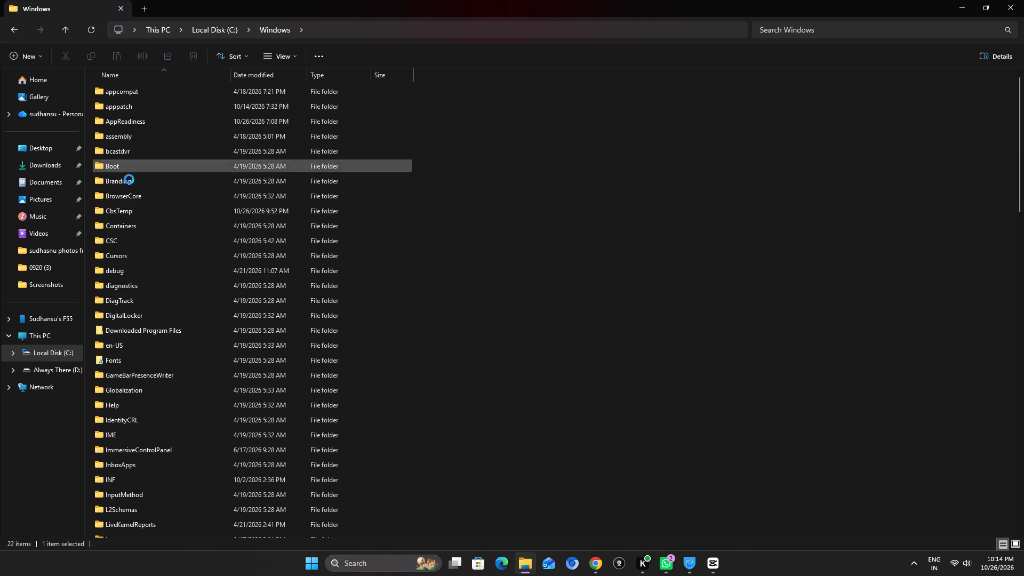
click(9, 32)
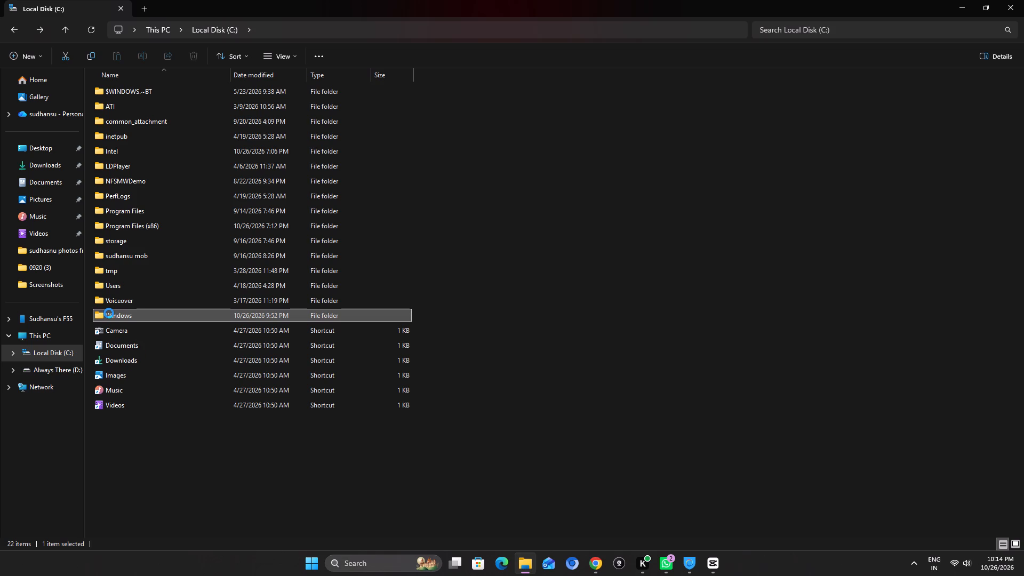
double_click(133, 214)
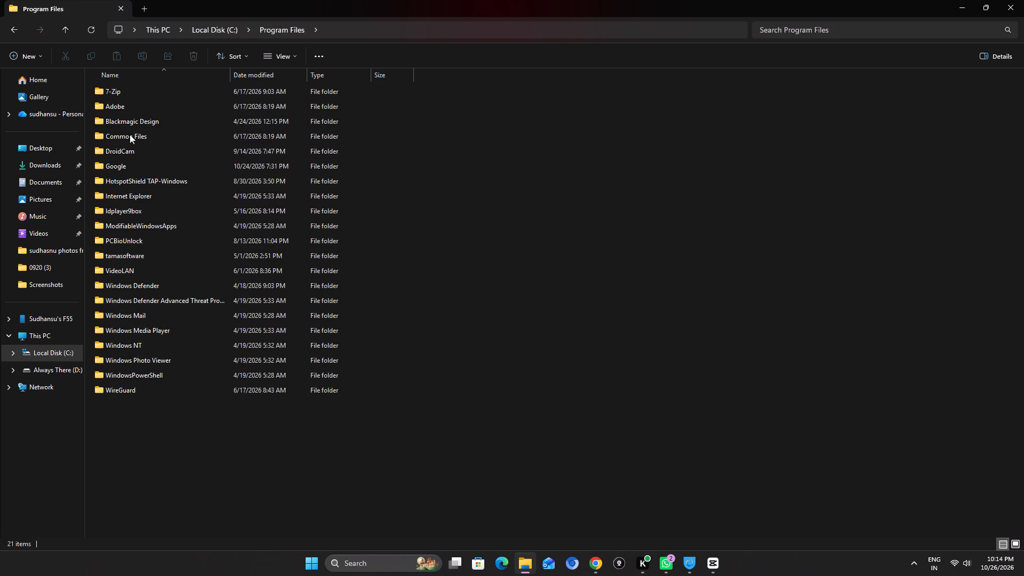
double_click(139, 266)
double_click(17, 33)
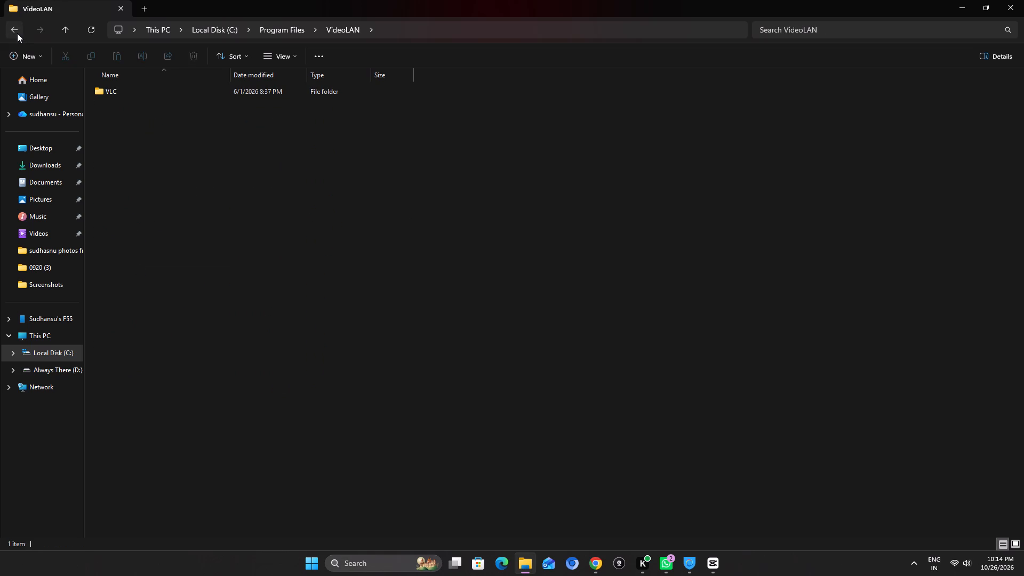
click(20, 33)
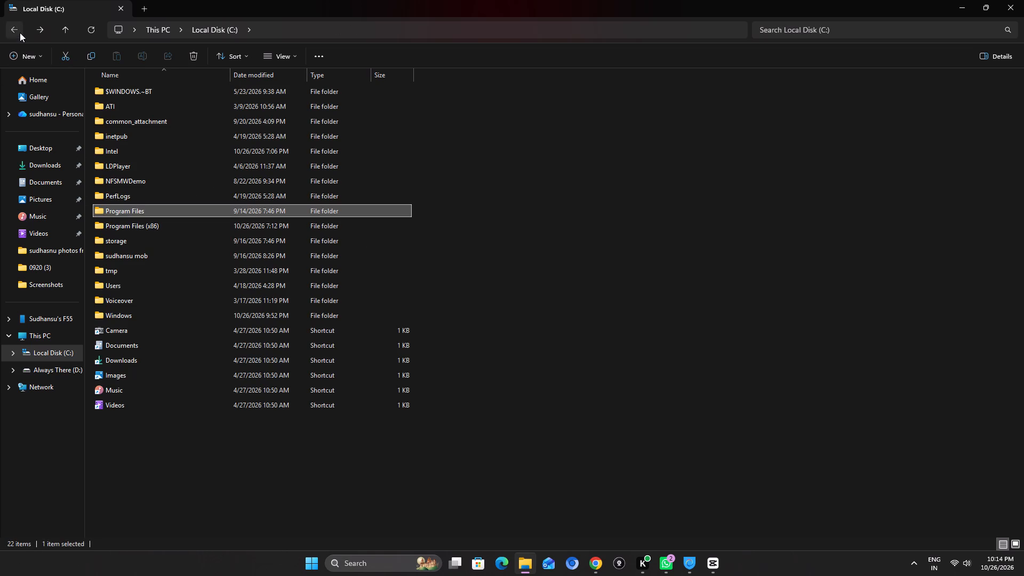
Look through the folder list inside the C: drive's Windows folder, and return to the drive root.
click(49, 351)
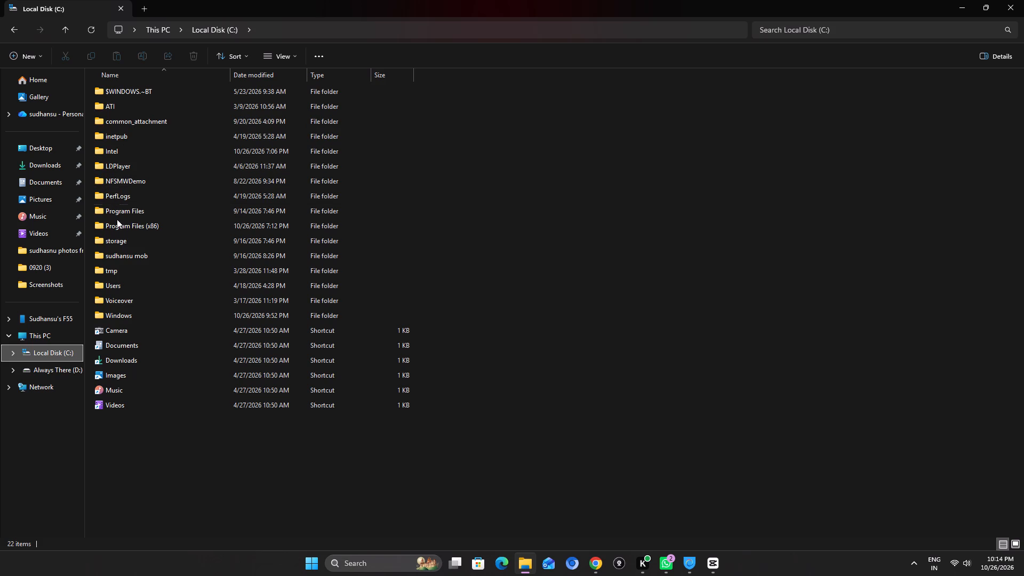
double_click(123, 311)
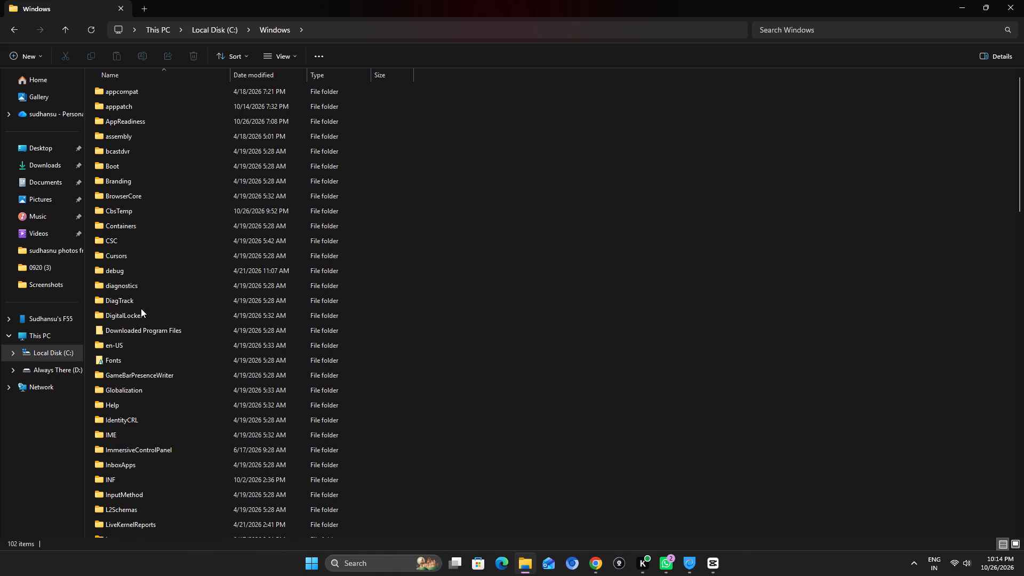
scroll(137, 333, down, 2)
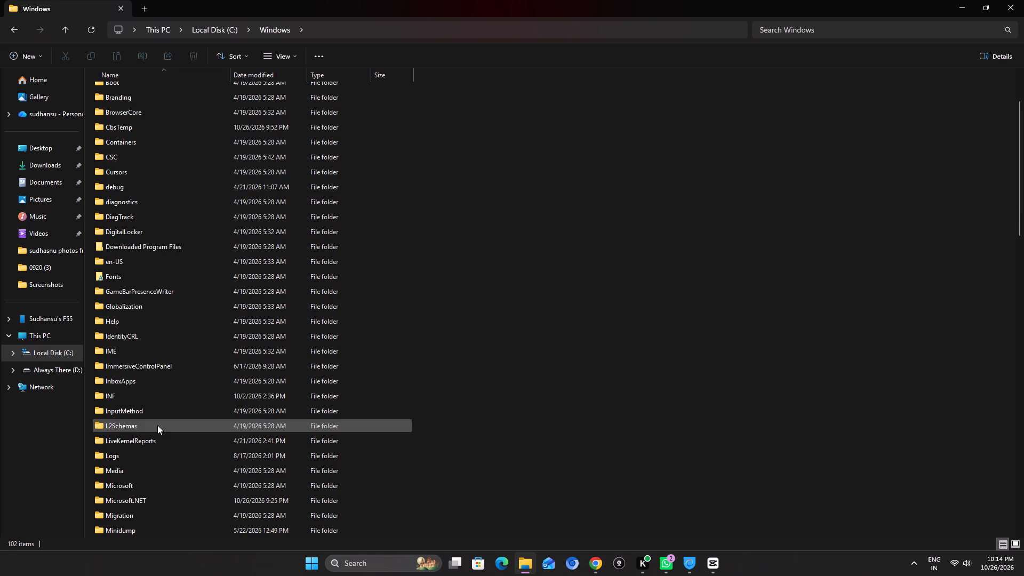
scroll(128, 469, down, 5)
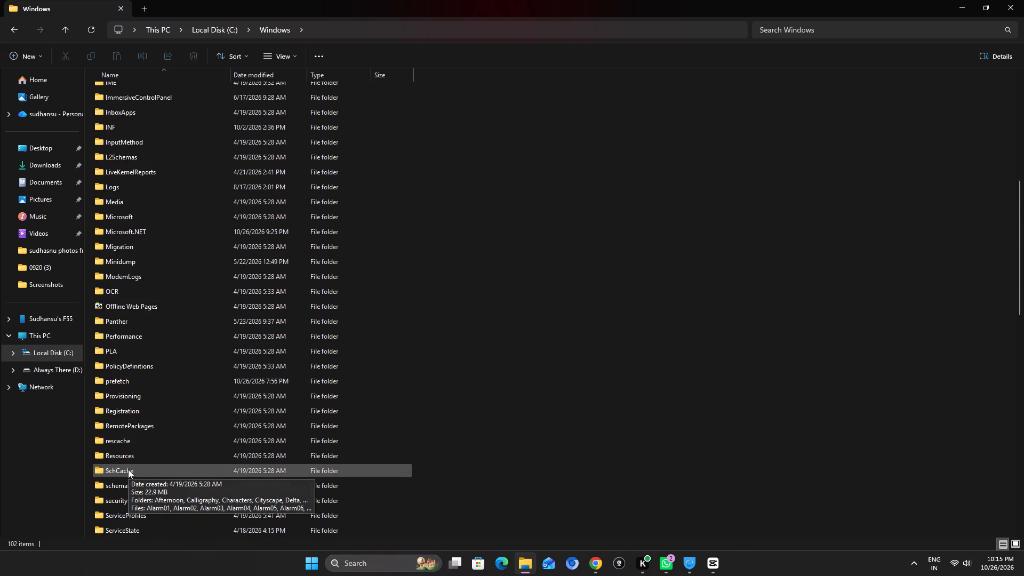
scroll(128, 469, down, 3)
scroll(149, 470, up, 14)
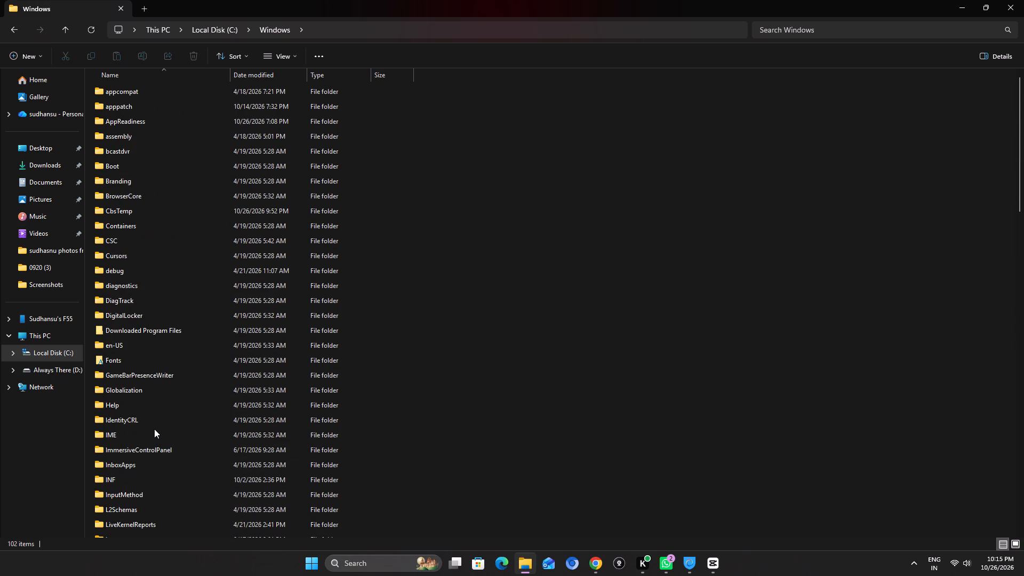
scroll(154, 429, up, 6)
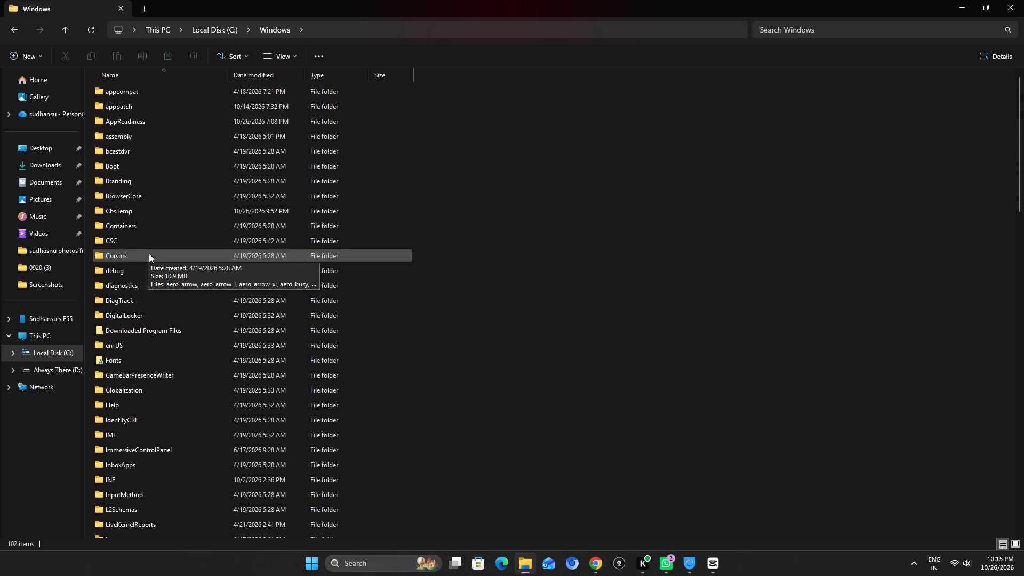
scroll(150, 254, down, 1)
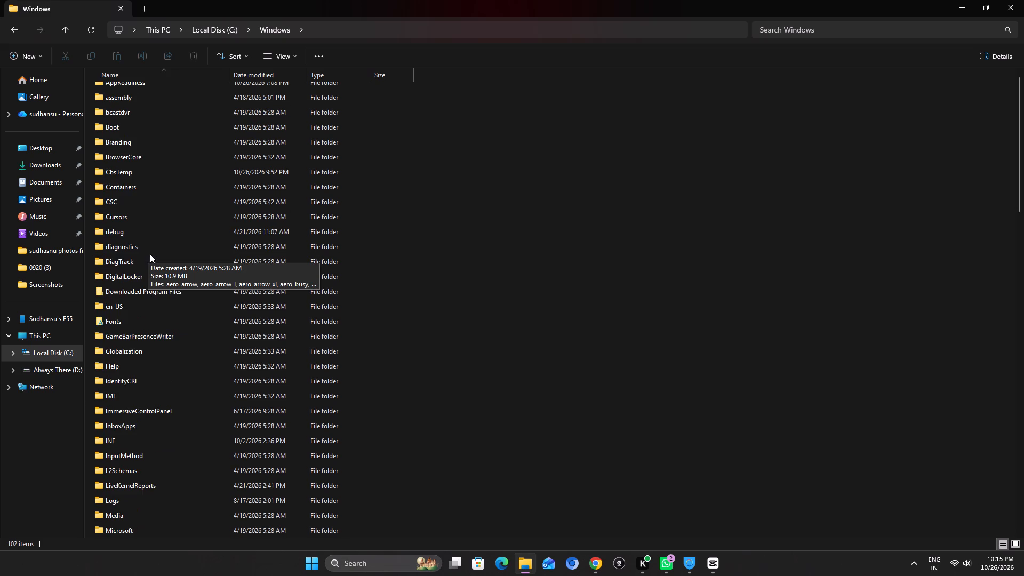
scroll(150, 254, down, 15)
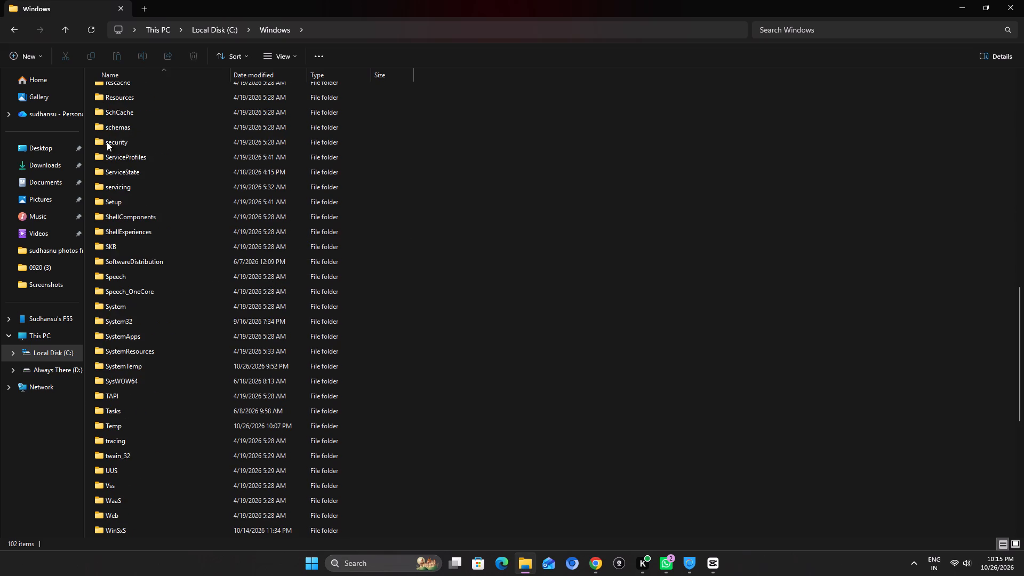
click(64, 32)
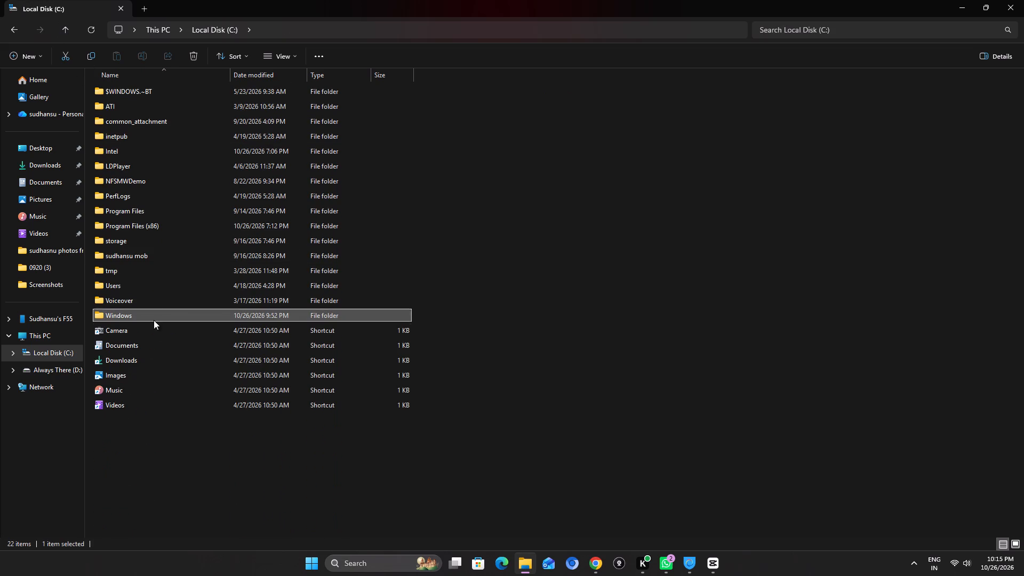
Browse the Users folder, checking the Public and personal profile folders, down to the capcut folder inside the profile's Videos.
double_click(130, 283)
double_click(132, 109)
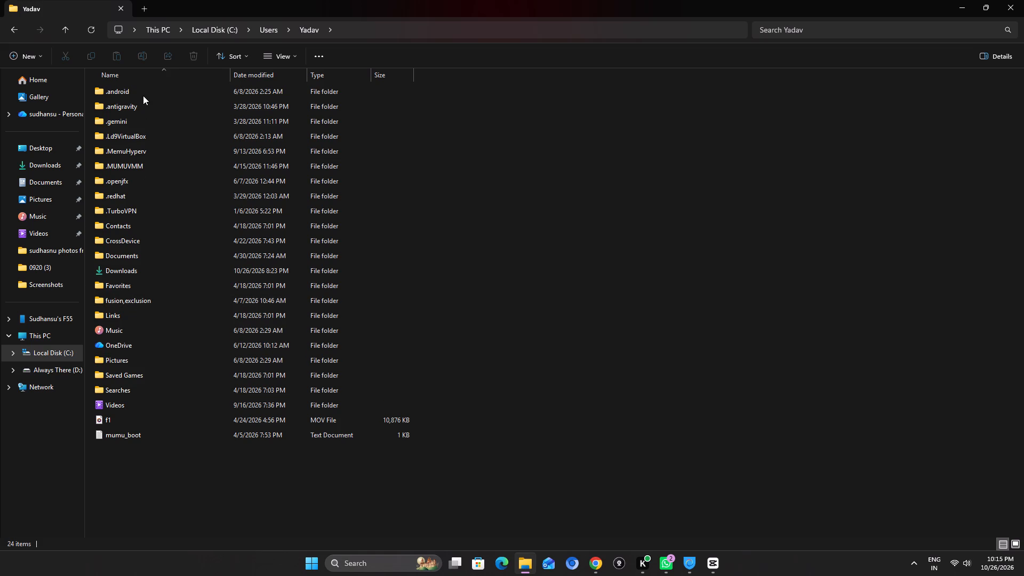
click(5, 30)
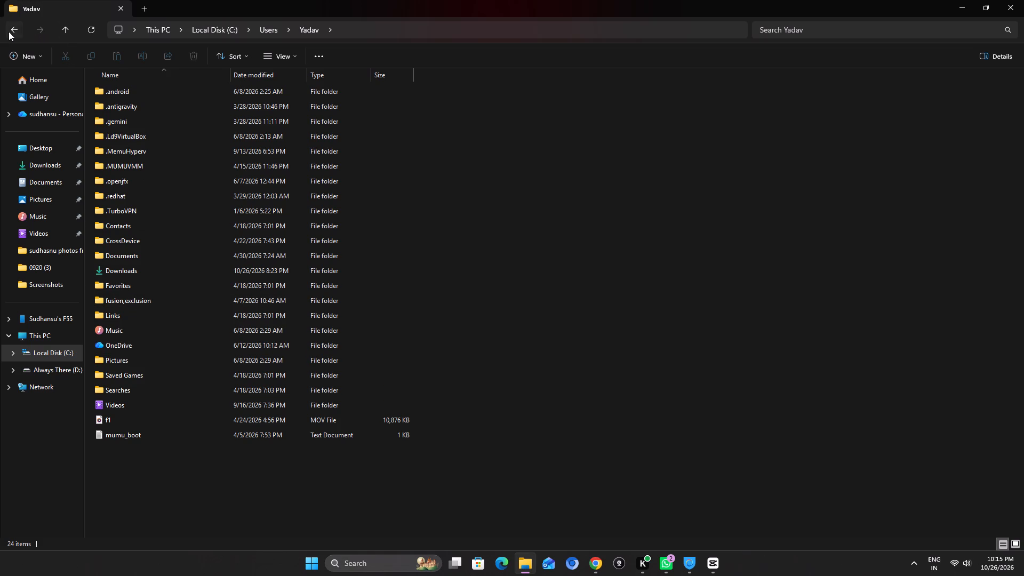
click(18, 27)
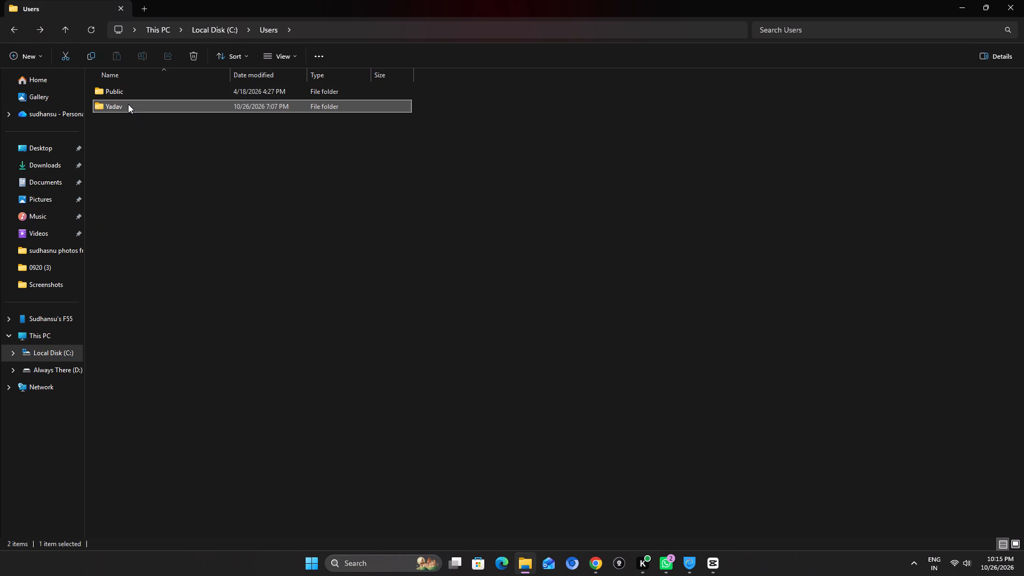
double_click(128, 97)
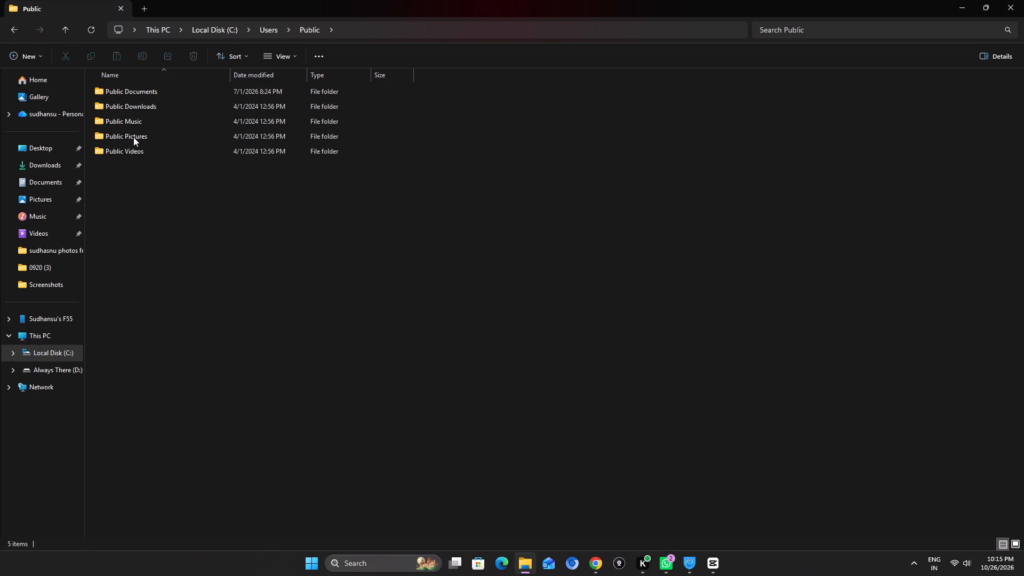
click(16, 27)
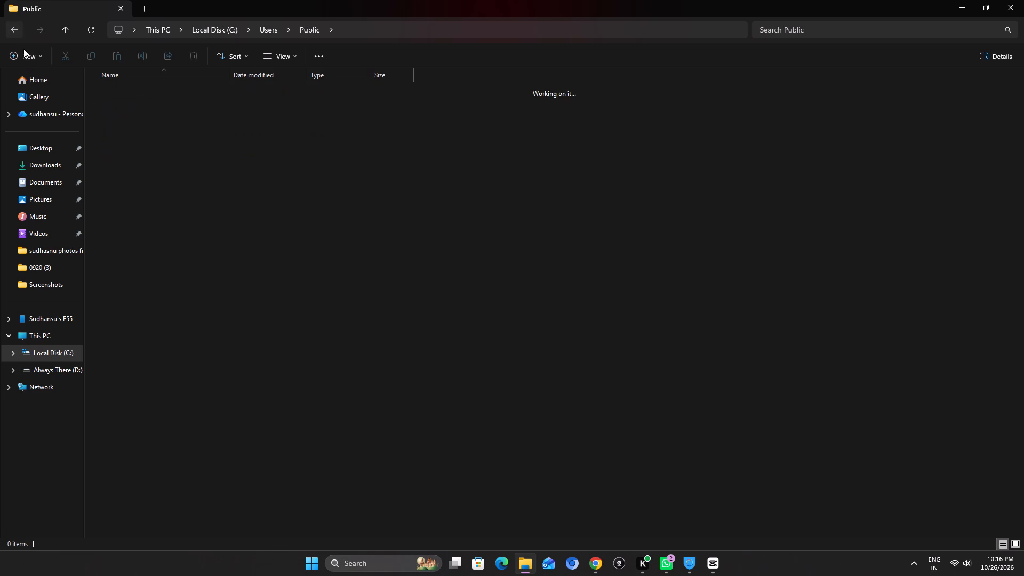
double_click(138, 111)
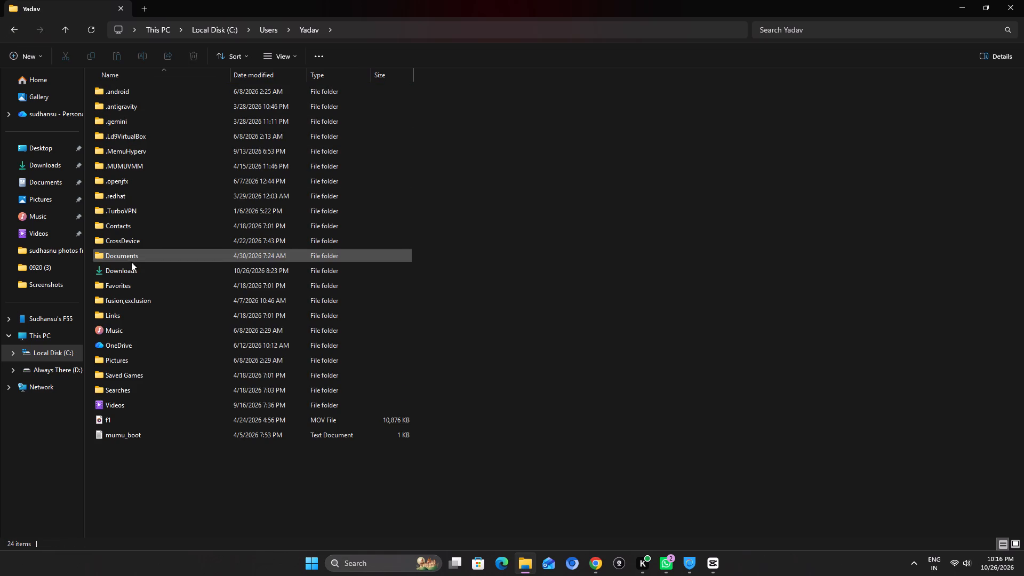
click(126, 371)
double_click(127, 399)
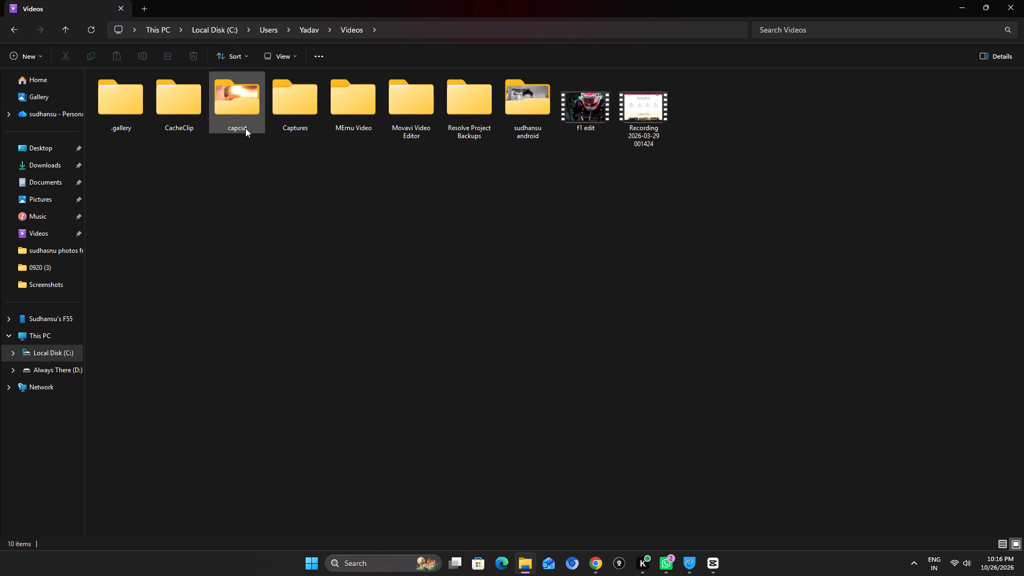
double_click(247, 114)
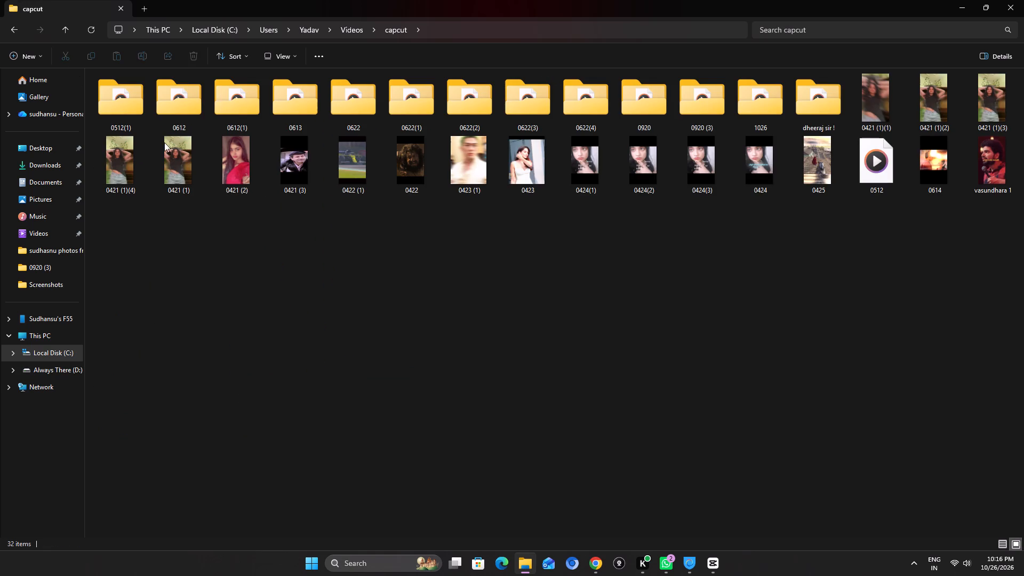
Back out of the capcut folder to the C: drive root and recheck the Windows folder.
click(17, 30)
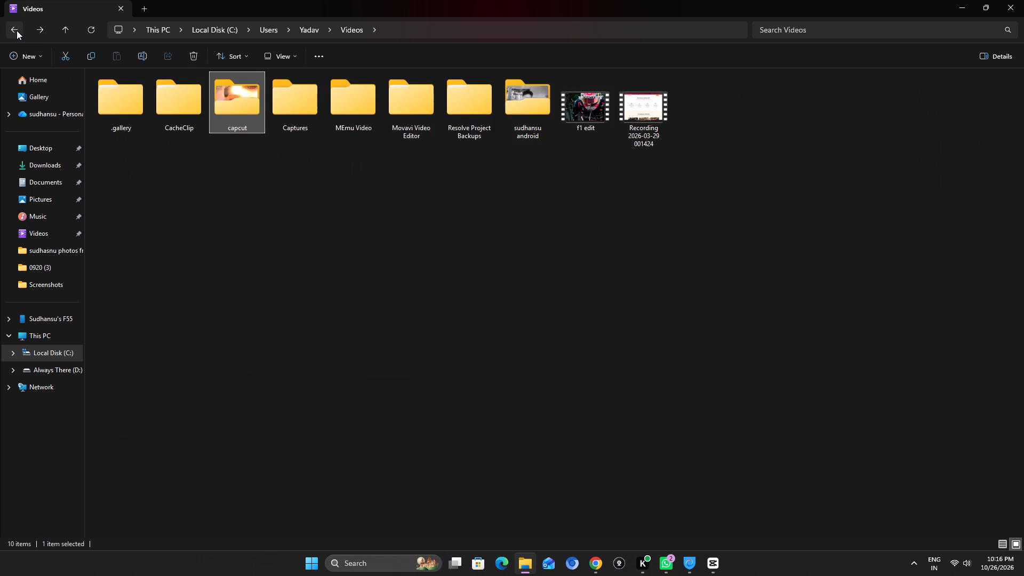
click(17, 30)
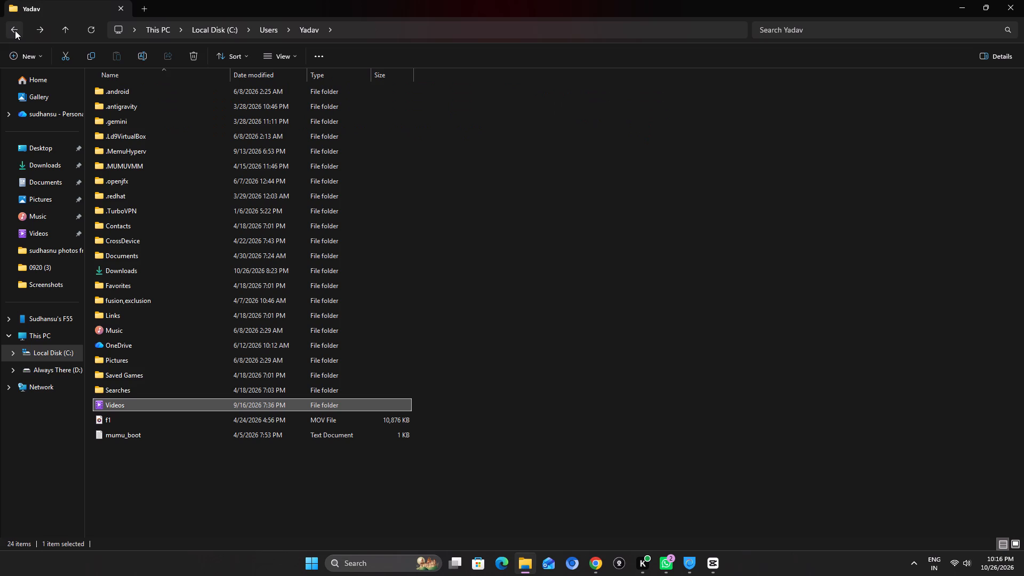
click(15, 30)
click(15, 30)
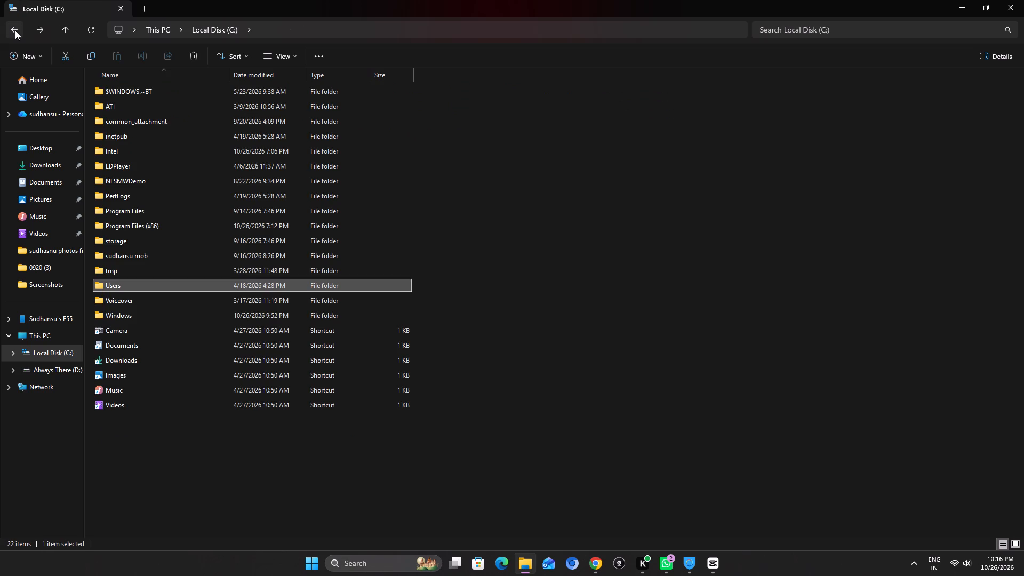
double_click(122, 314)
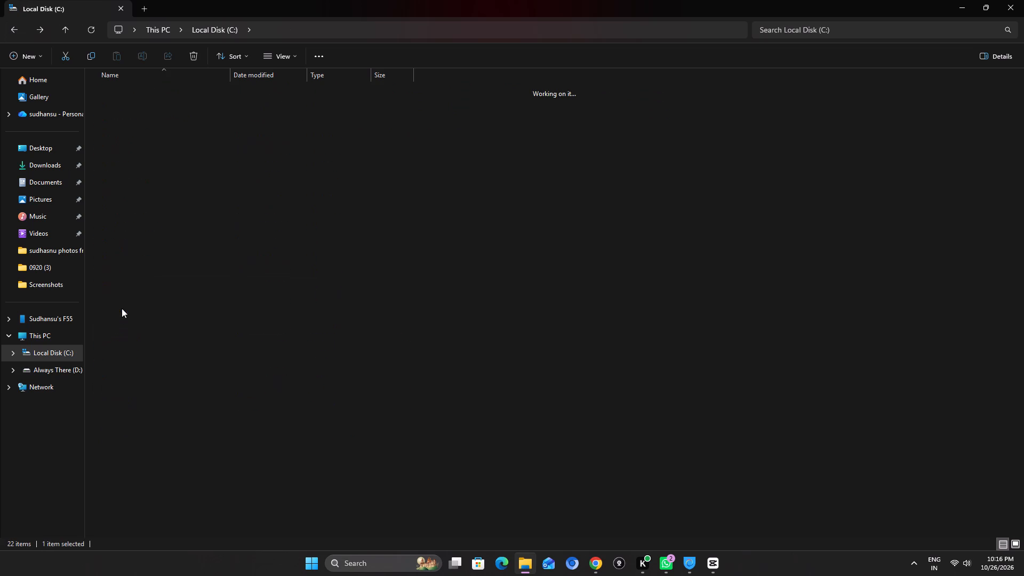
click(19, 26)
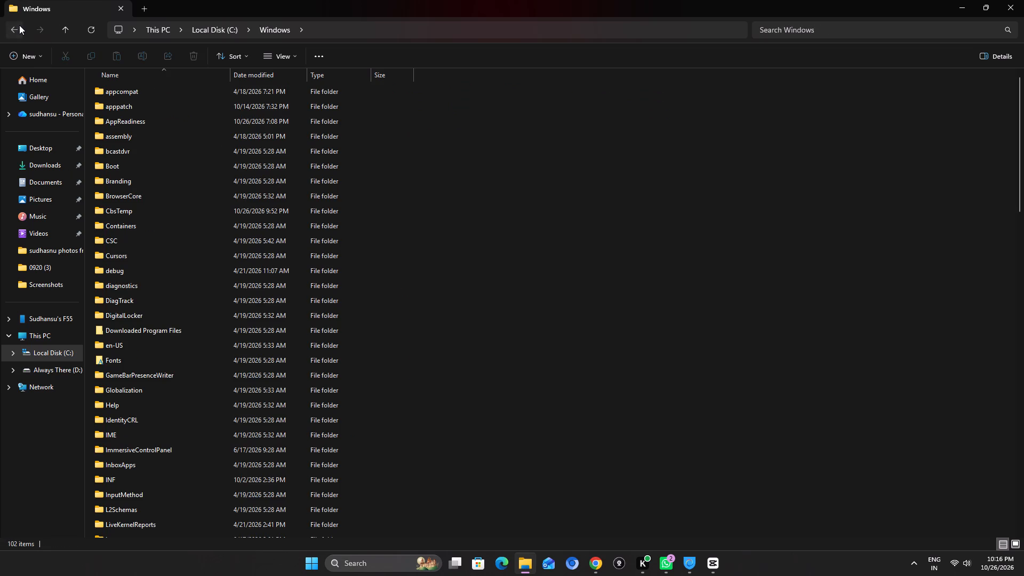
click(16, 20)
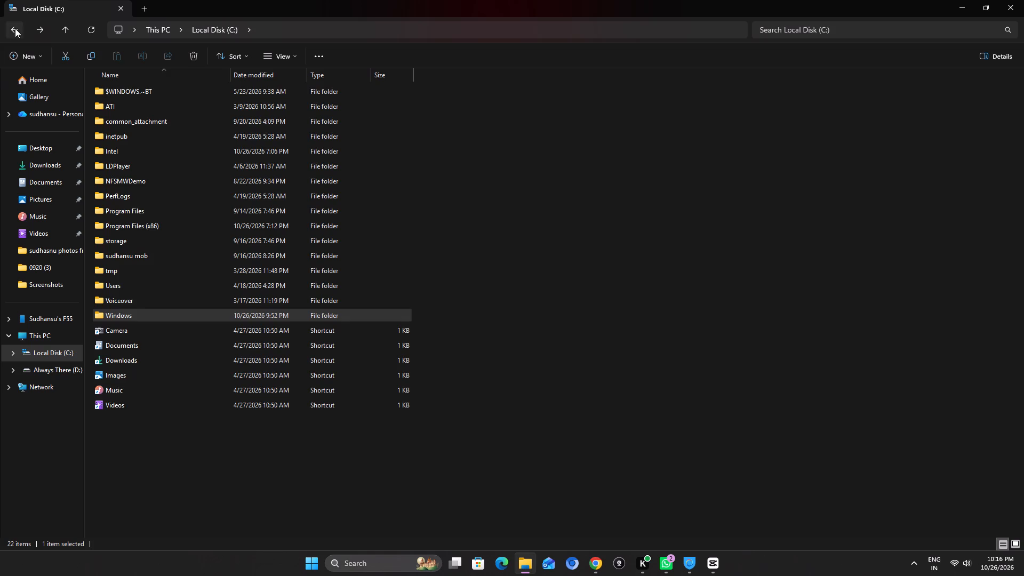
click(15, 28)
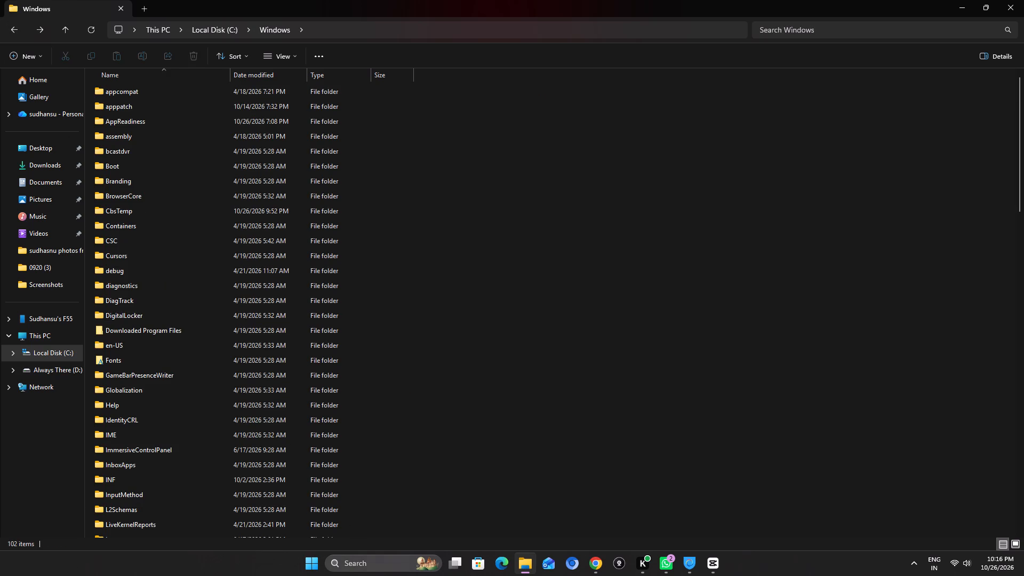
Search Windows for the Run app and launch it.
click(351, 565)
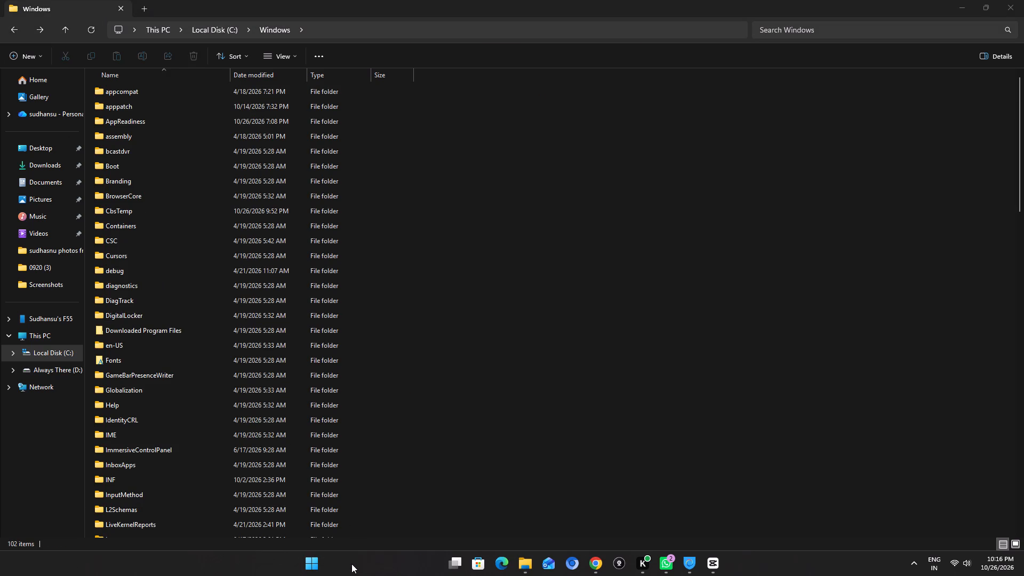
text(run)
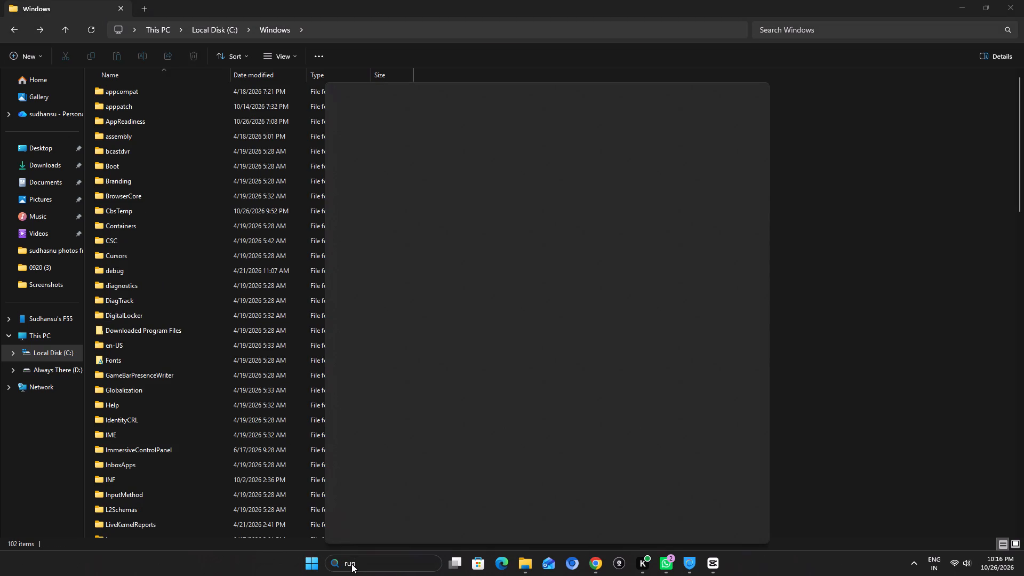
key(n)
key(Return)
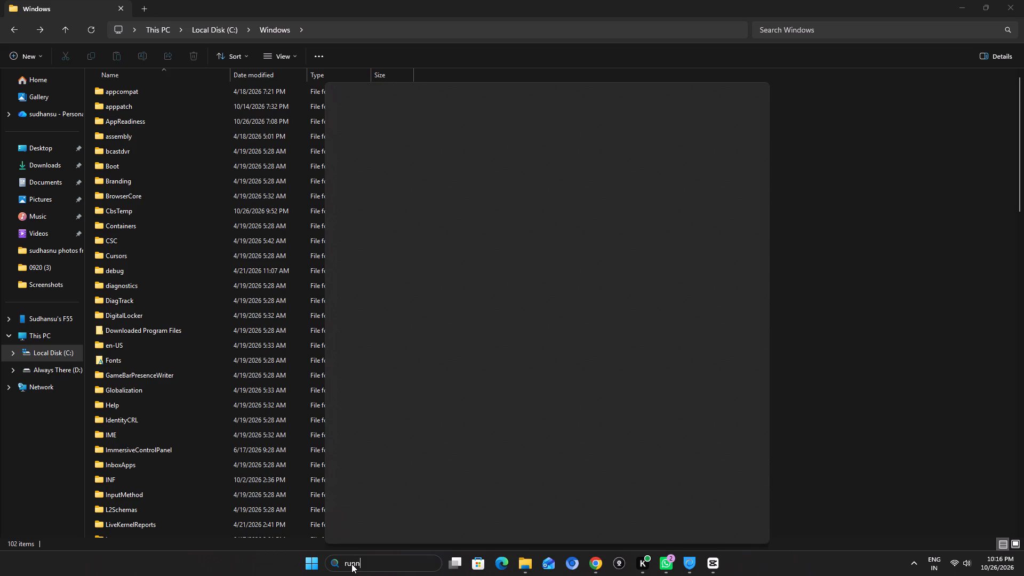
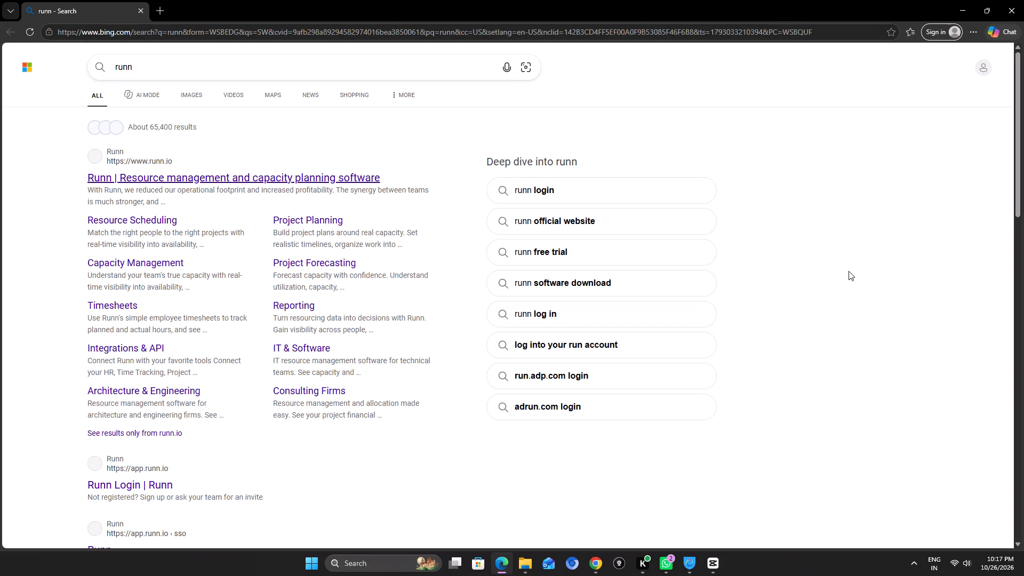
Search Windows for the Run app and launch it, closing the Windows folder window and minimizing CapCut.
click(348, 564)
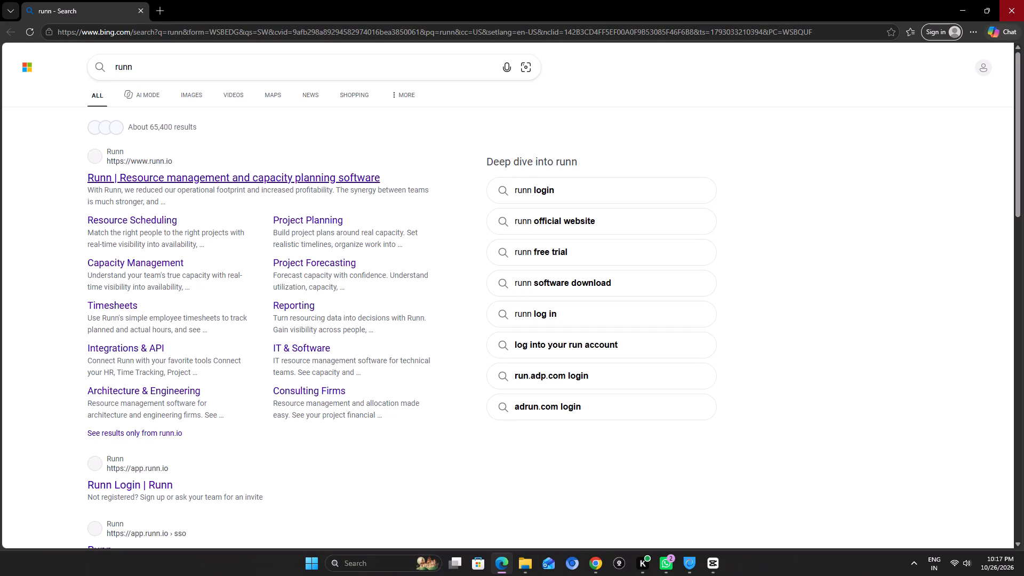
key(r)
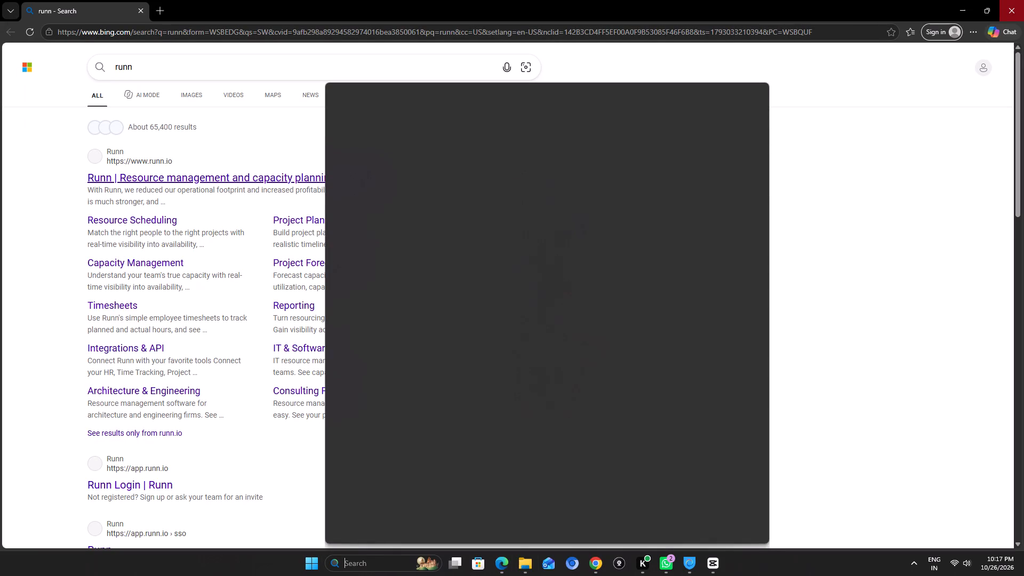
text(un)
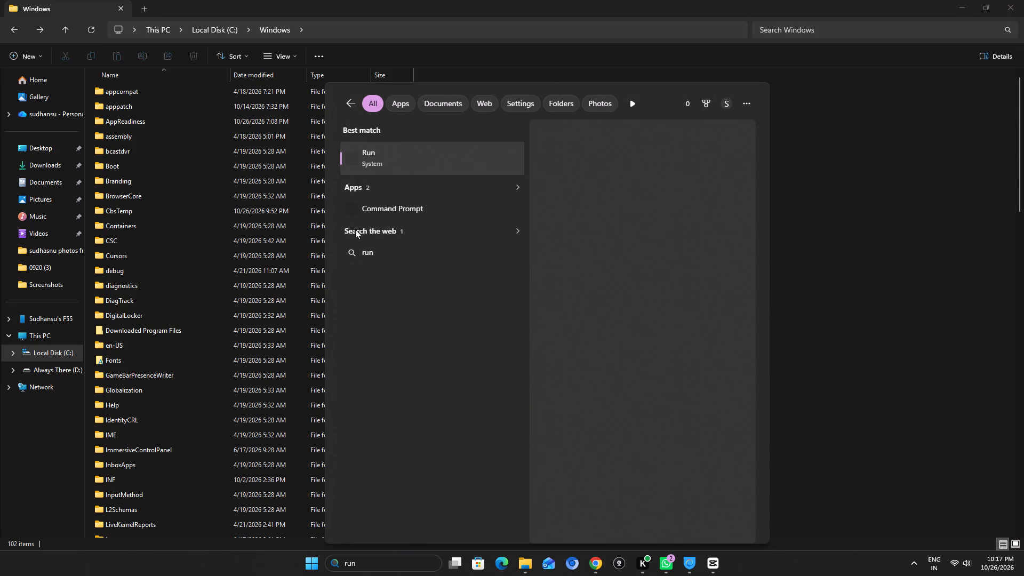
click(403, 161)
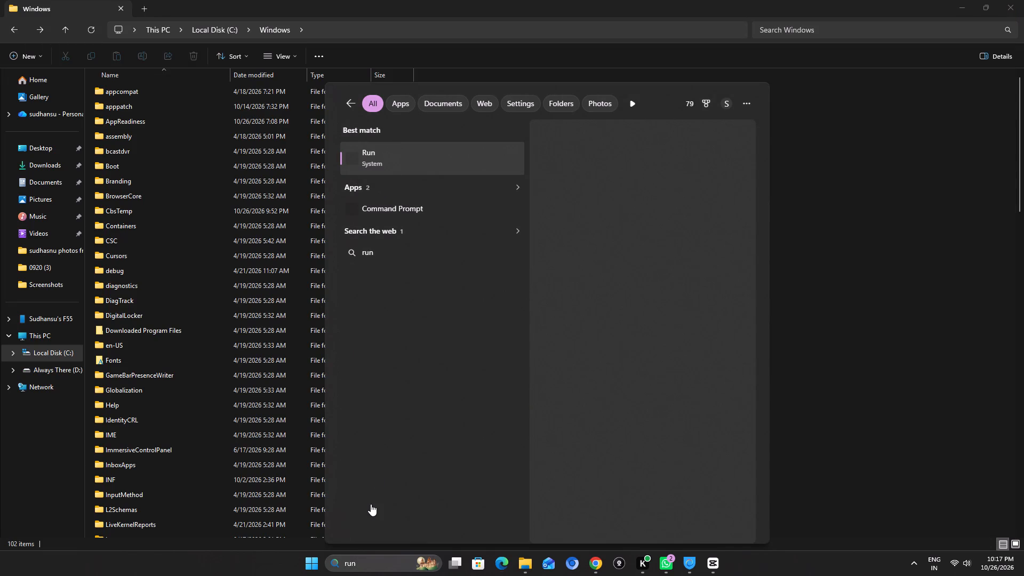
click(1006, 0)
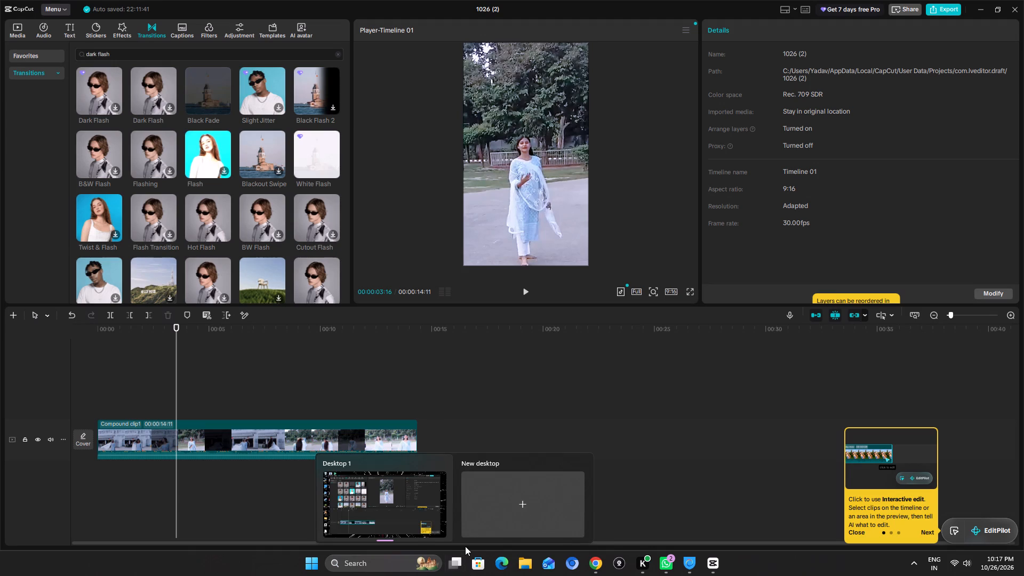
click(977, 6)
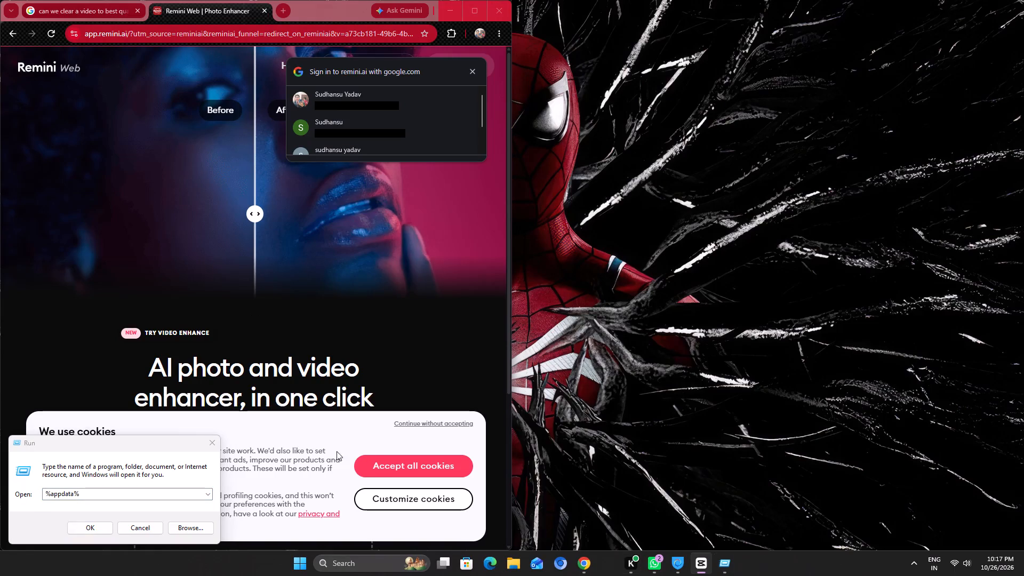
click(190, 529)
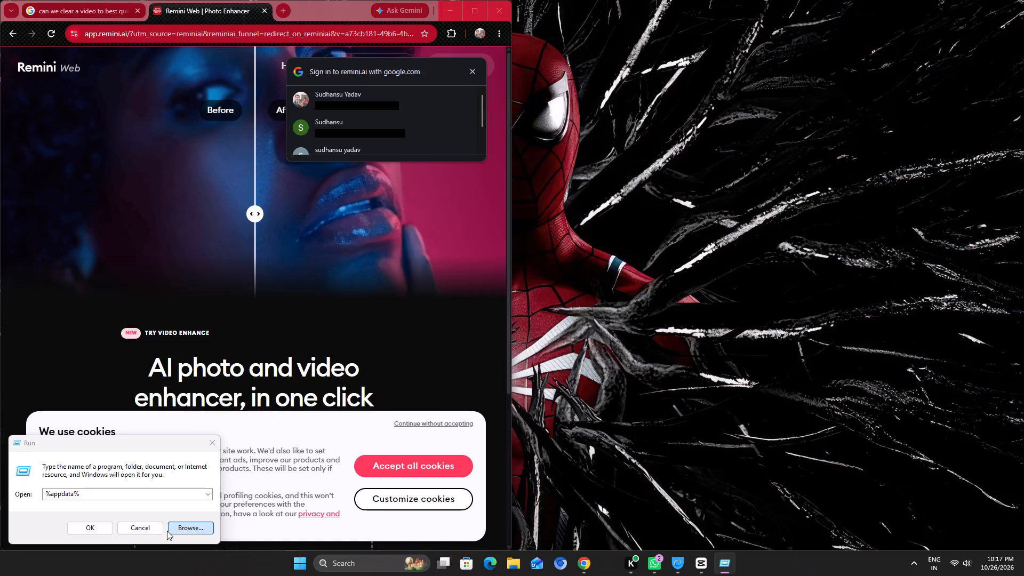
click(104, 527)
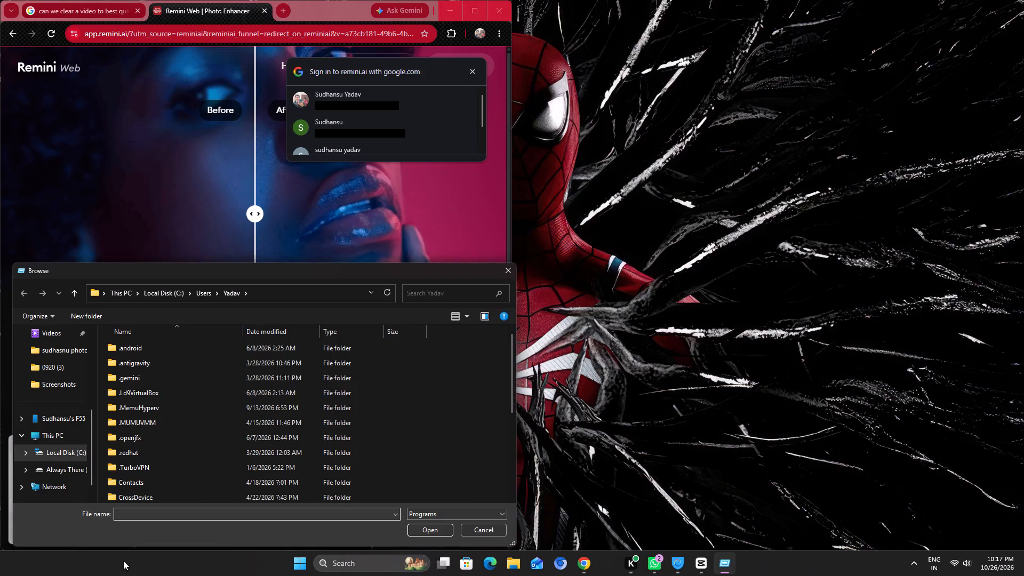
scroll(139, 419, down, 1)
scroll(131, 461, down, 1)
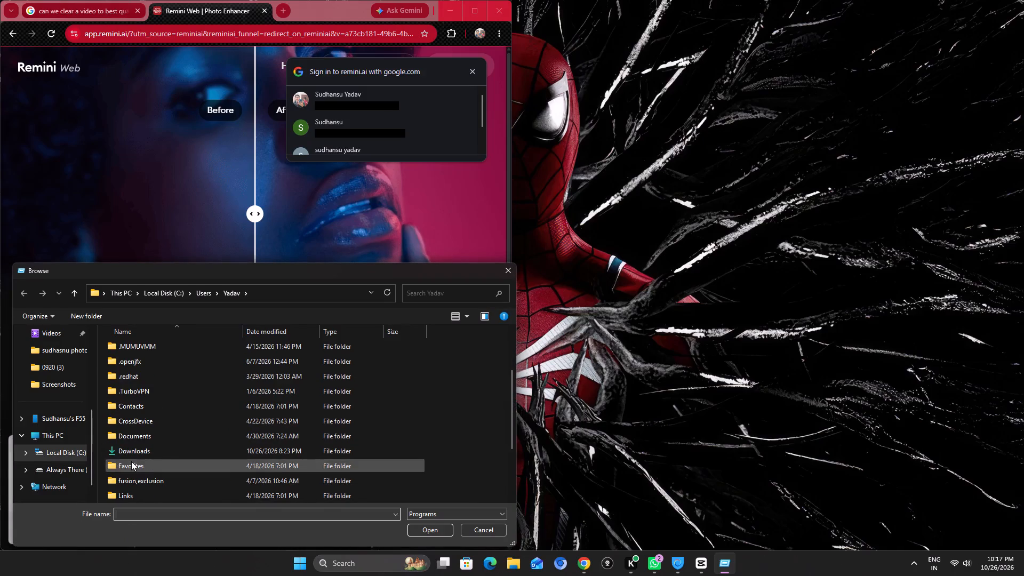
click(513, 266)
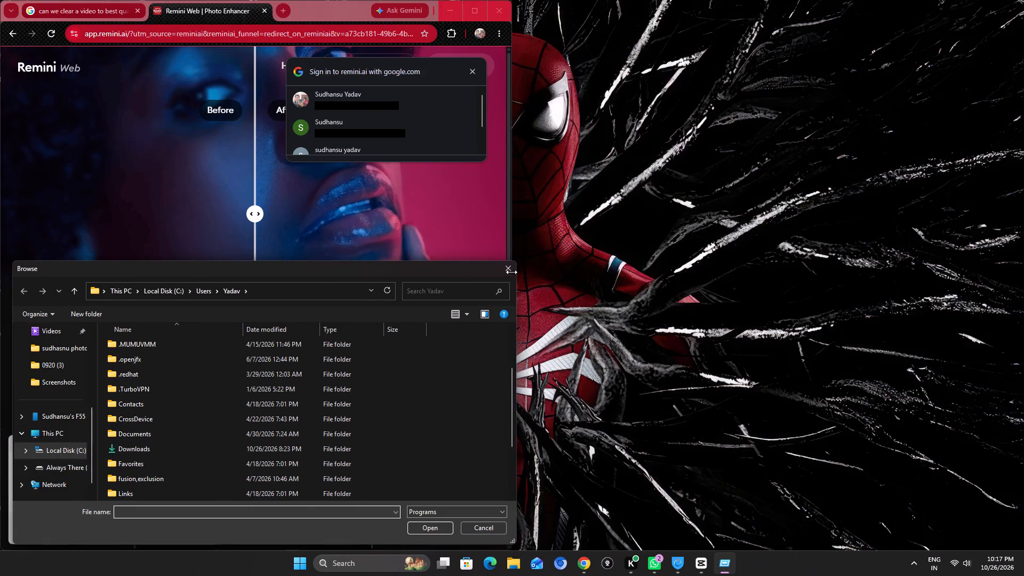
Run %appdata% to open the Roaming folder and go up one level to the AppData folder.
click(102, 526)
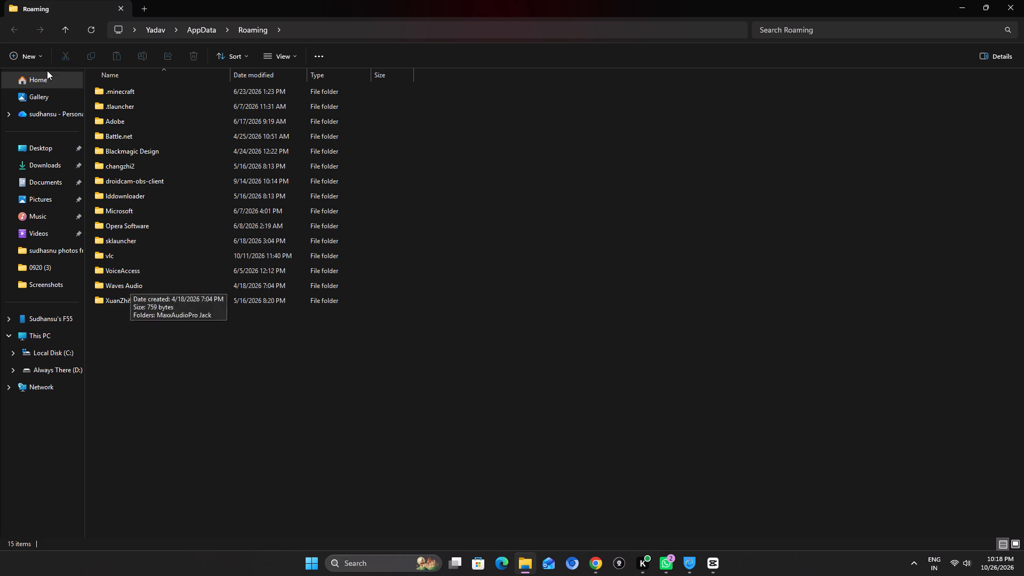
click(66, 30)
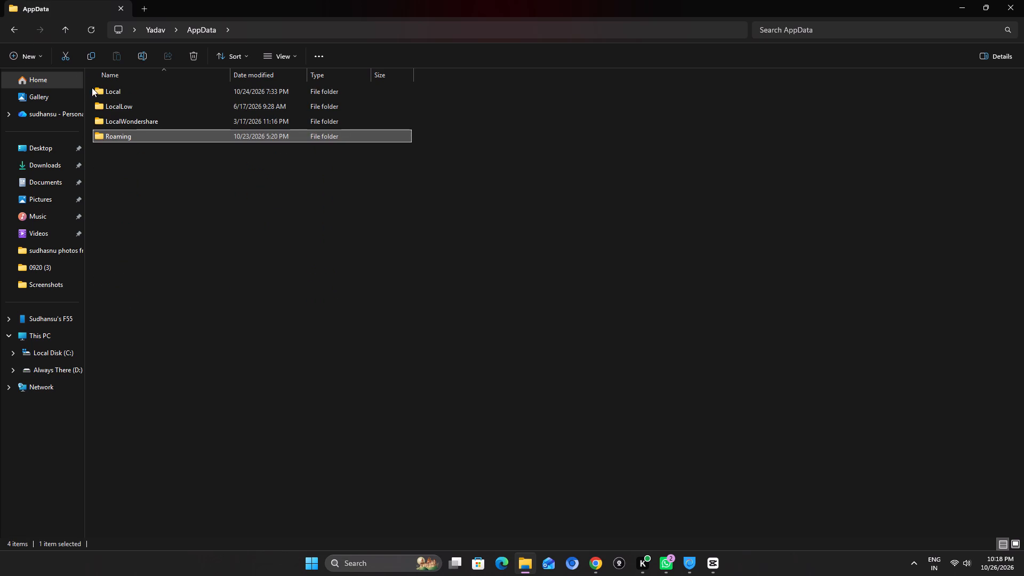
Go from AppData through Local, CapCut and User Data to the Projects folder.
double_click(117, 93)
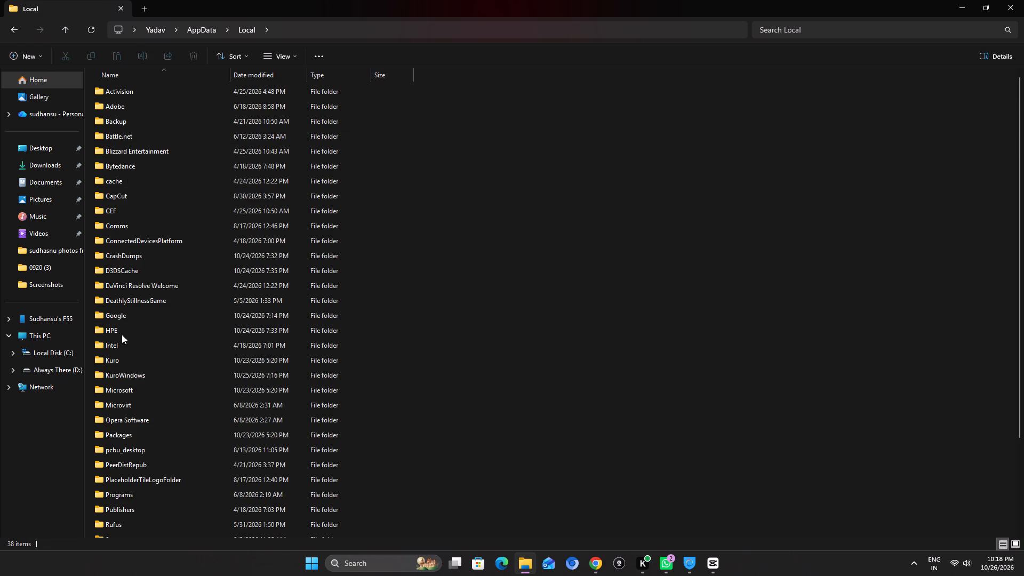
double_click(140, 197)
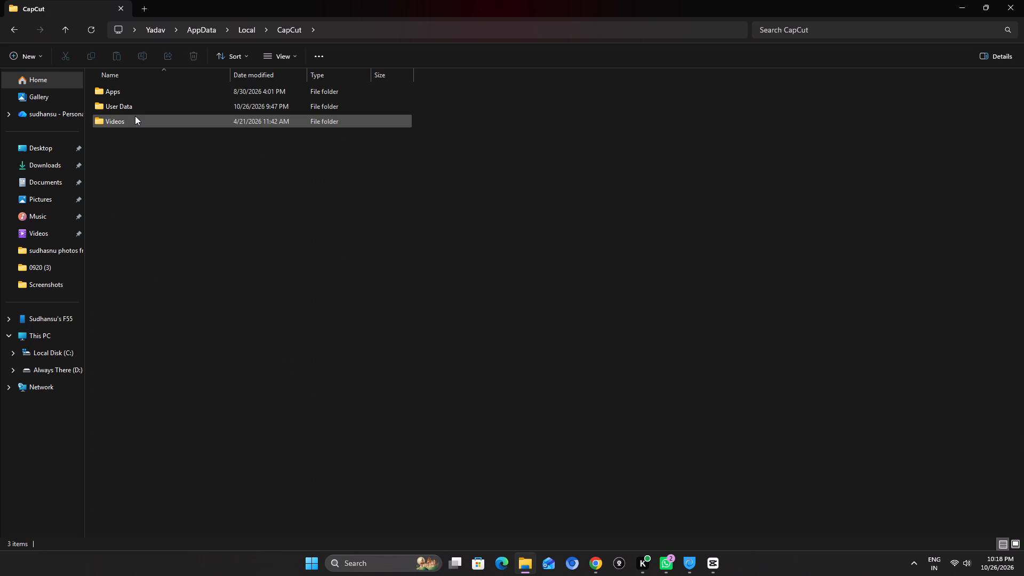
double_click(134, 109)
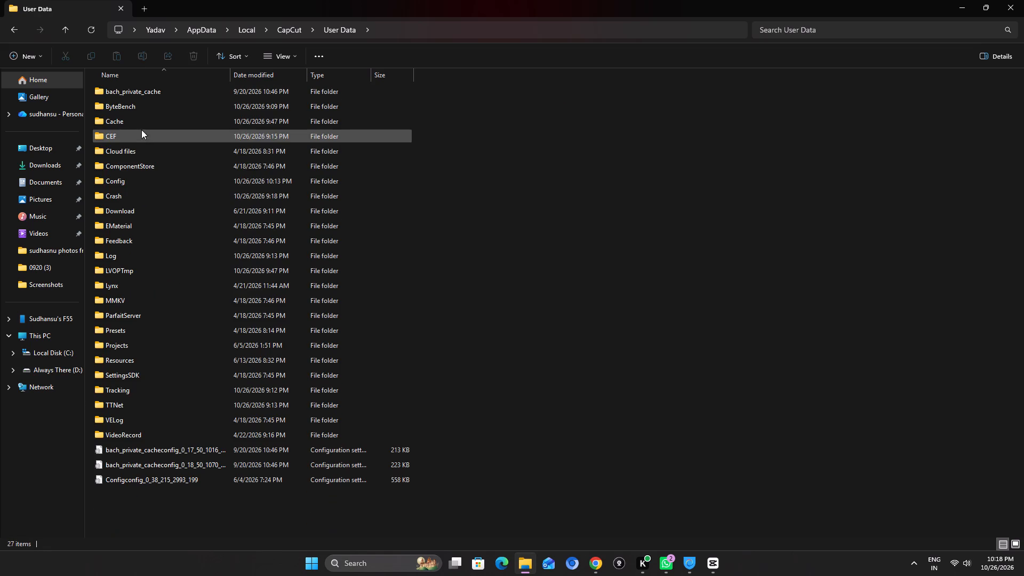
double_click(123, 341)
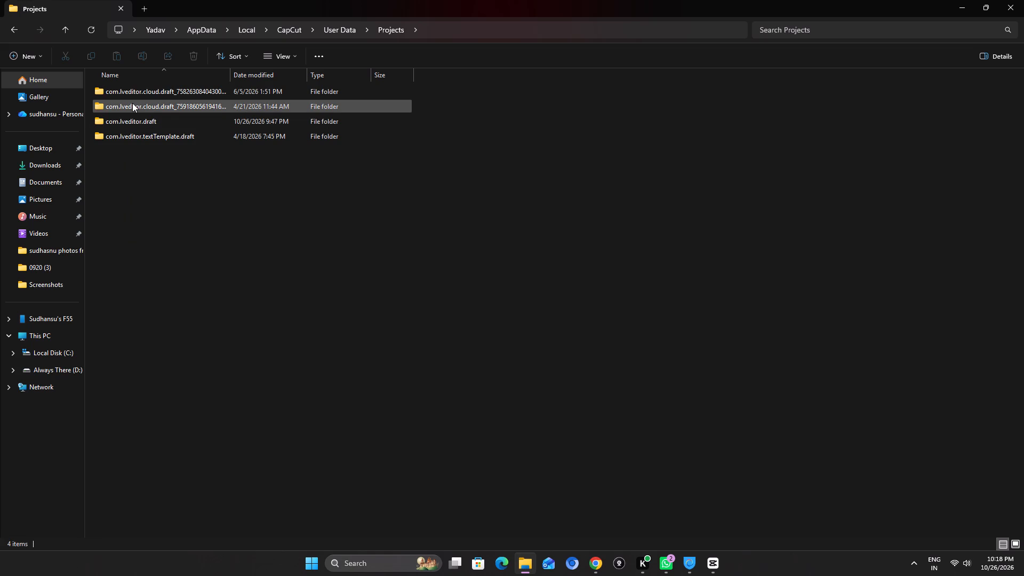
Check the two cloud draft folders in Projects and the Resources folder in User Data, returning to User Data.
double_click(161, 108)
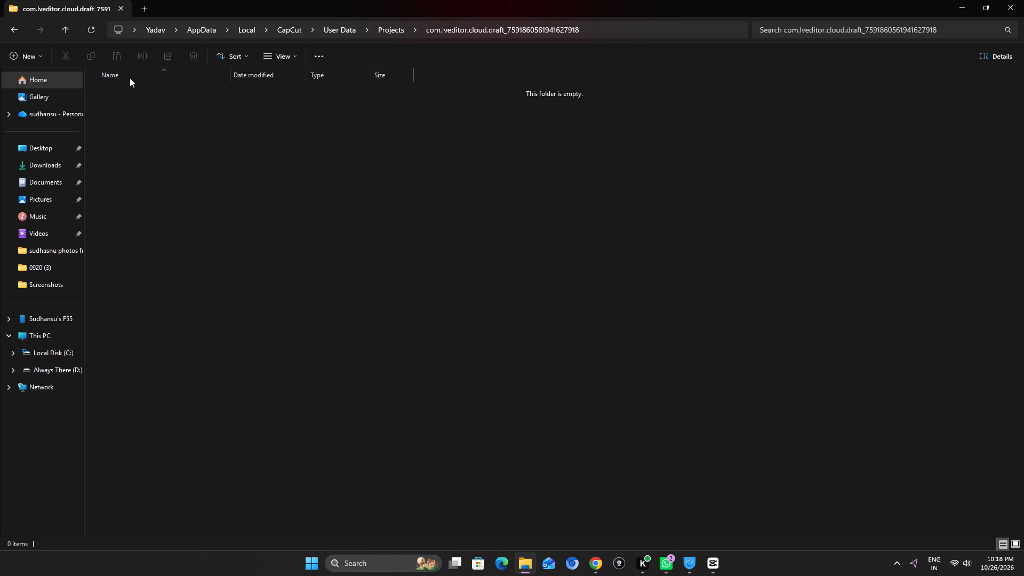
click(58, 29)
double_click(123, 86)
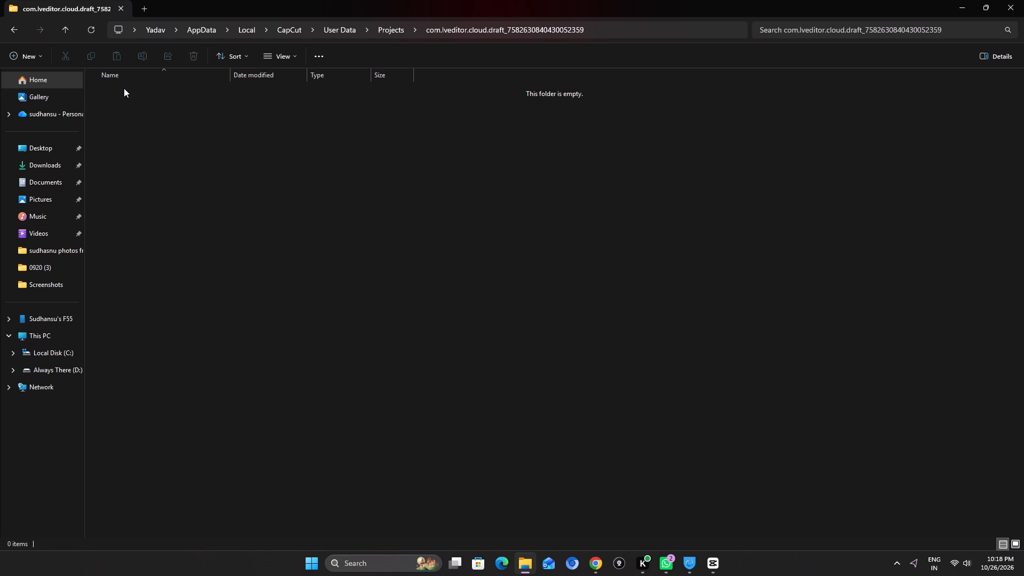
click(60, 28)
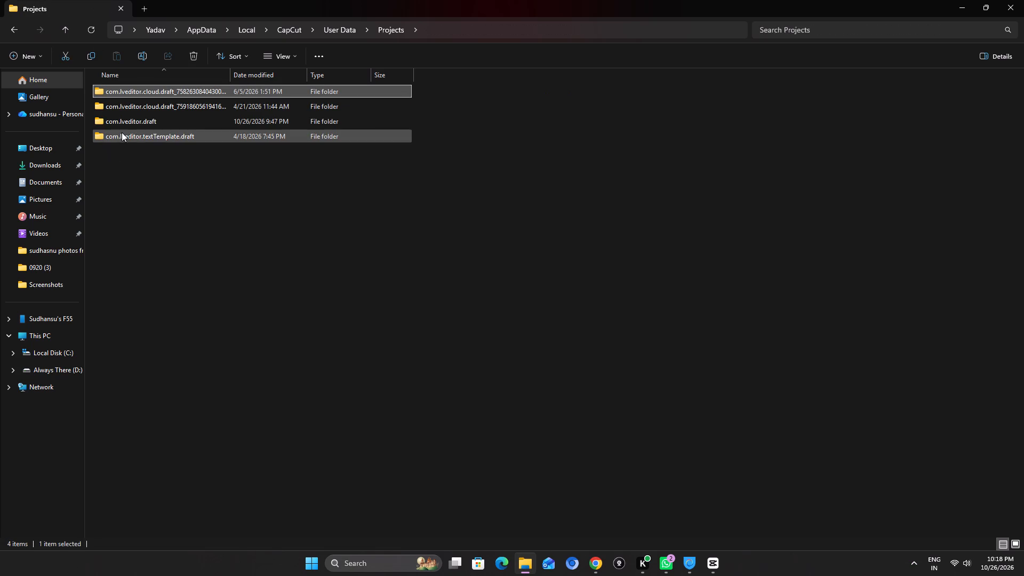
click(60, 32)
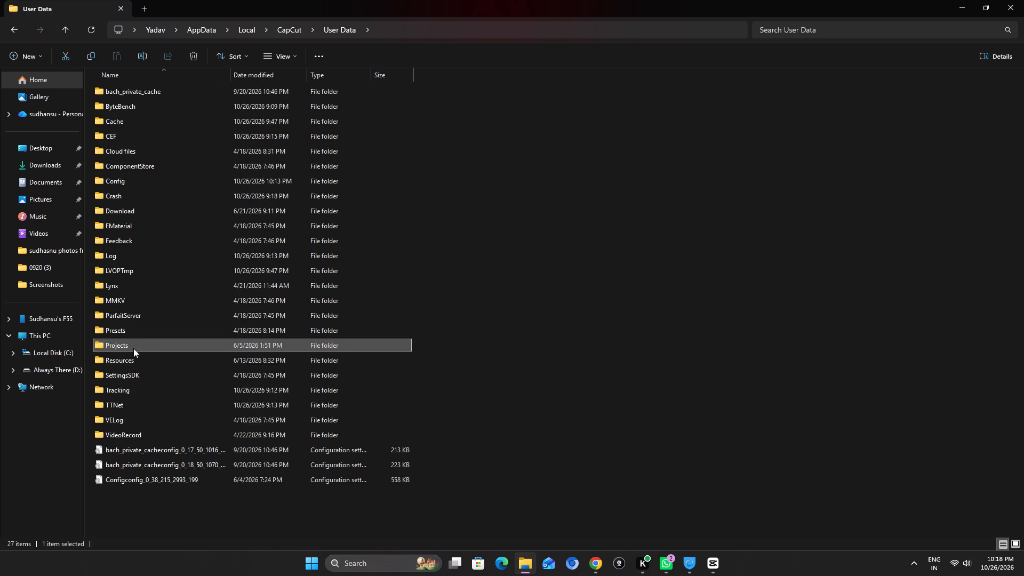
double_click(129, 361)
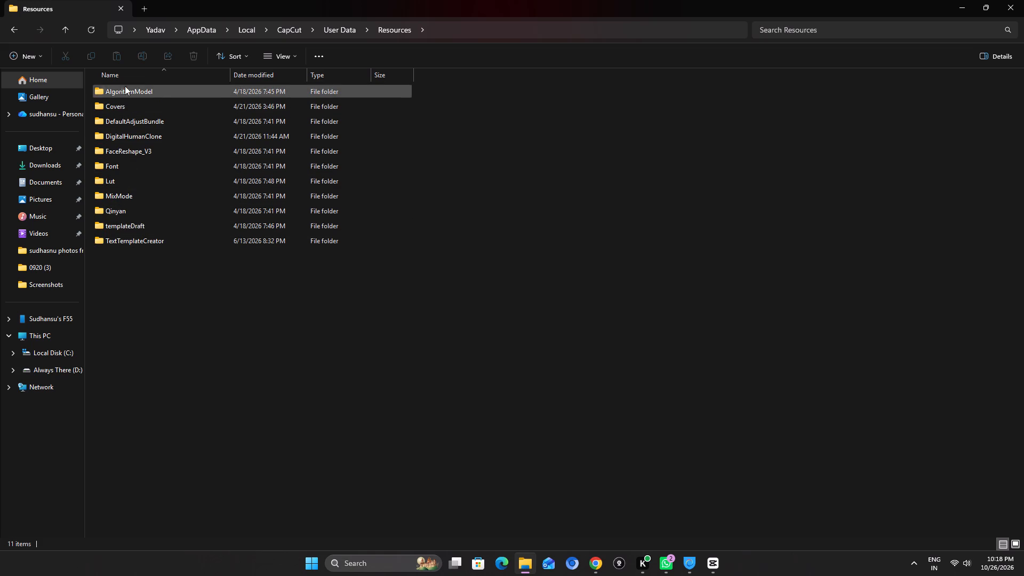
click(64, 34)
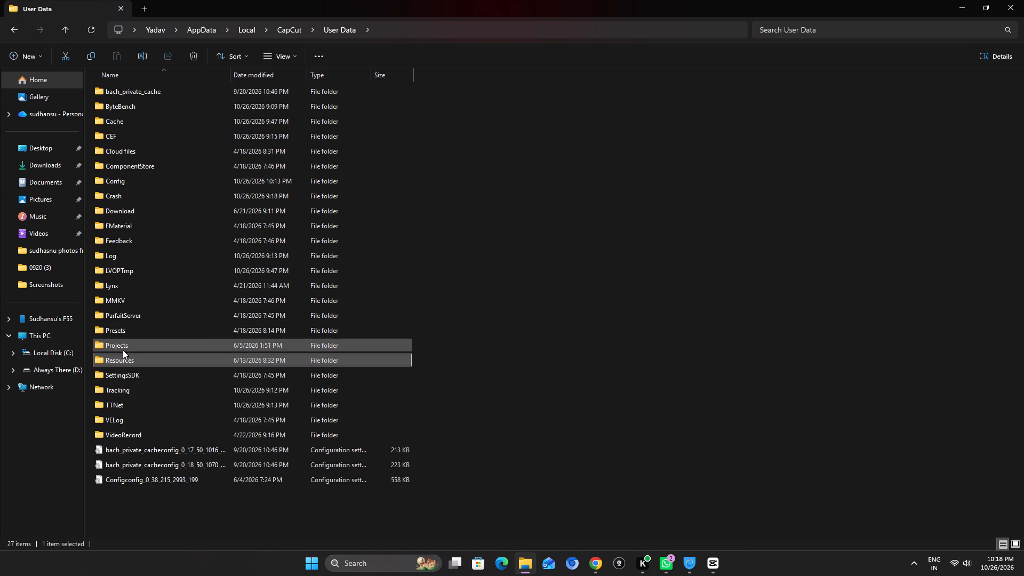
From Projects, open com.lveditor.draft, project 1026 (2), its Resources folder and the combination folder inside.
double_click(123, 350)
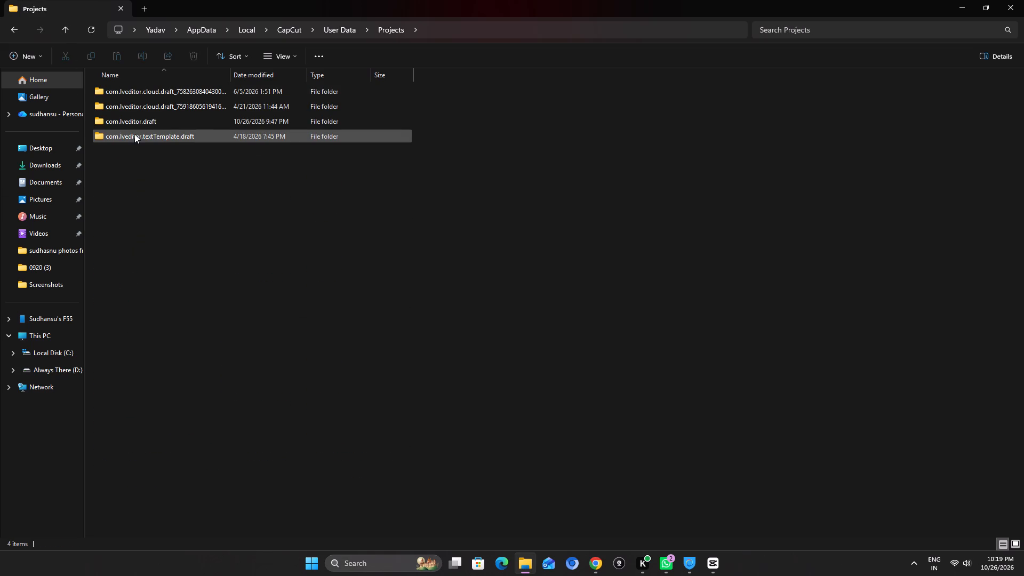
click(137, 122)
click(137, 122)
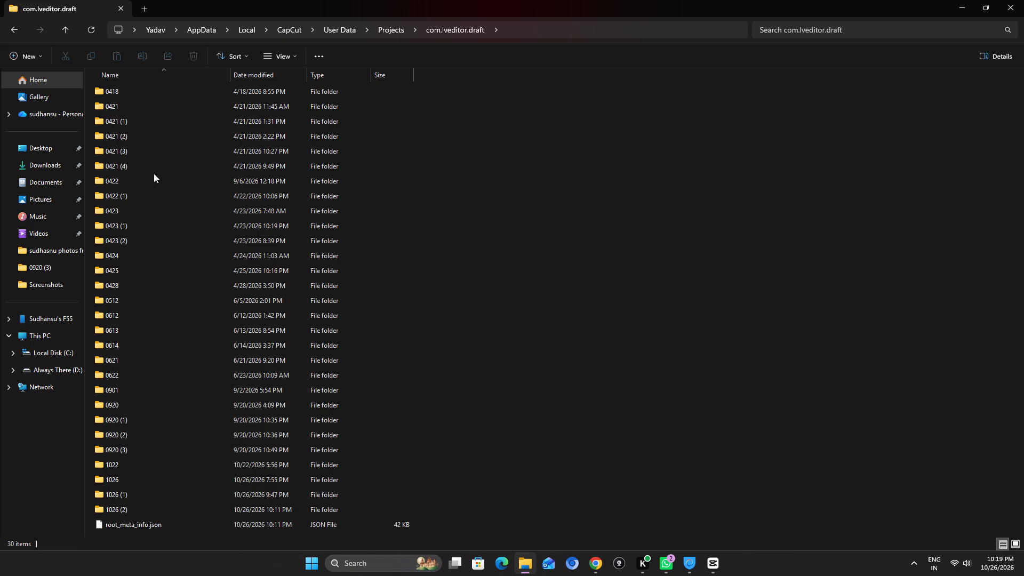
scroll(124, 328, down, 5)
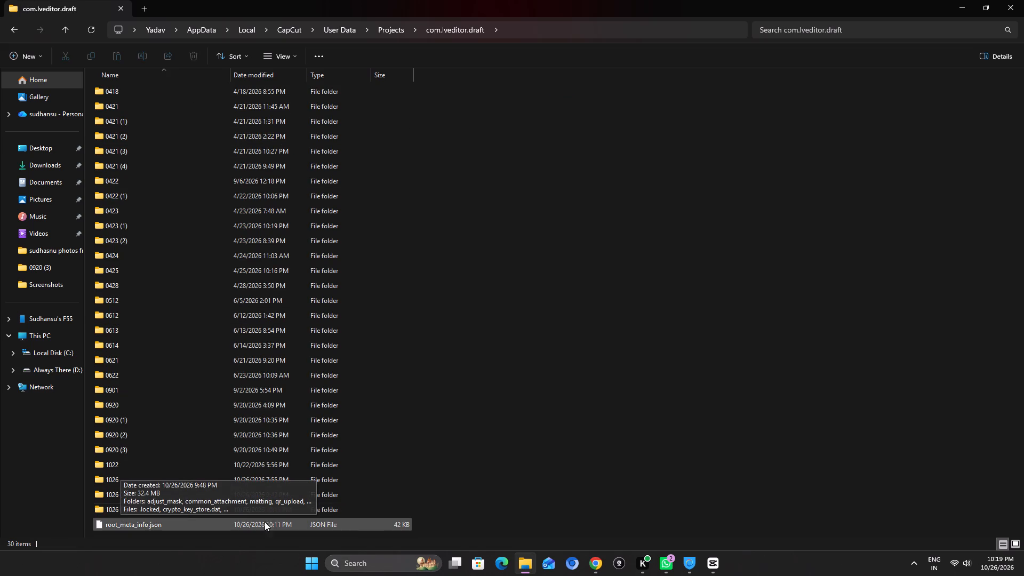
double_click(155, 509)
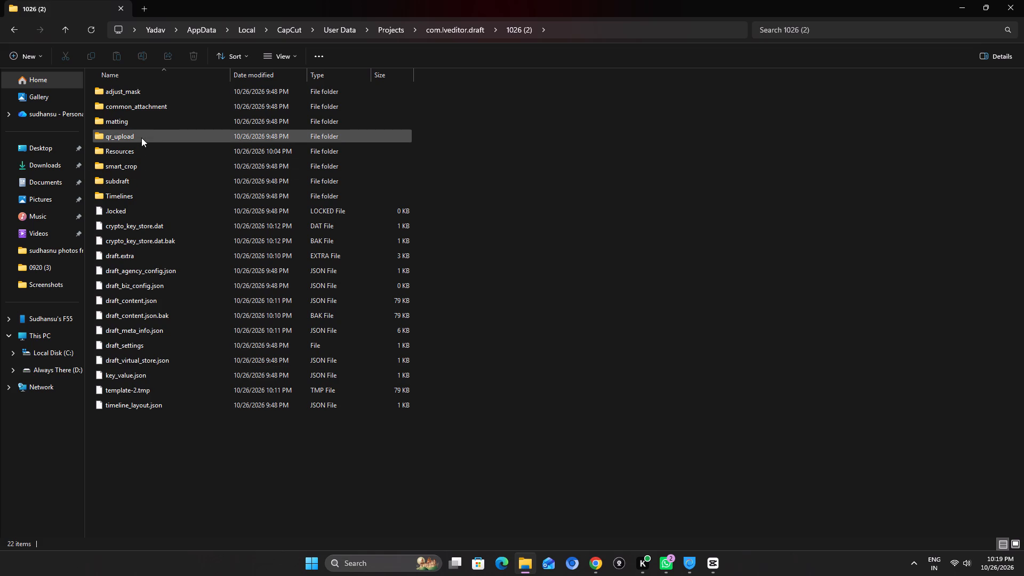
double_click(139, 157)
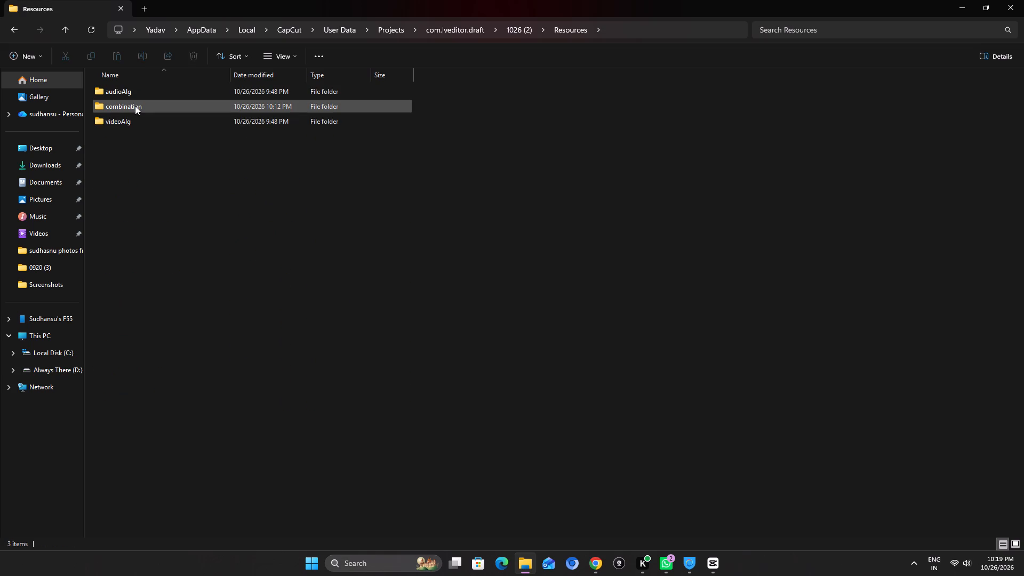
double_click(135, 106)
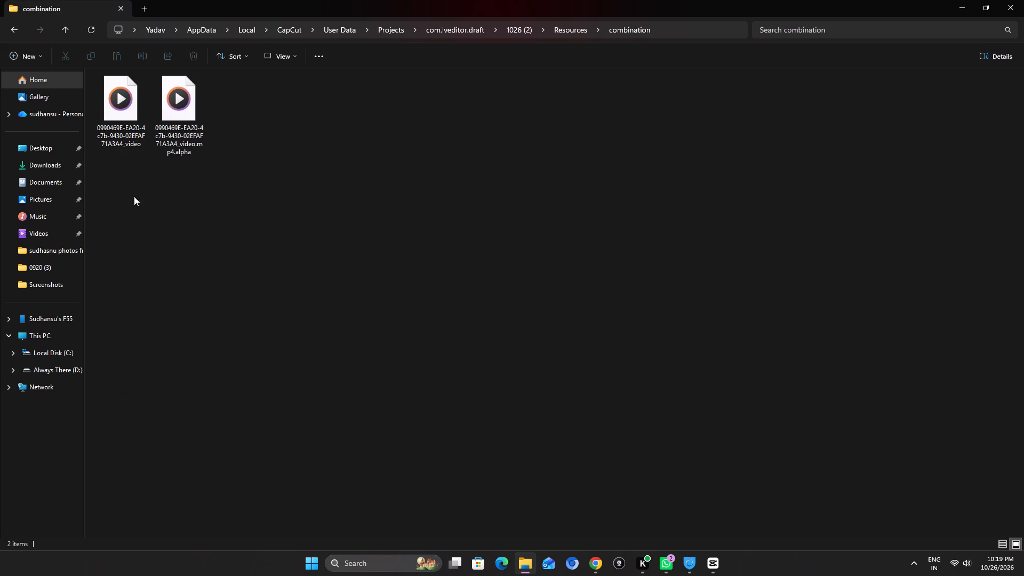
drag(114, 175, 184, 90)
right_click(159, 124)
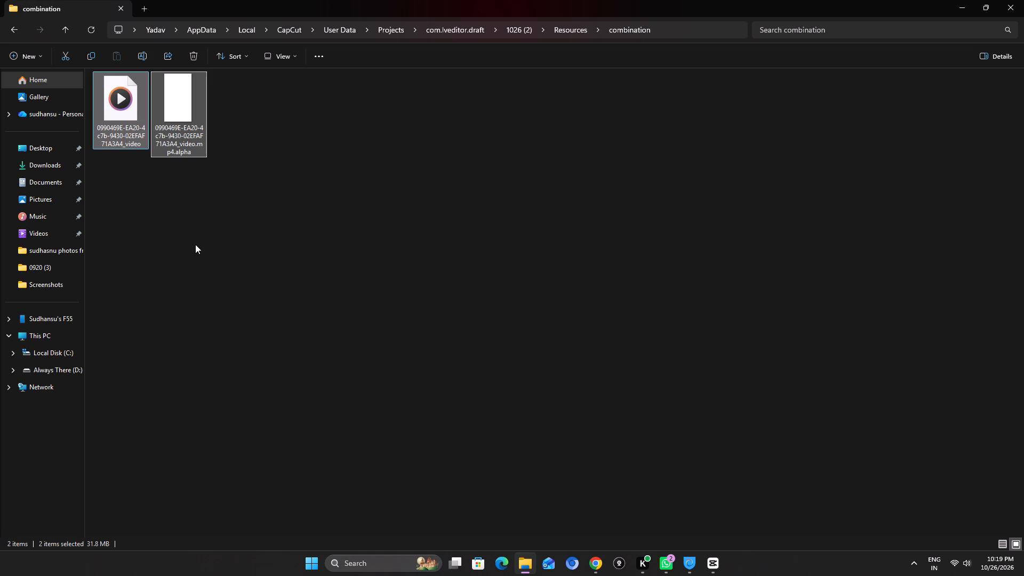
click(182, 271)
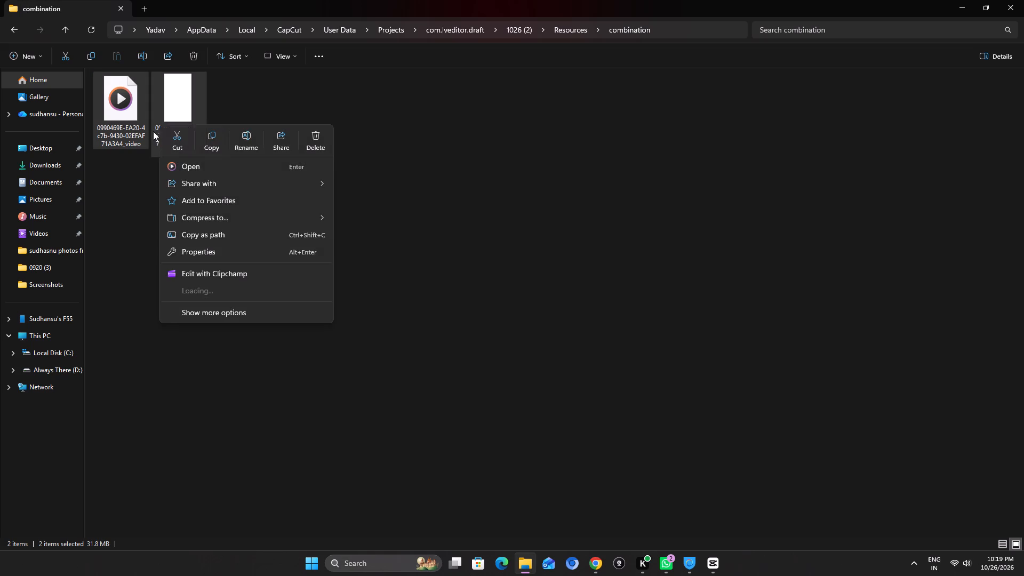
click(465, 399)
Restore and shrink the combination folder window, and bring it up over the CapCut project.
click(985, 8)
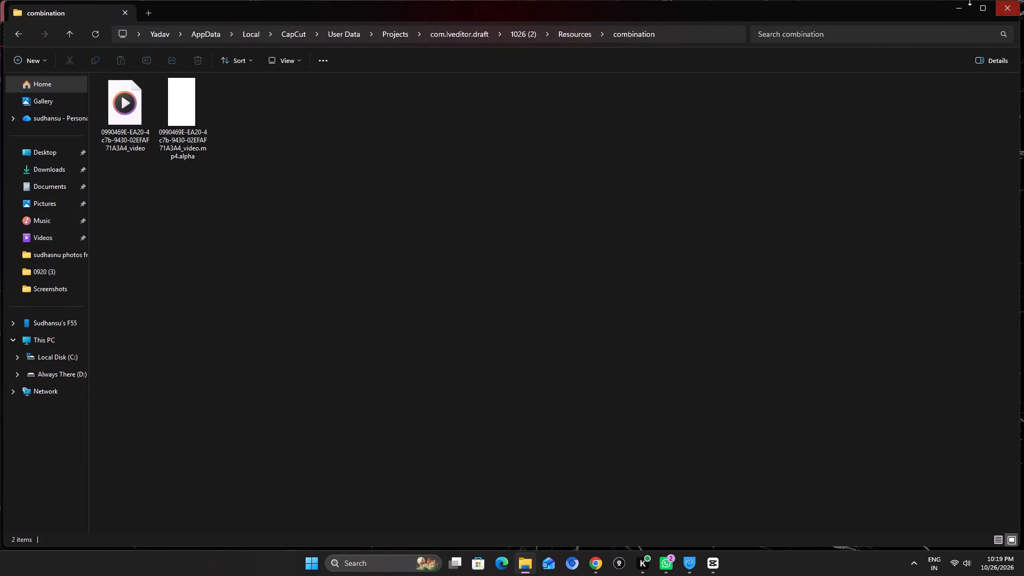
drag(937, 3, 872, 271)
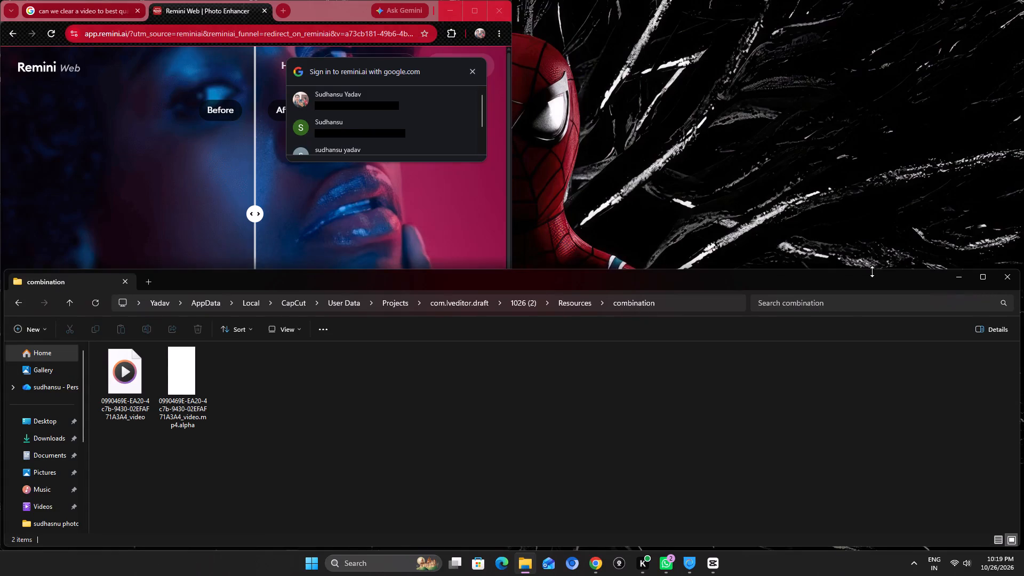
drag(872, 271, 864, 256)
drag(0, 383, 308, 379)
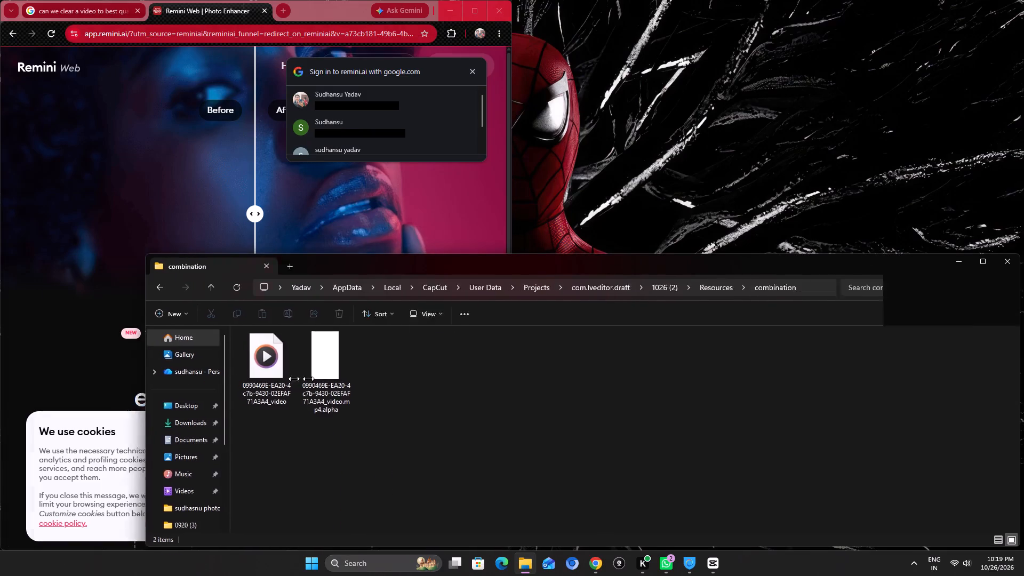
drag(308, 379, 625, 371)
click(710, 563)
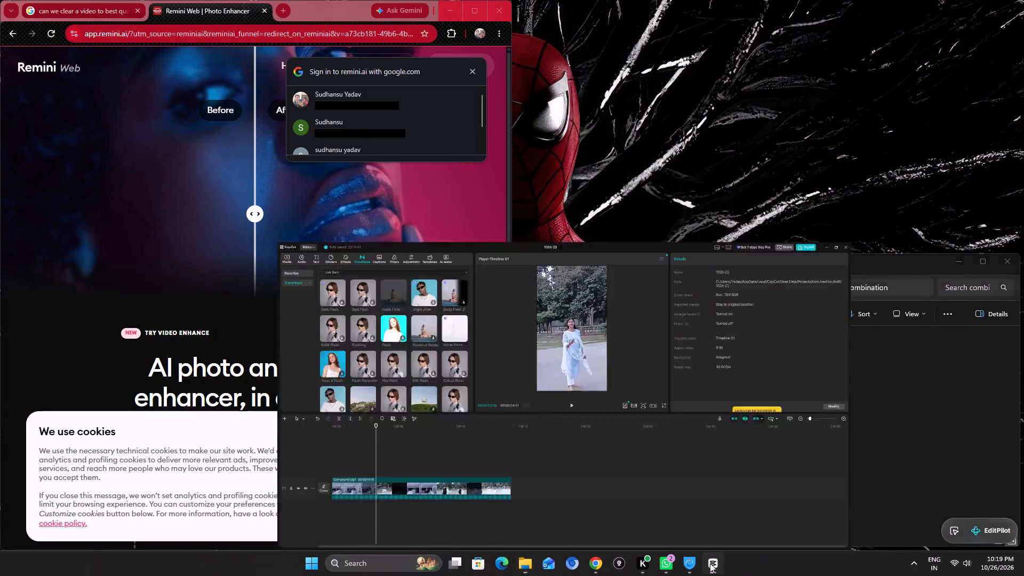
click(525, 562)
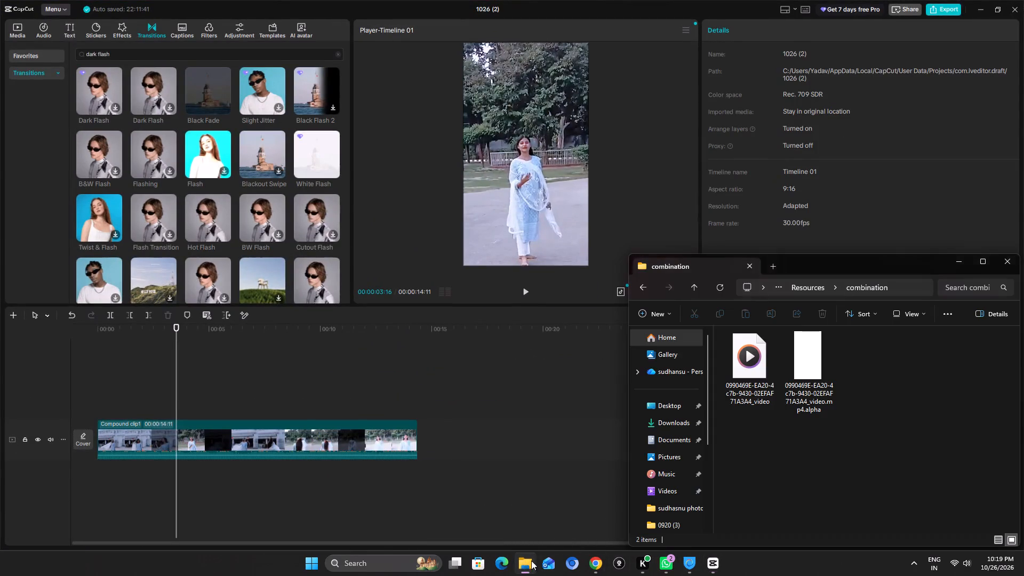
Import both video files from the combination folder into the CapCut project's media library.
drag(847, 391, 720, 377)
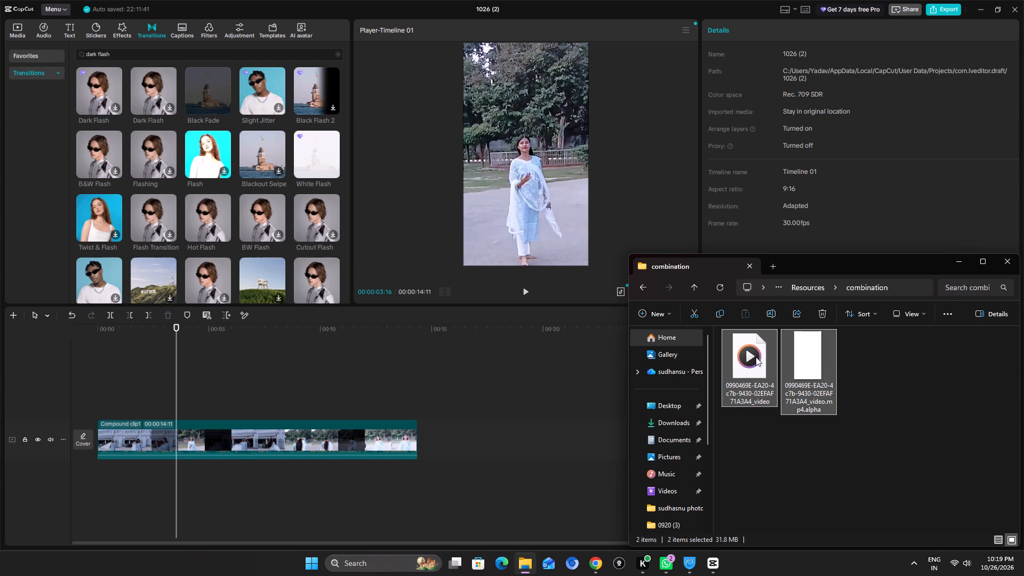
drag(756, 351, 795, 377)
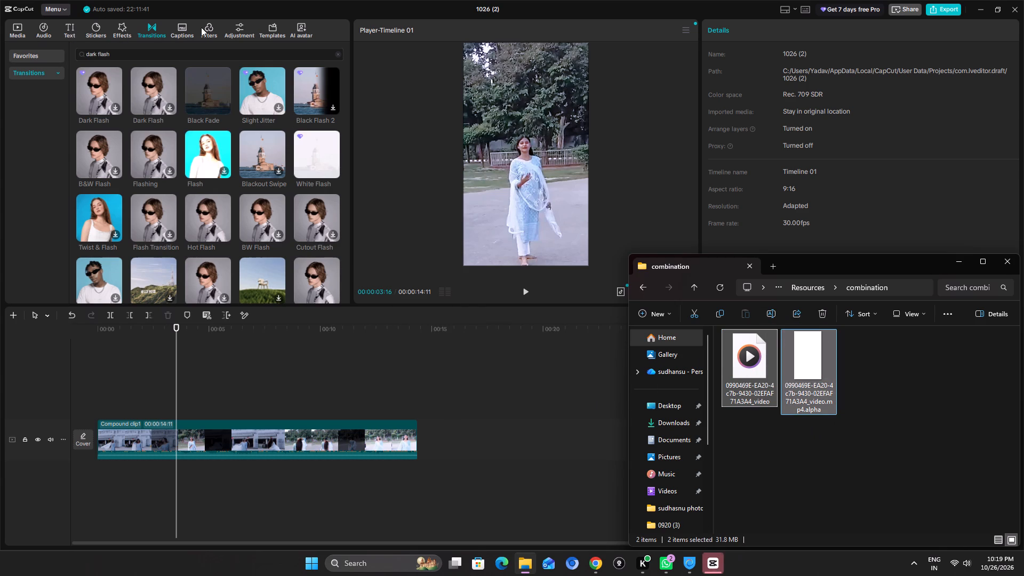
click(23, 30)
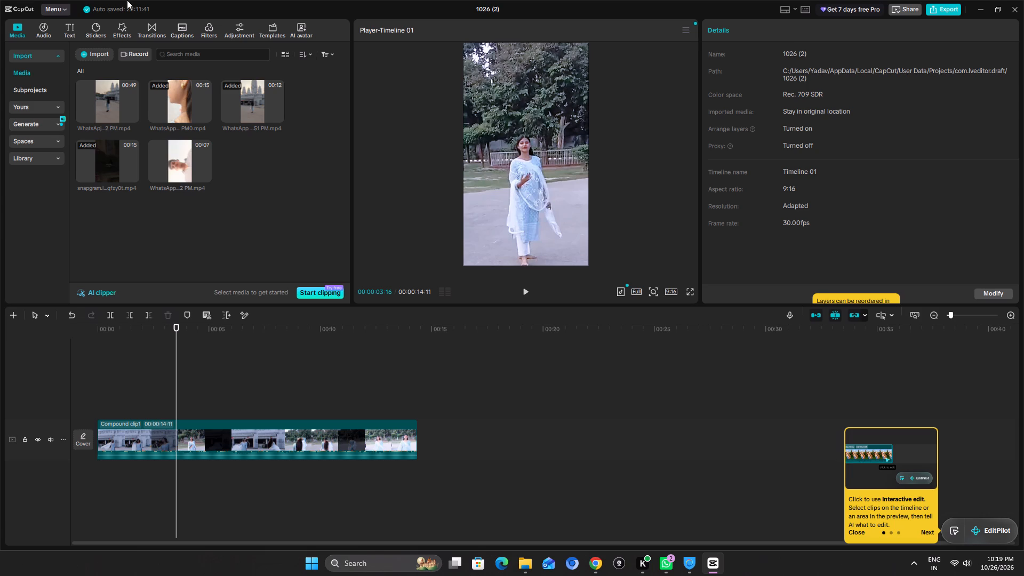
click(523, 569)
drag(747, 459, 828, 371)
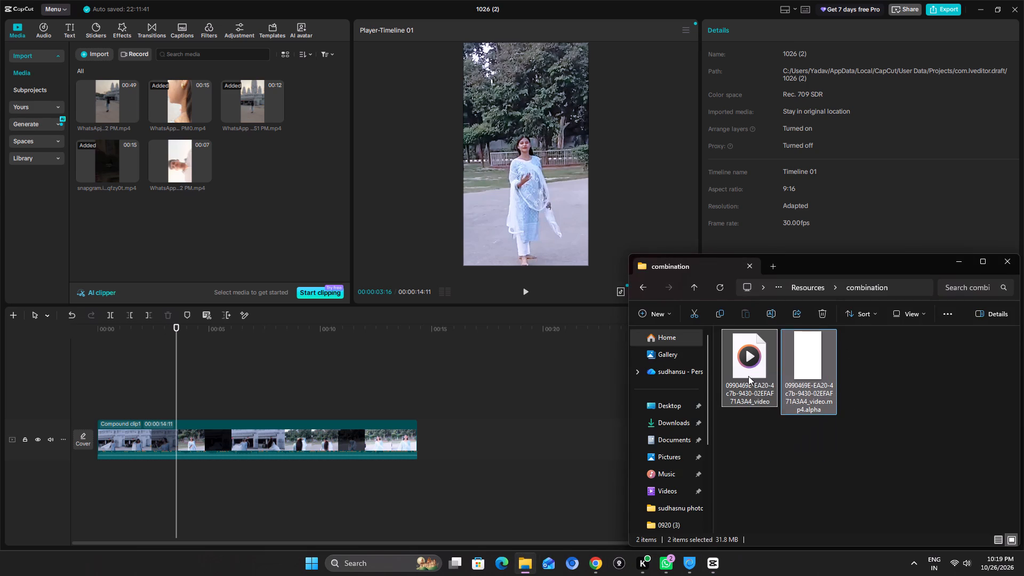
drag(748, 360, 208, 233)
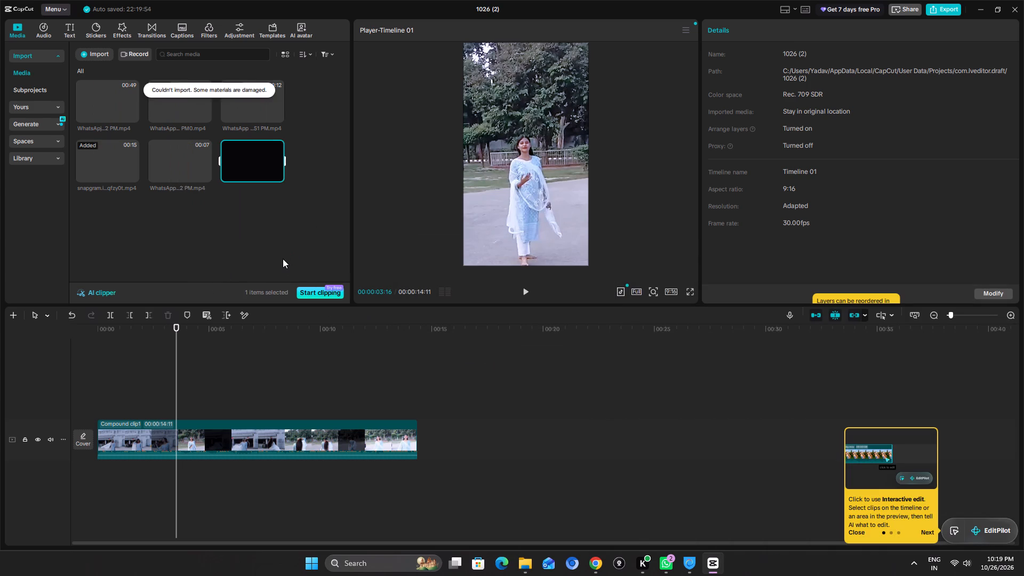
click(271, 251)
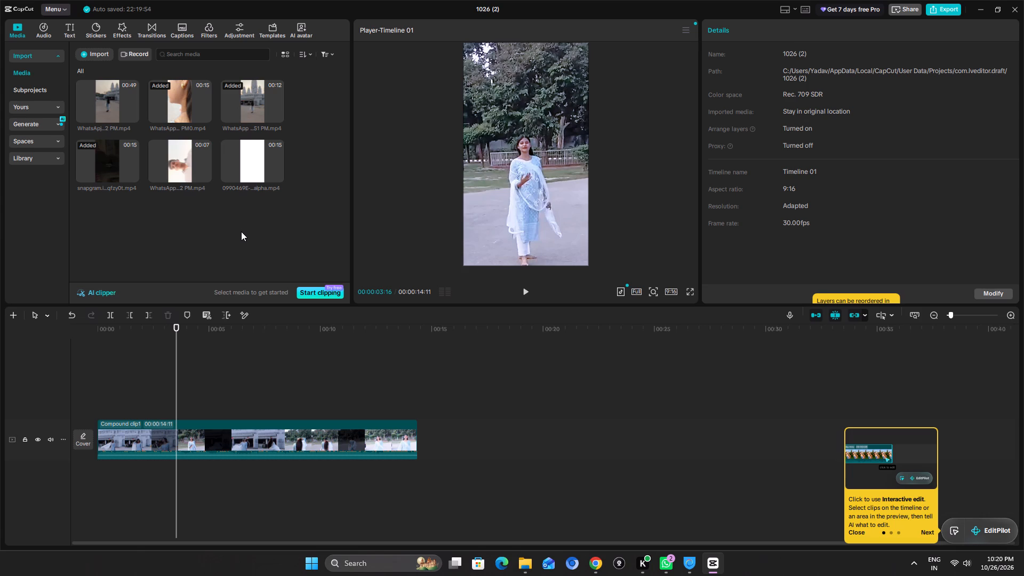
Preview the white alpha clip imported into the media library to check its content.
click(268, 244)
click(268, 157)
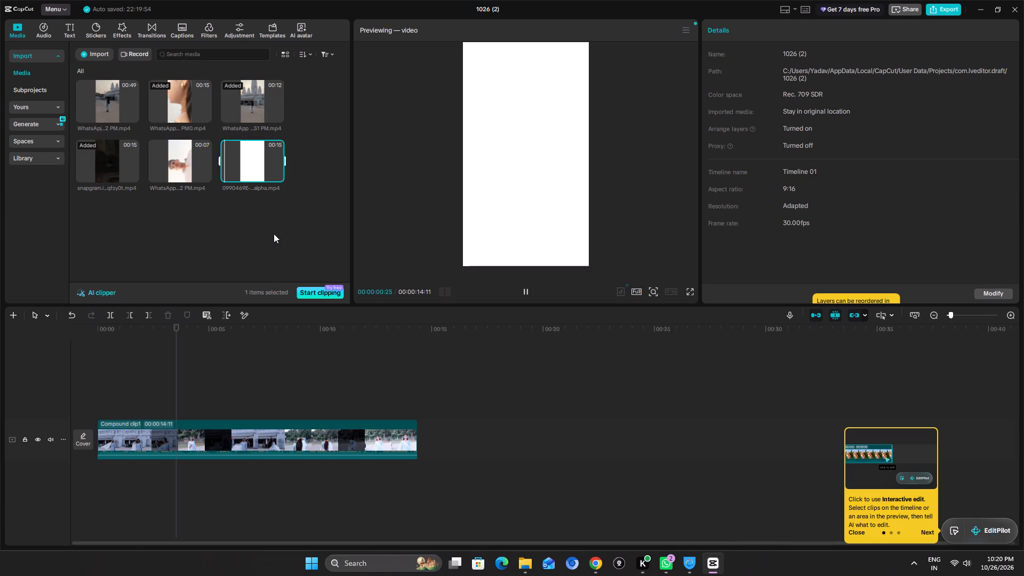
click(274, 234)
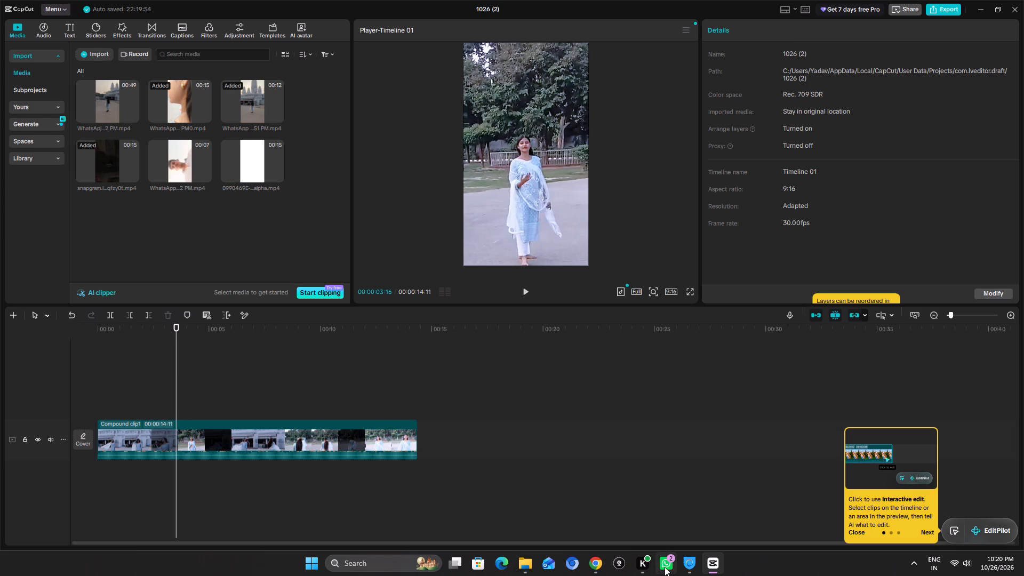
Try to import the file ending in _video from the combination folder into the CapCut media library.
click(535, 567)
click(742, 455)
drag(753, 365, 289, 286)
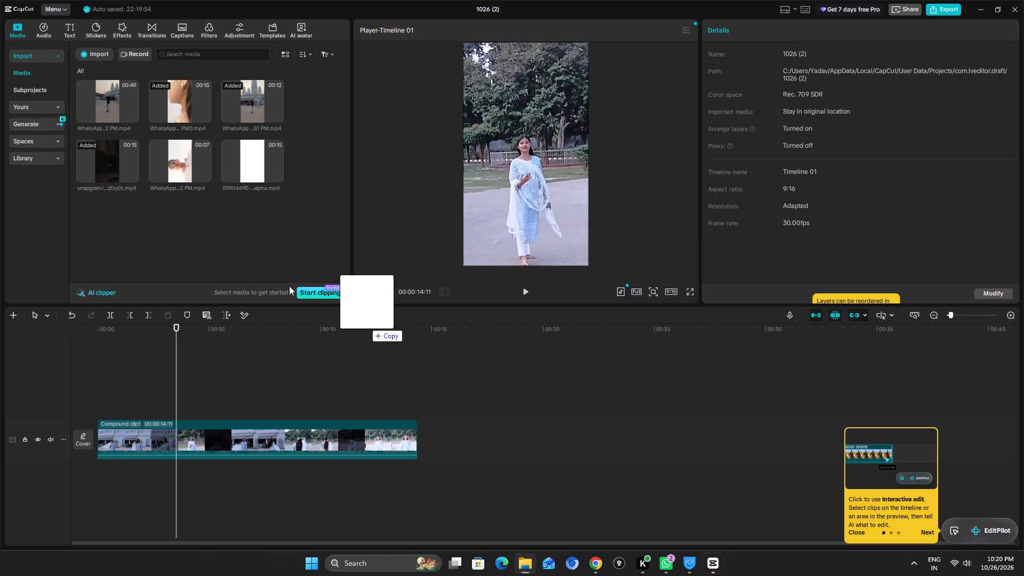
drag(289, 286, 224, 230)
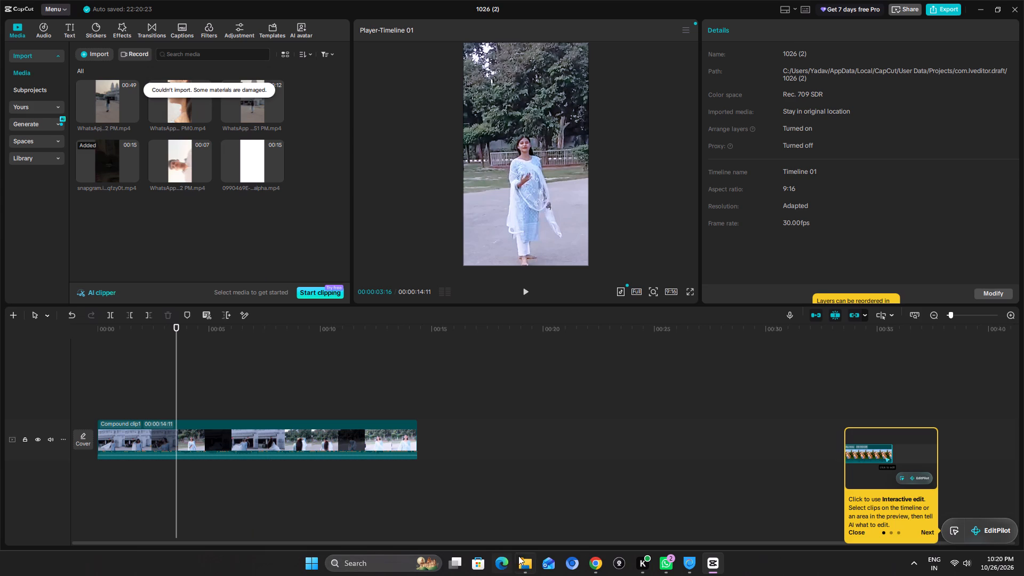
Bring the combination folder back up over the project and refresh its contents to recheck the rendered files.
click(531, 517)
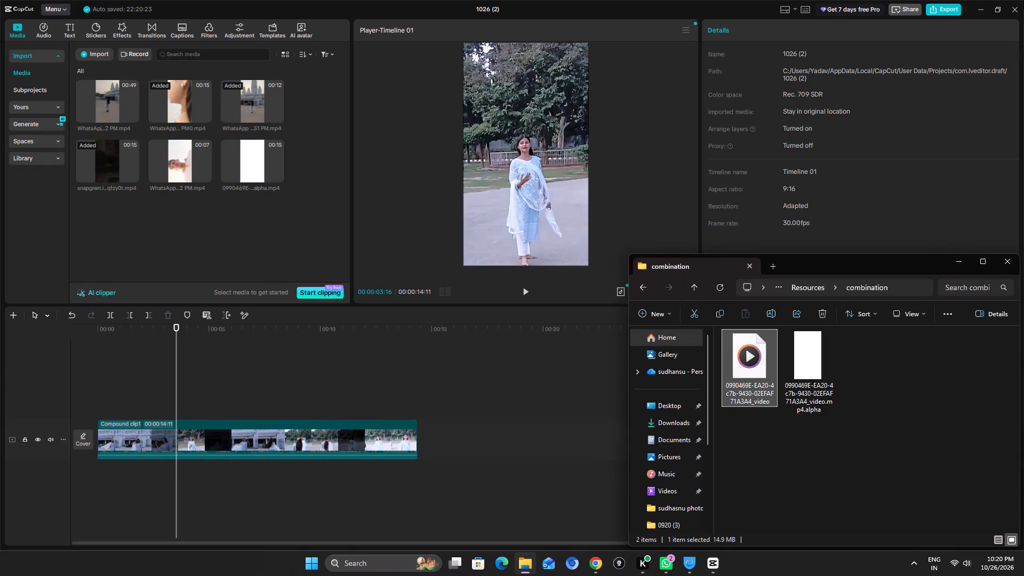
click(1017, 6)
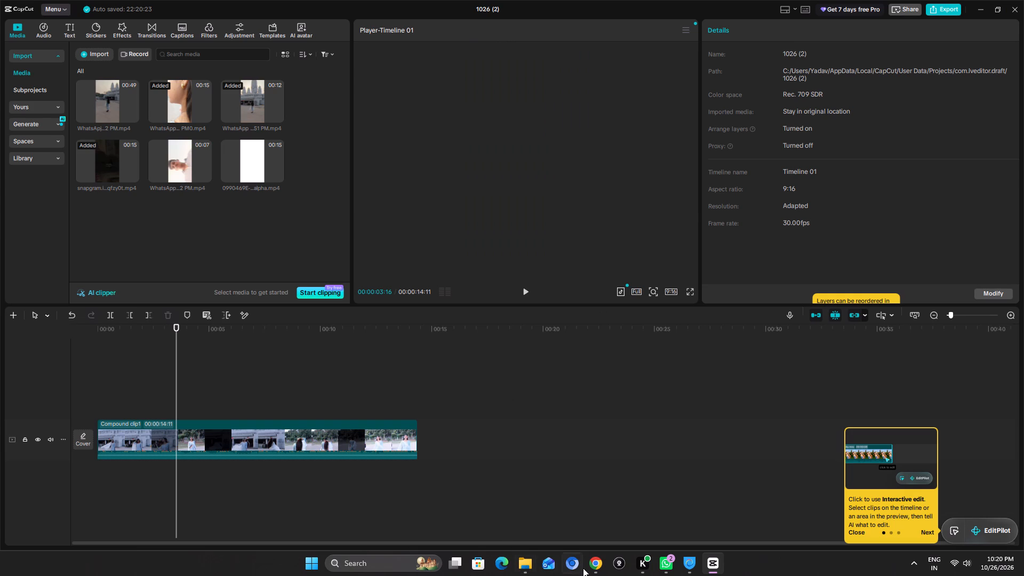
click(531, 504)
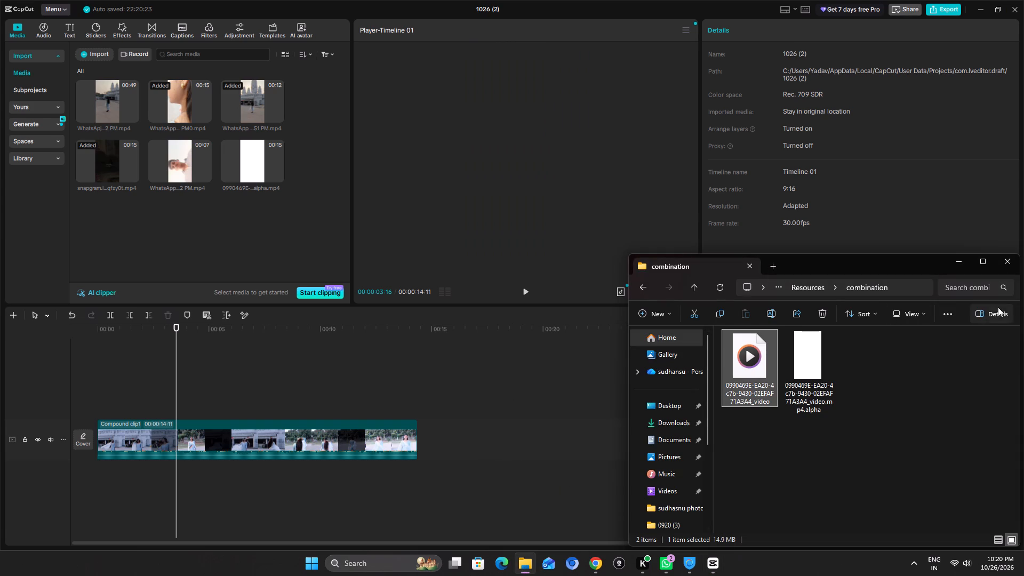
click(813, 458)
click(722, 285)
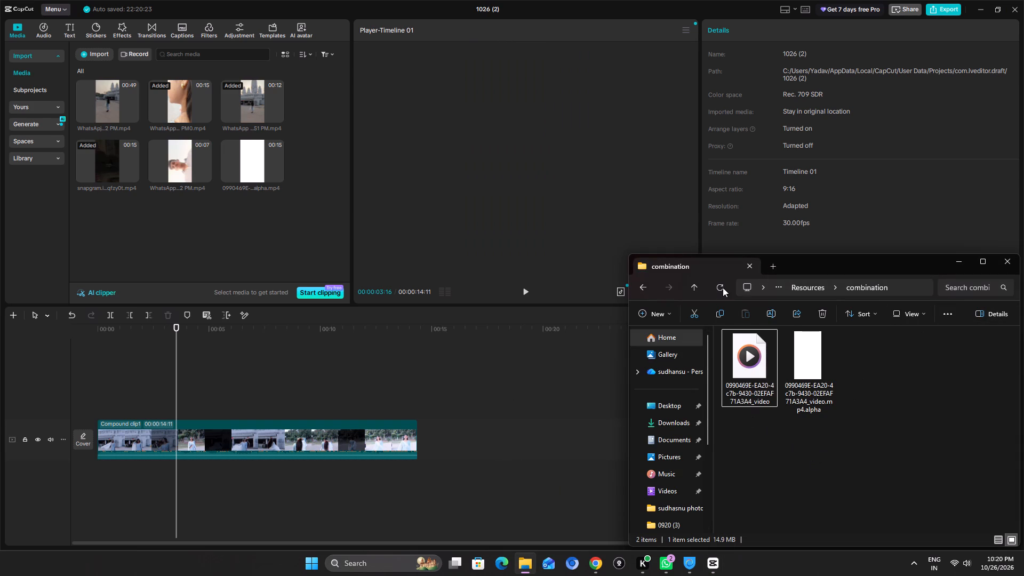
triple_click(723, 287)
triple_click(723, 287)
click(723, 287)
triple_click(717, 286)
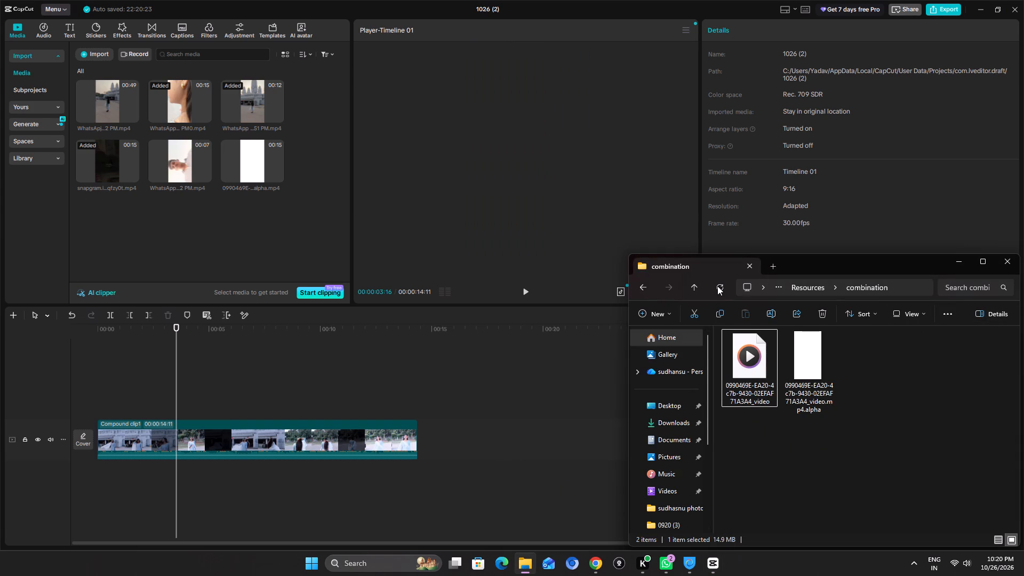
triple_click(717, 286)
triple_click(717, 285)
click(717, 285)
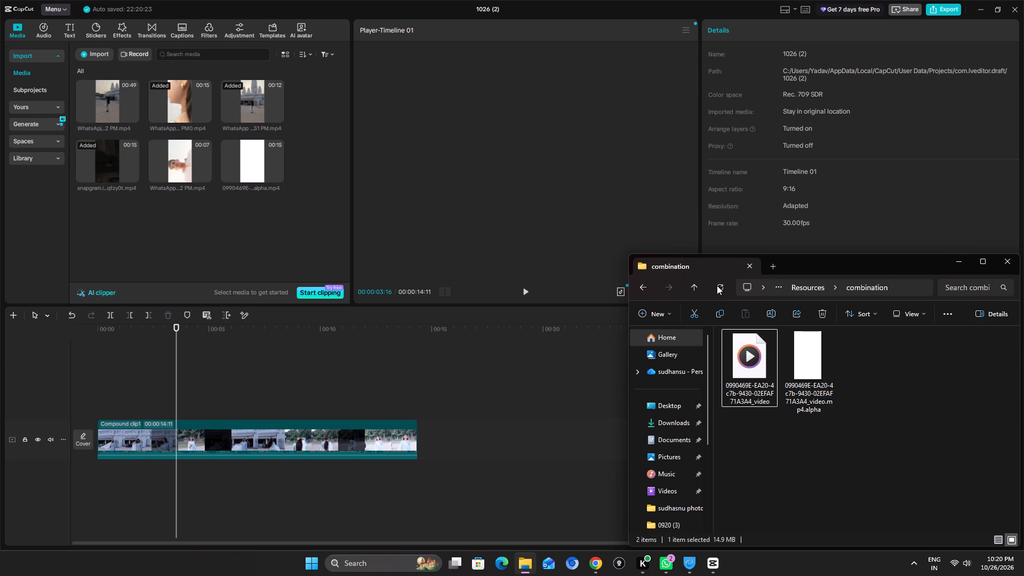
triple_click(721, 285)
Close CapCut with the 1026 (2) project, keeping the combination folder open.
click(784, 575)
click(716, 494)
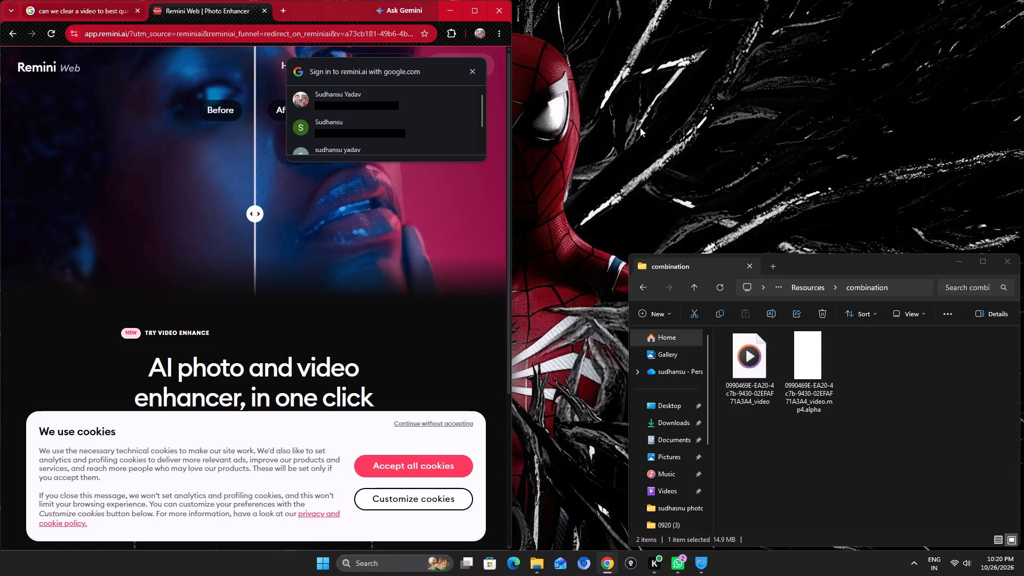
Minimize the Chrome window showing Remini and bring the Hotspot Shield window to the front.
click(441, 5)
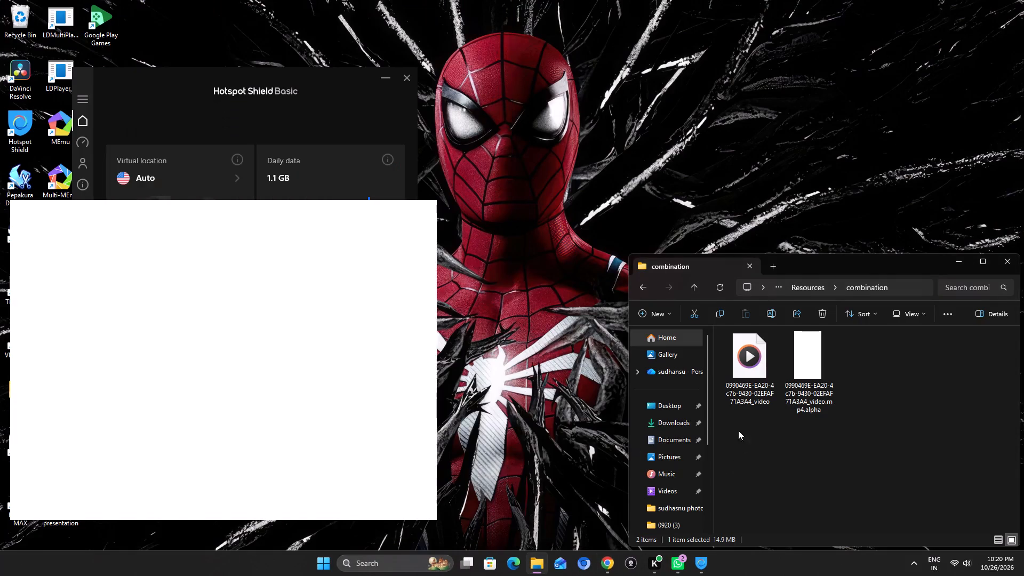
click(322, 92)
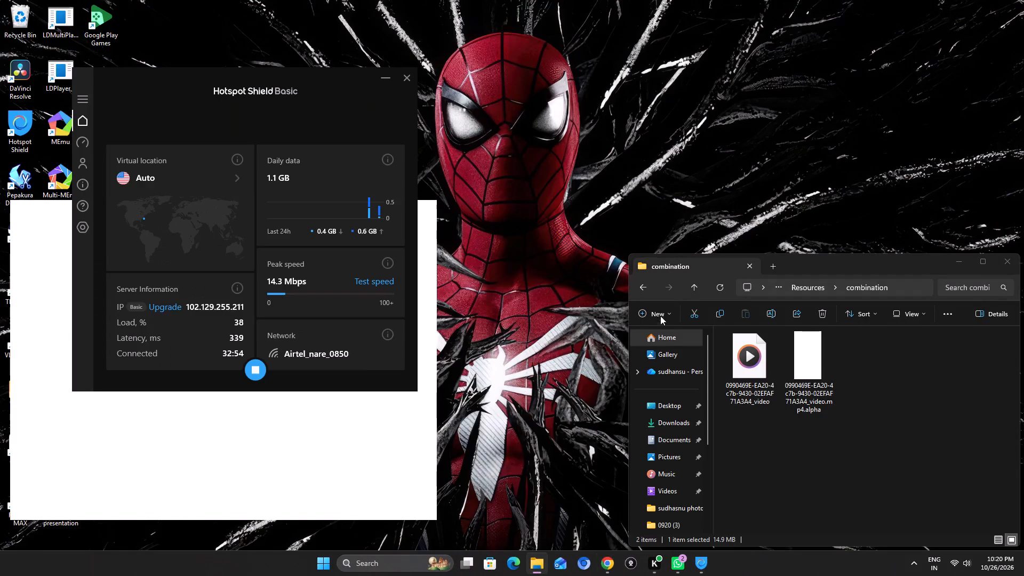
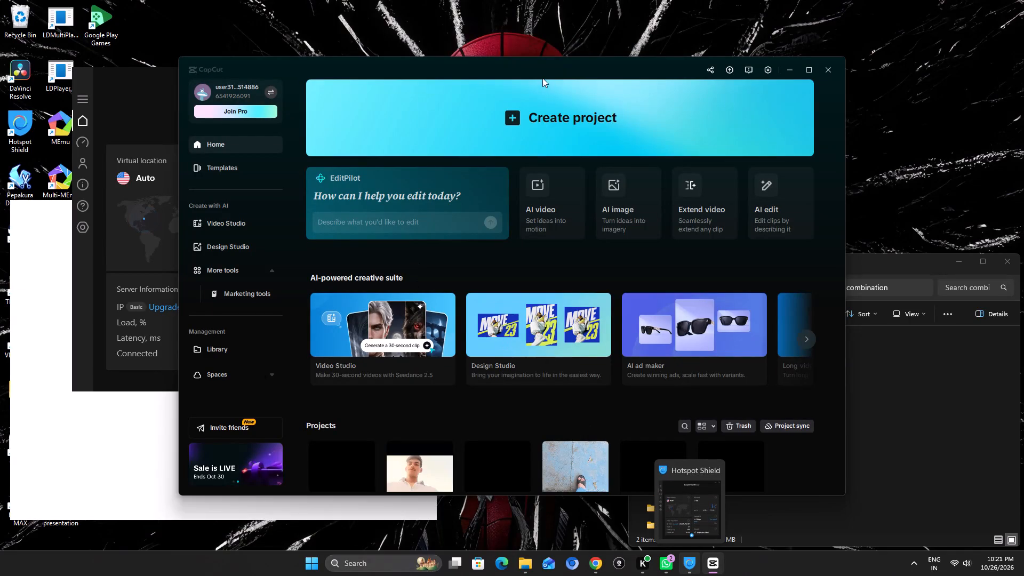
Create a new empty video project from the CapCut home screen.
click(553, 138)
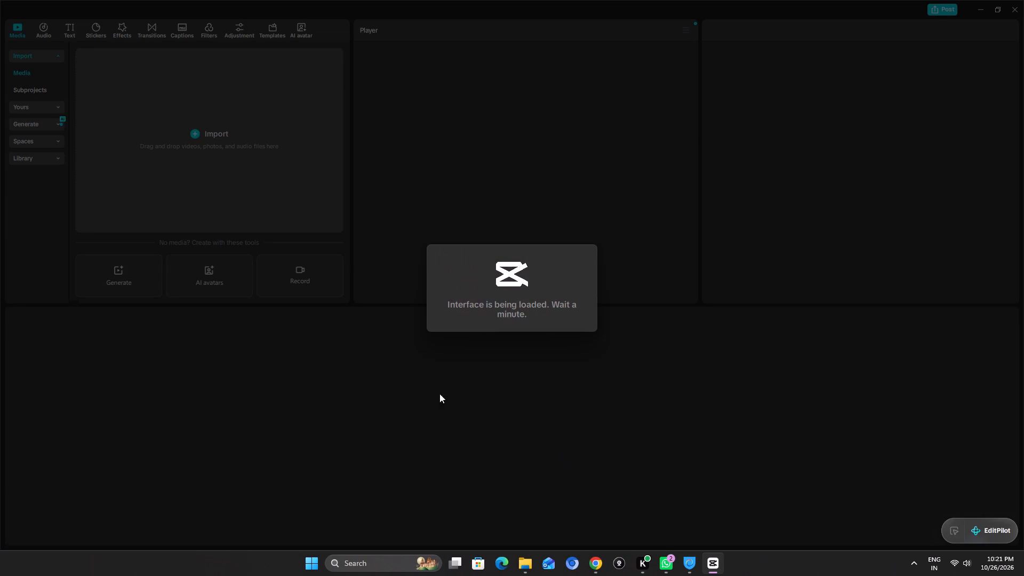
click(383, 382)
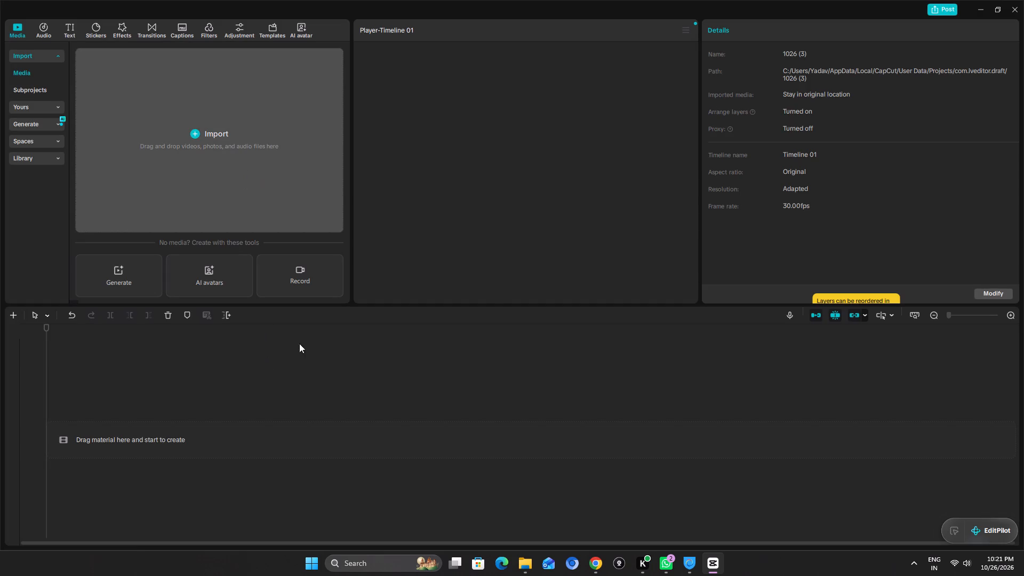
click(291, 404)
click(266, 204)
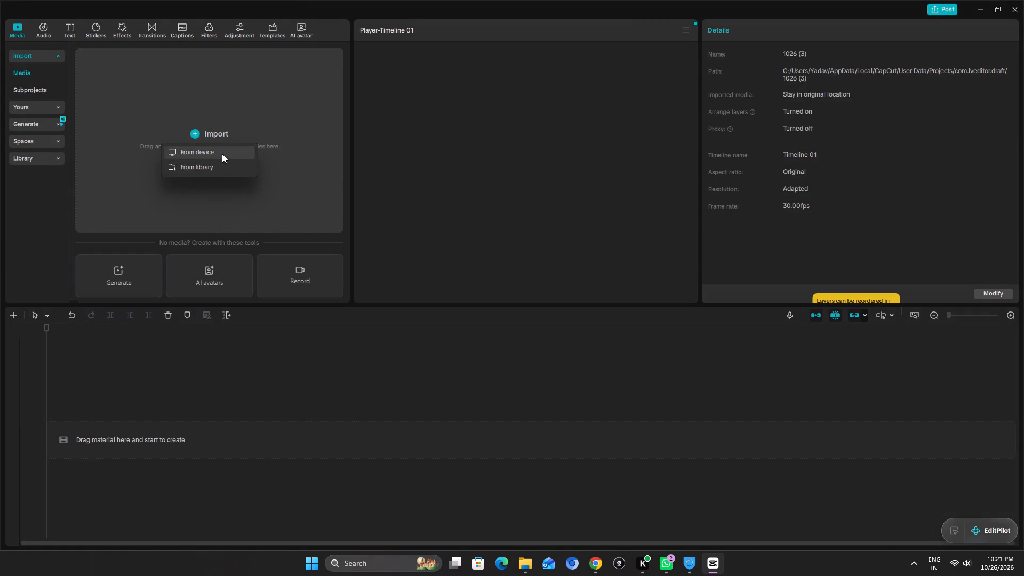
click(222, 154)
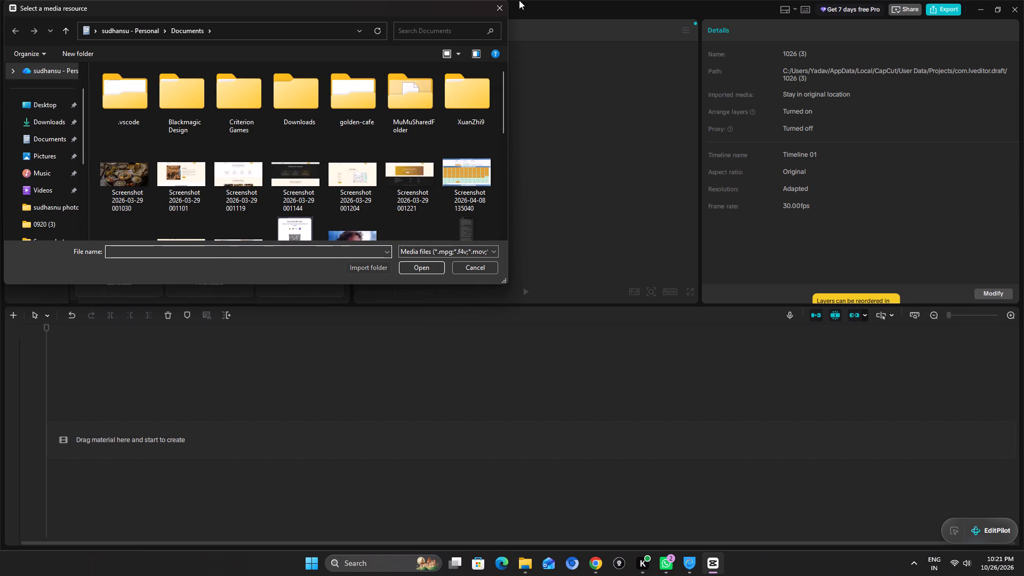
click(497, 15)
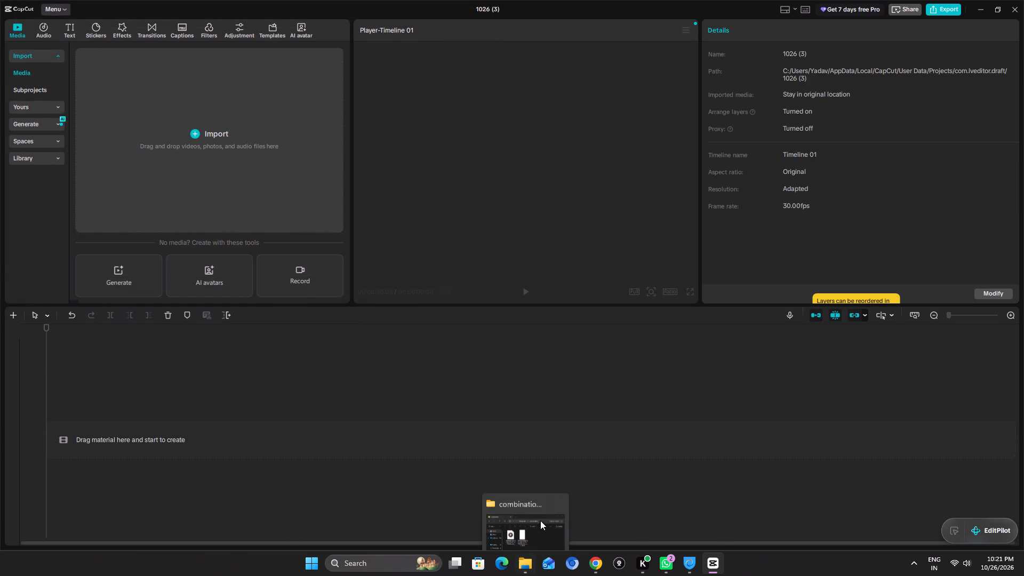
Import both rendered files from the combination folder into the media library of project 1026 (3).
click(541, 514)
drag(758, 439, 812, 369)
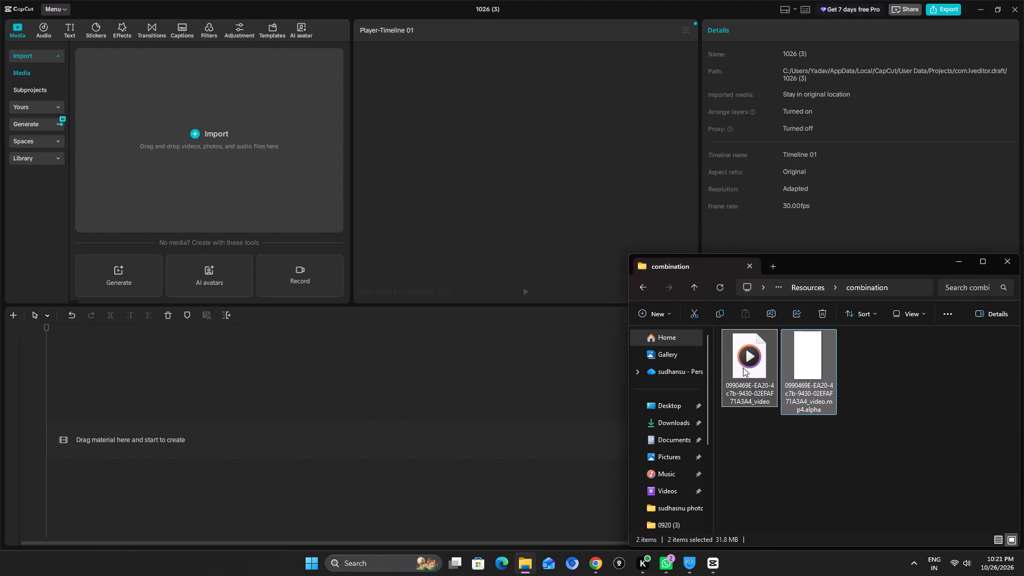
drag(743, 367, 153, 174)
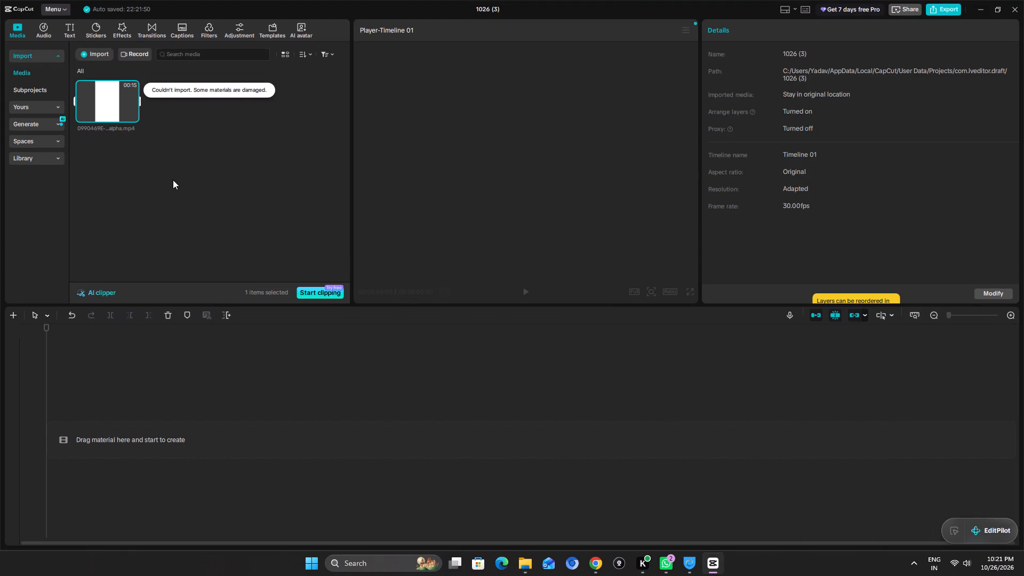
click(173, 180)
Check the videoAlg and audioAlg folders inside the Resources folder of project 1026 (2) for rendered media.
click(529, 559)
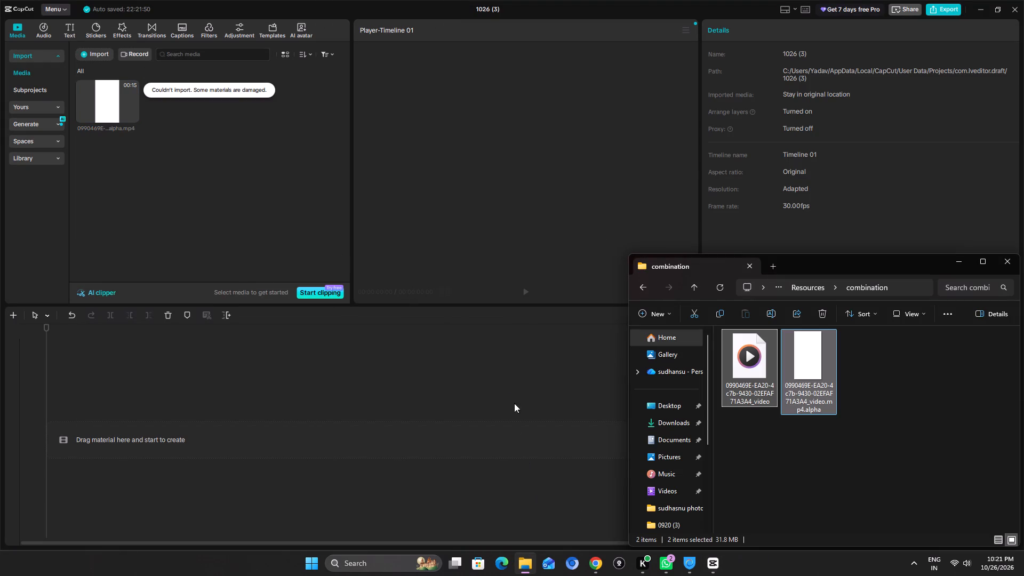
click(639, 288)
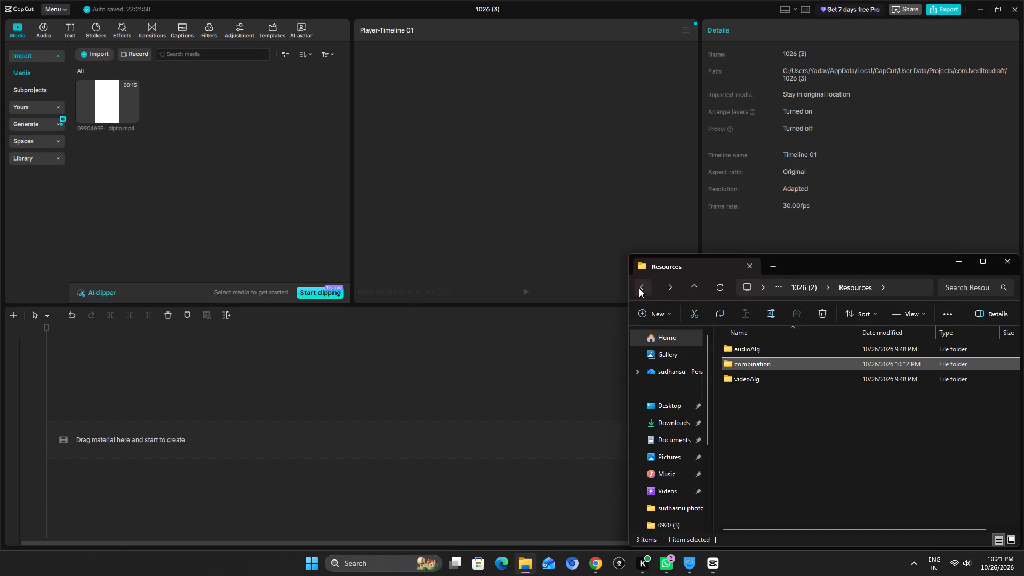
double_click(754, 379)
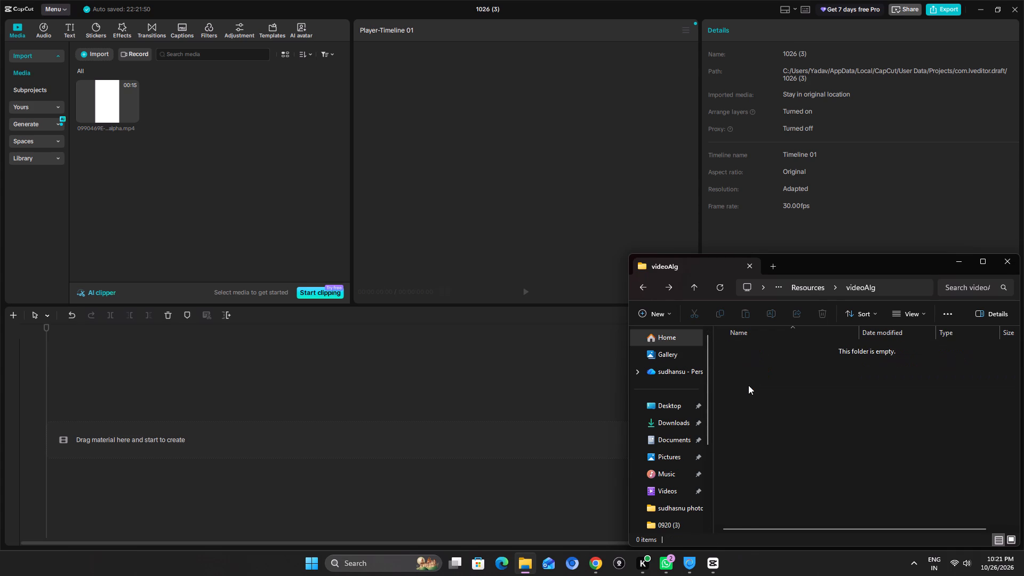
double_click(645, 286)
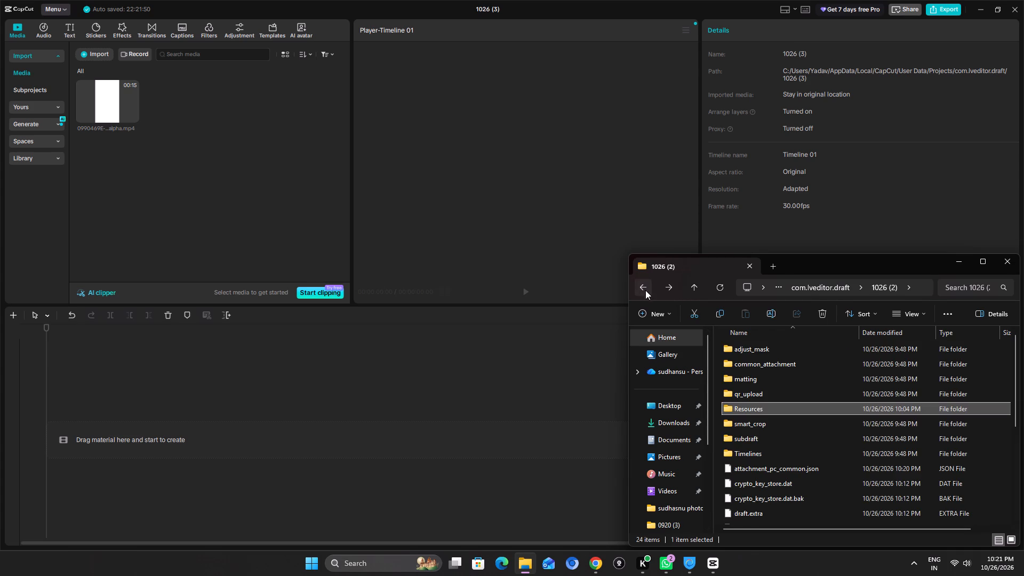
double_click(761, 411)
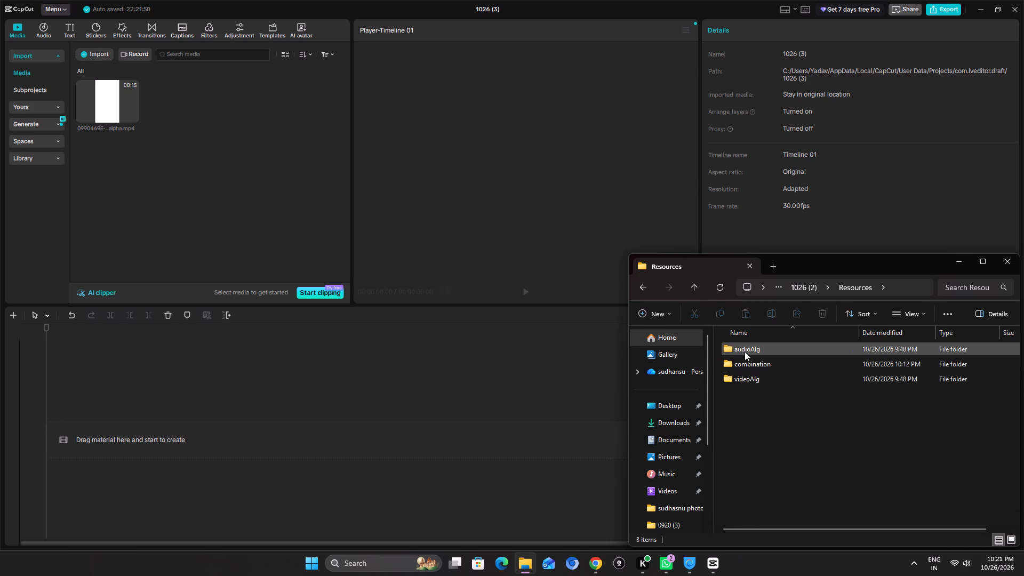
double_click(745, 351)
click(647, 289)
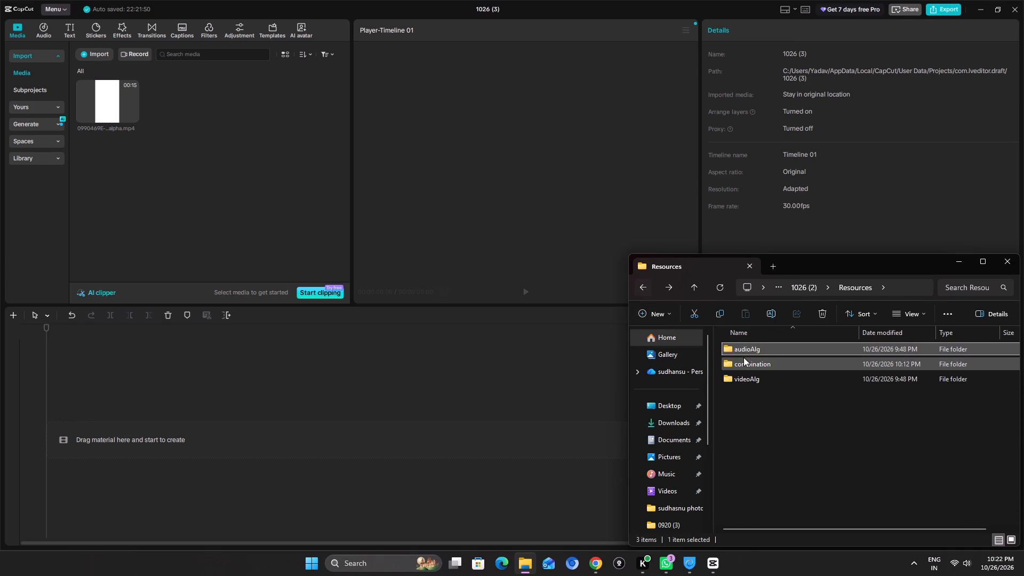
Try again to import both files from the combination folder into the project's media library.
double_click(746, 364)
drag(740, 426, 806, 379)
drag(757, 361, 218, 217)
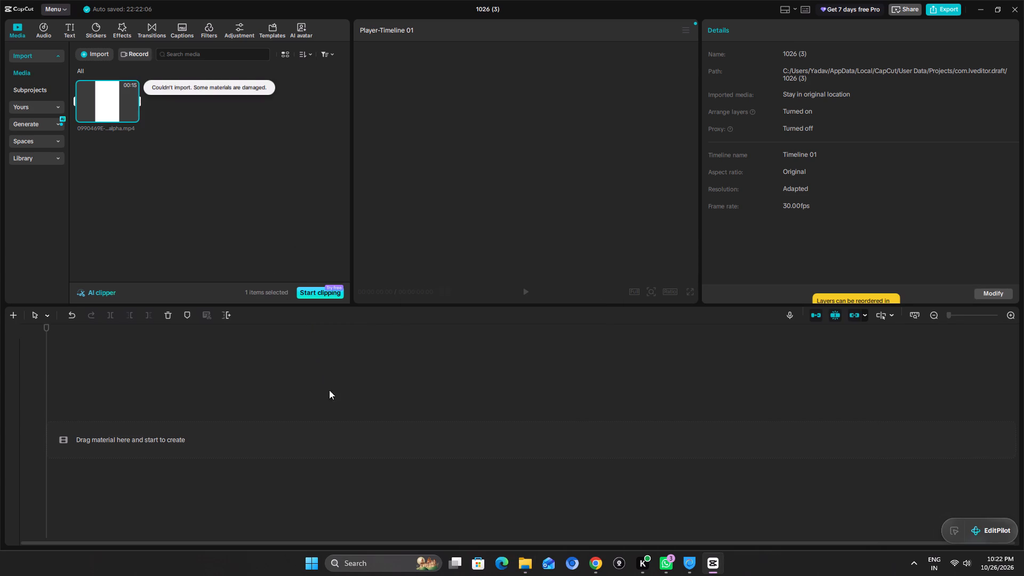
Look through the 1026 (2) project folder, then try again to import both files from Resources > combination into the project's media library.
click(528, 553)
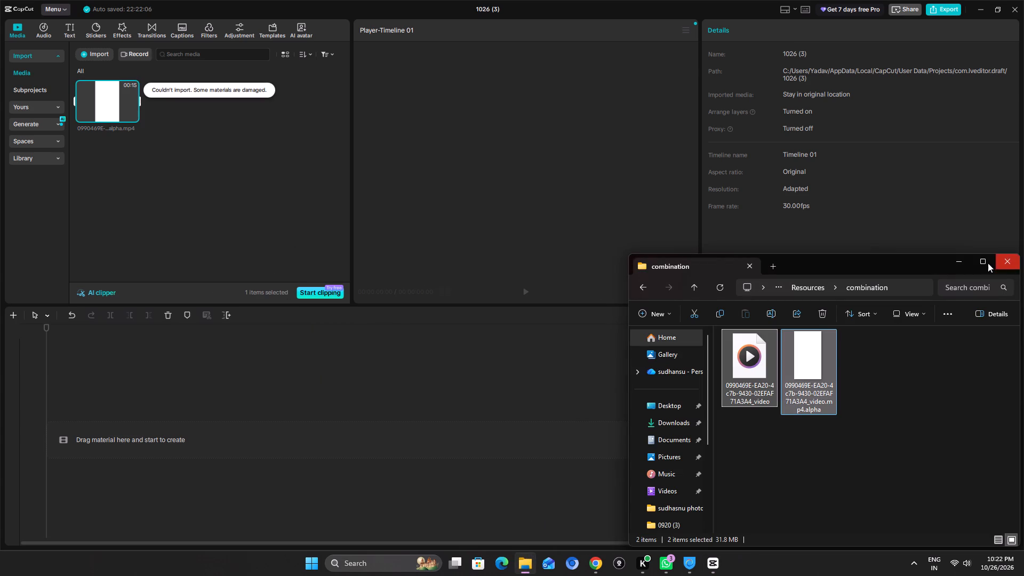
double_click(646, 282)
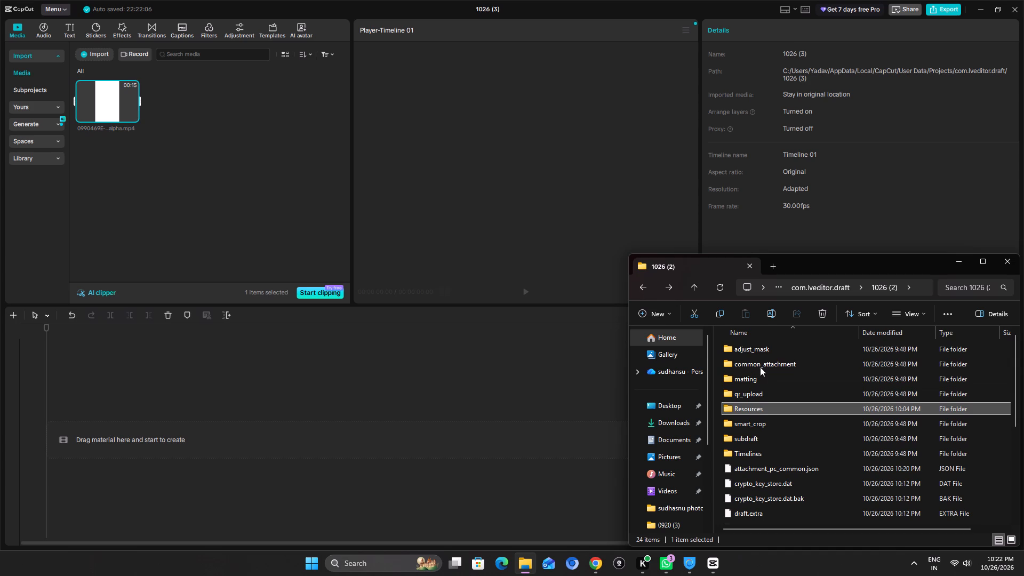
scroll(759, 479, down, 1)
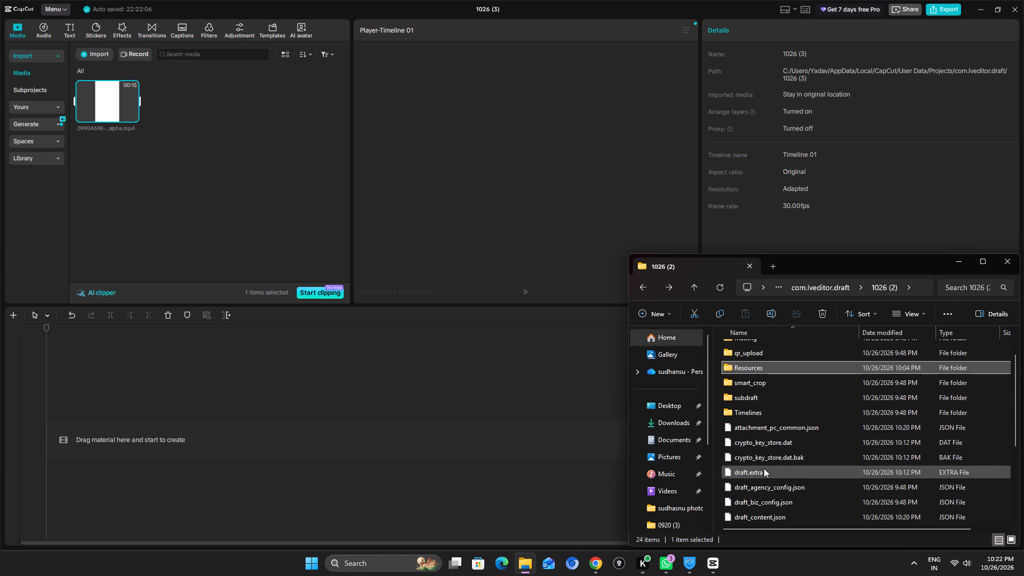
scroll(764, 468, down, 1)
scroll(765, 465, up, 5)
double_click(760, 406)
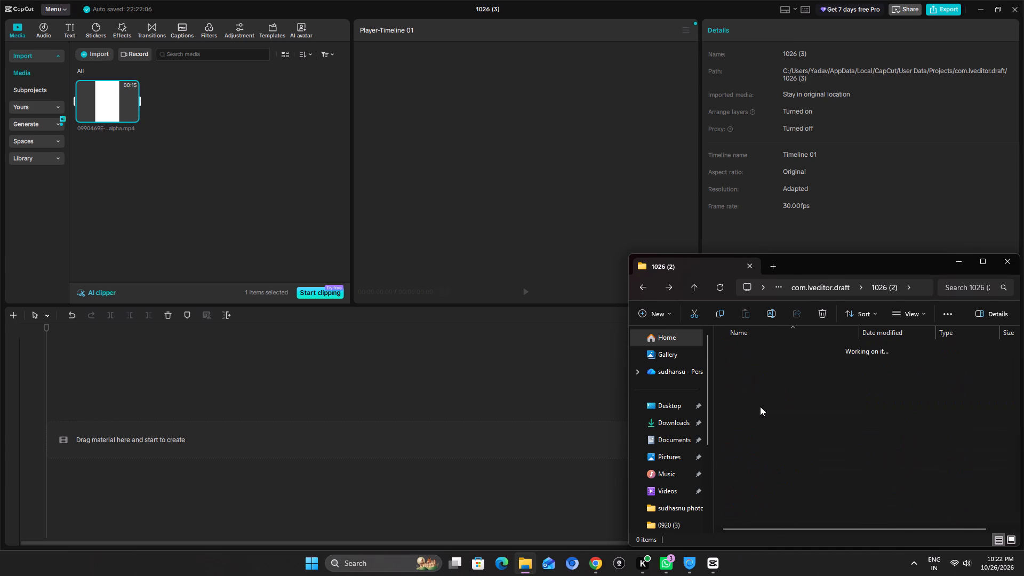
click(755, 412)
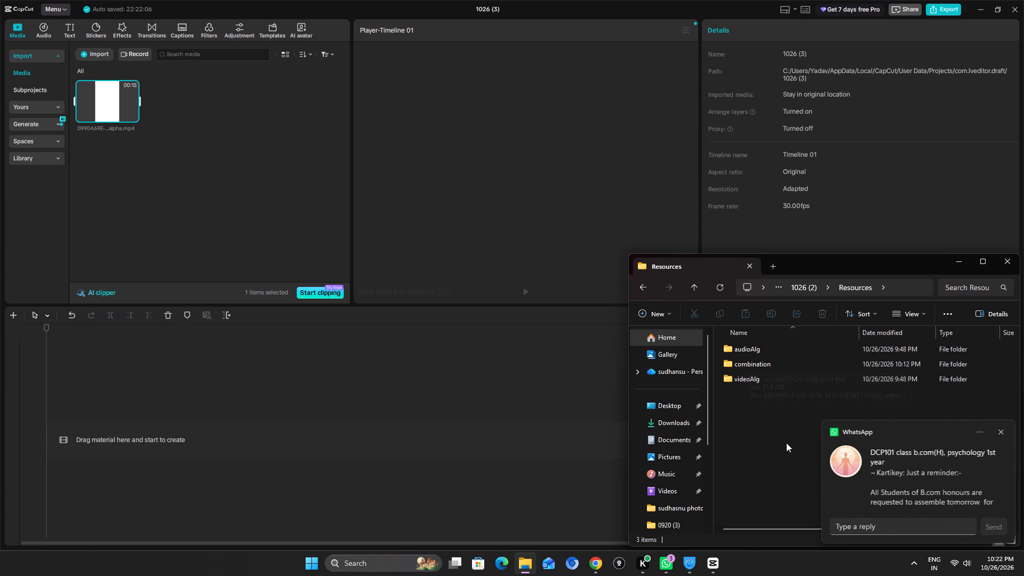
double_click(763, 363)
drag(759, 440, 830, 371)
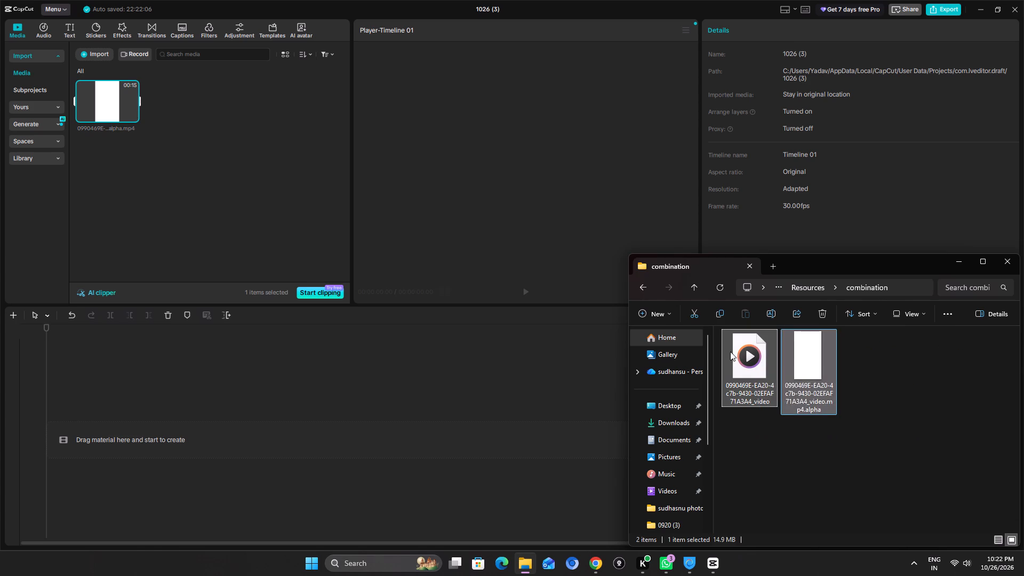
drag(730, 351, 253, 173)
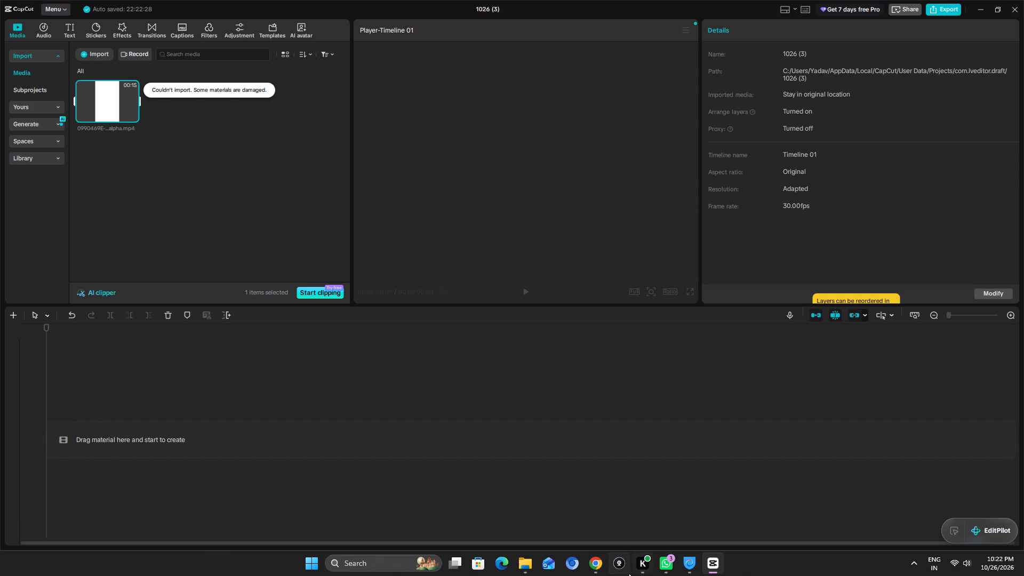
Return from the combination folder to the 1026 (2) project folder and check its contents for other usable media files.
click(534, 562)
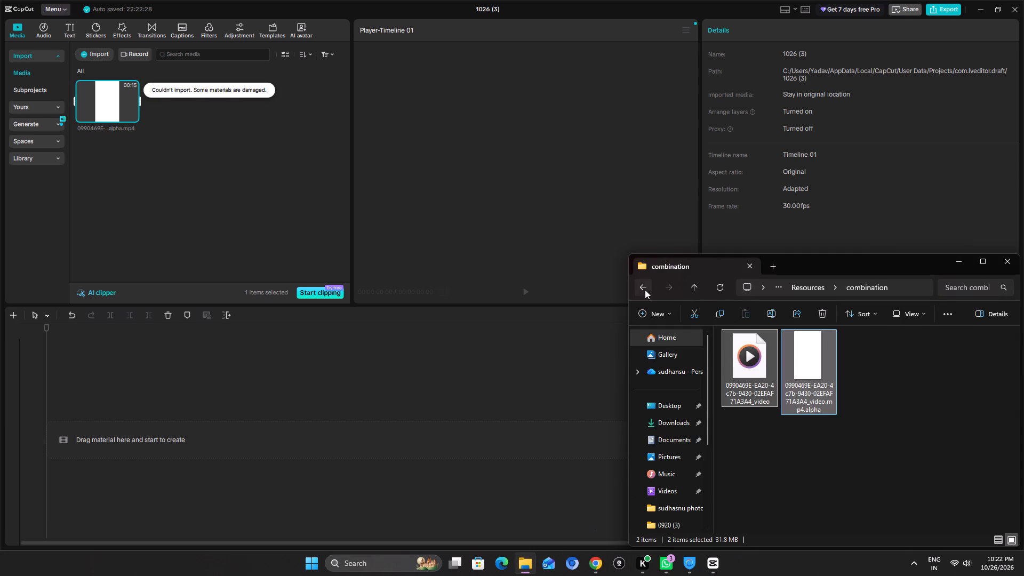
click(645, 290)
click(645, 290)
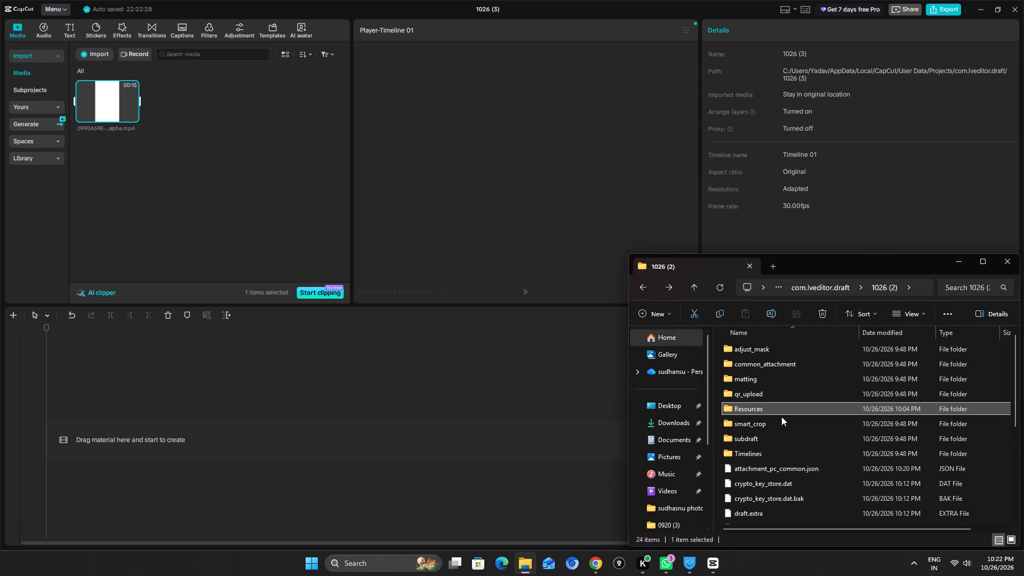
scroll(757, 477, down, 1)
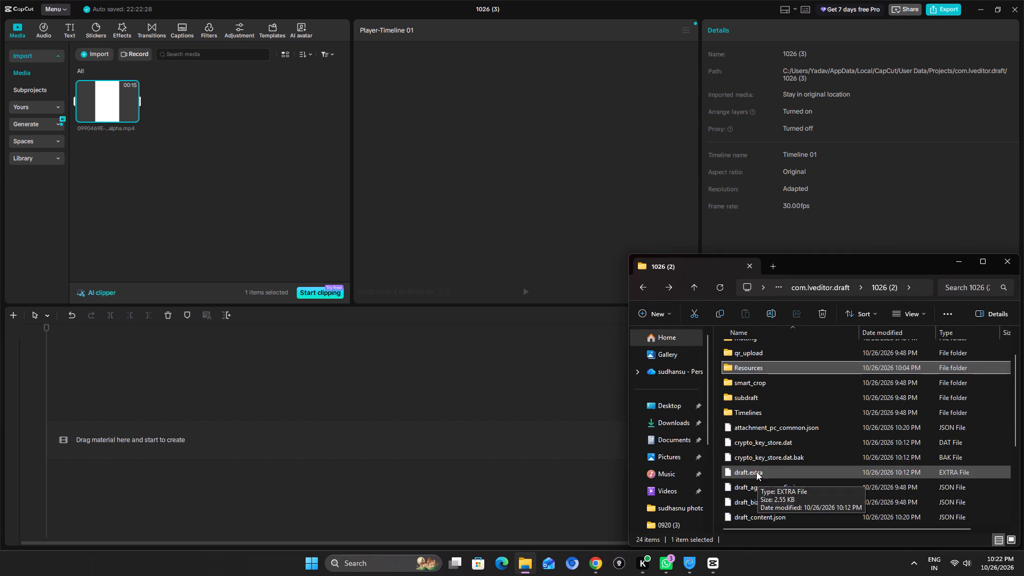
scroll(748, 470, down, 2)
scroll(751, 470, up, 6)
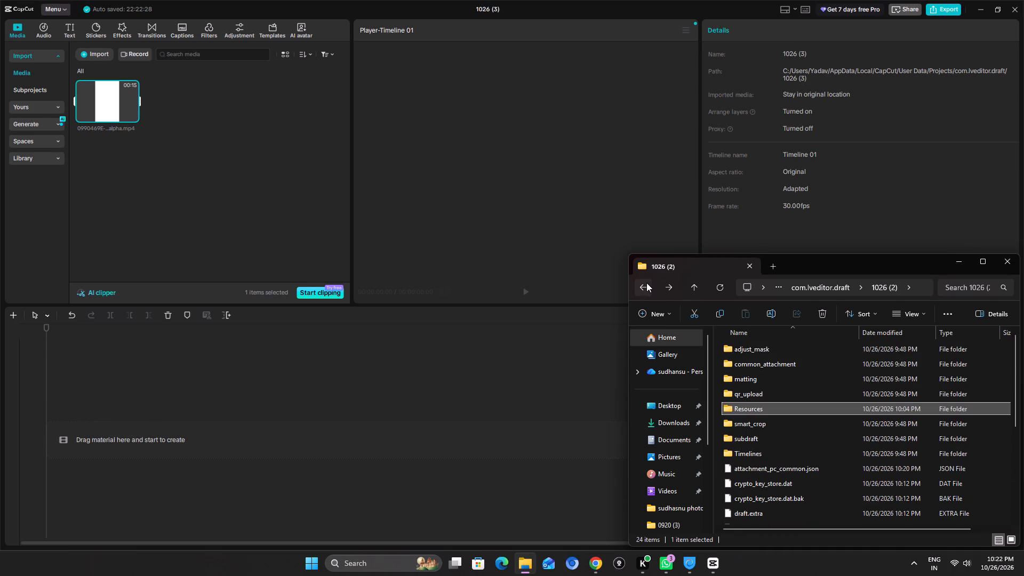
Look through the 1026 (1) and 1026 (3) project folders in com.lveditor.draft for rendered files.
click(646, 282)
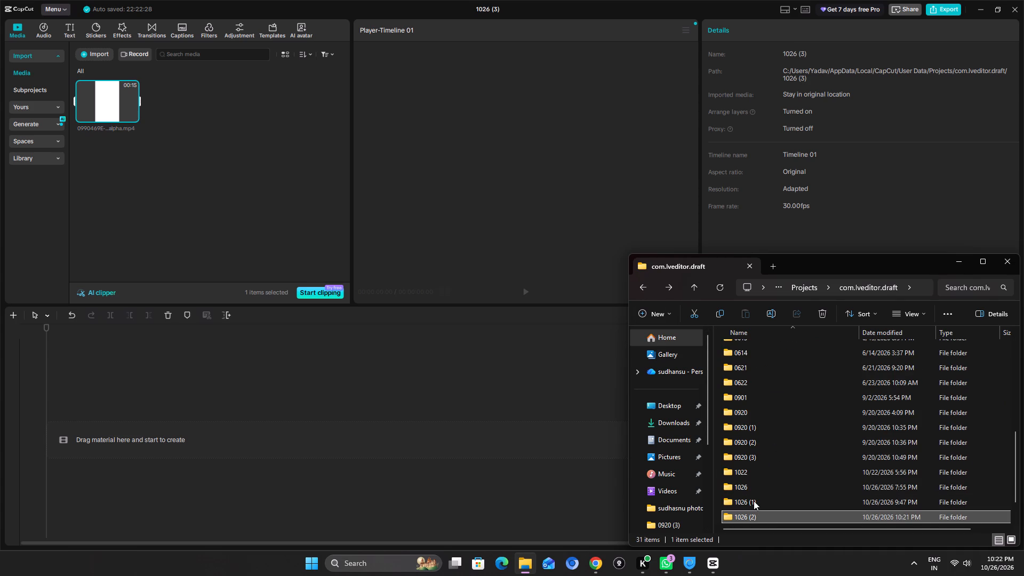
double_click(754, 501)
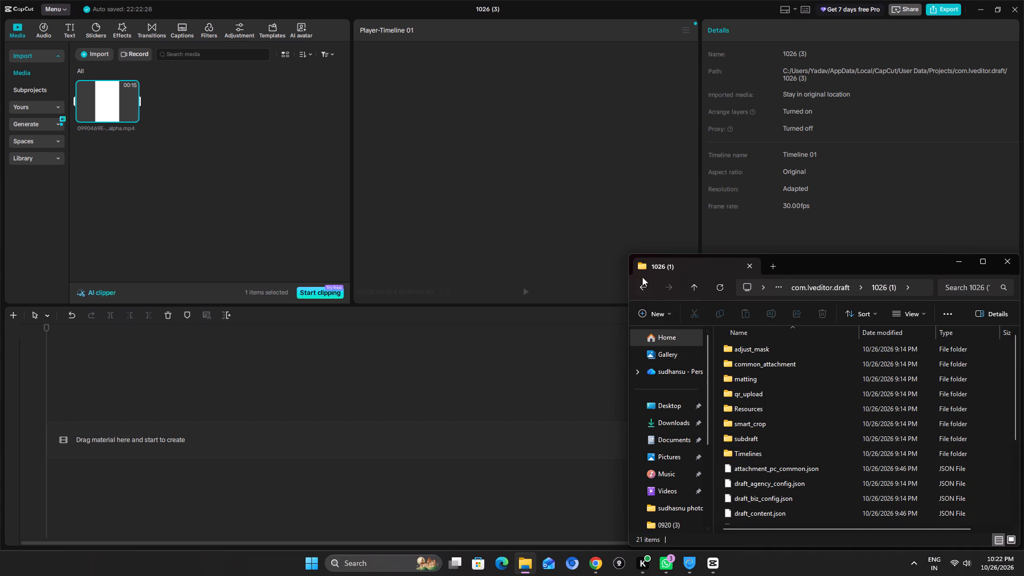
click(641, 286)
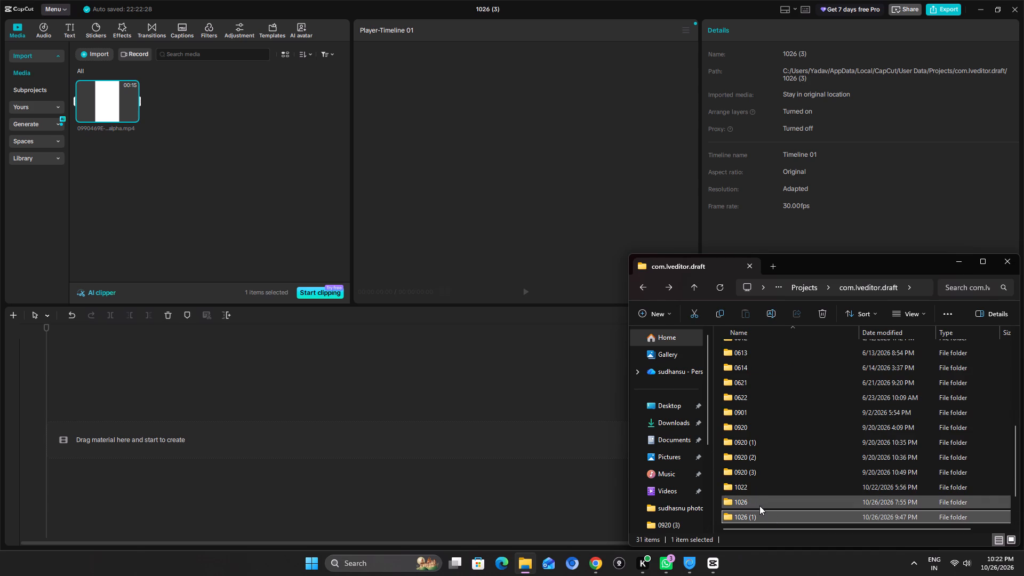
scroll(753, 485, down, 2)
double_click(759, 506)
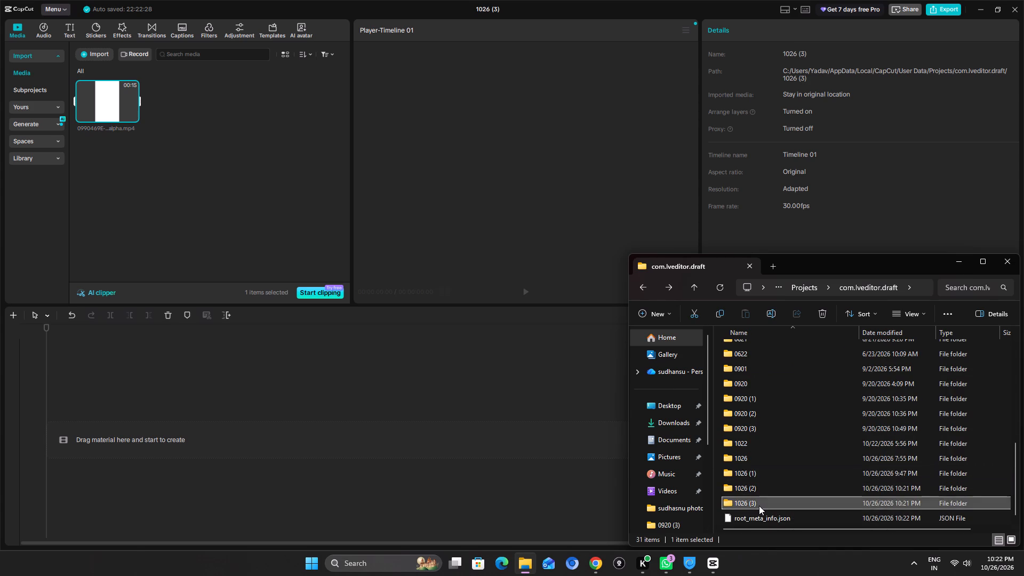
click(641, 286)
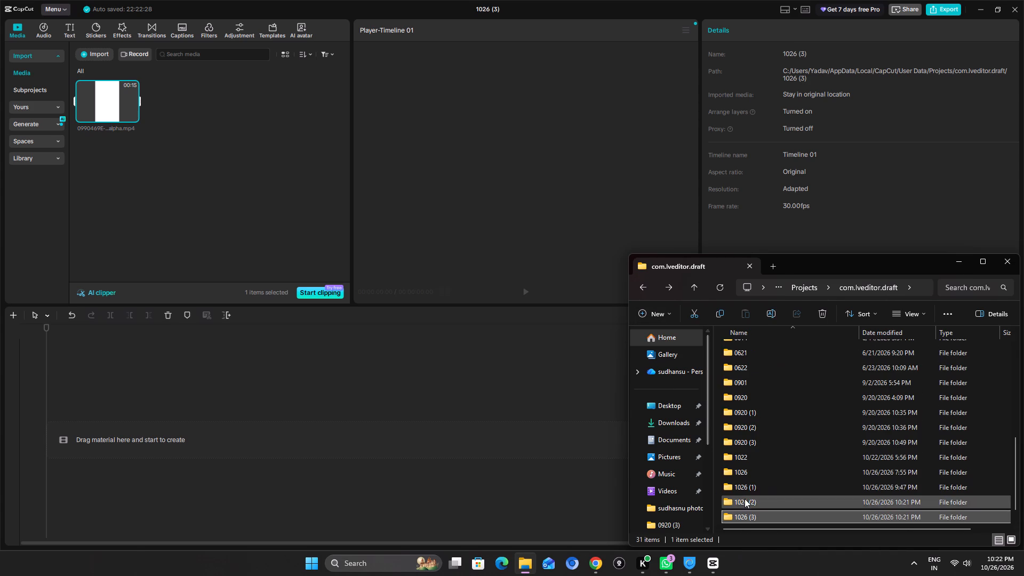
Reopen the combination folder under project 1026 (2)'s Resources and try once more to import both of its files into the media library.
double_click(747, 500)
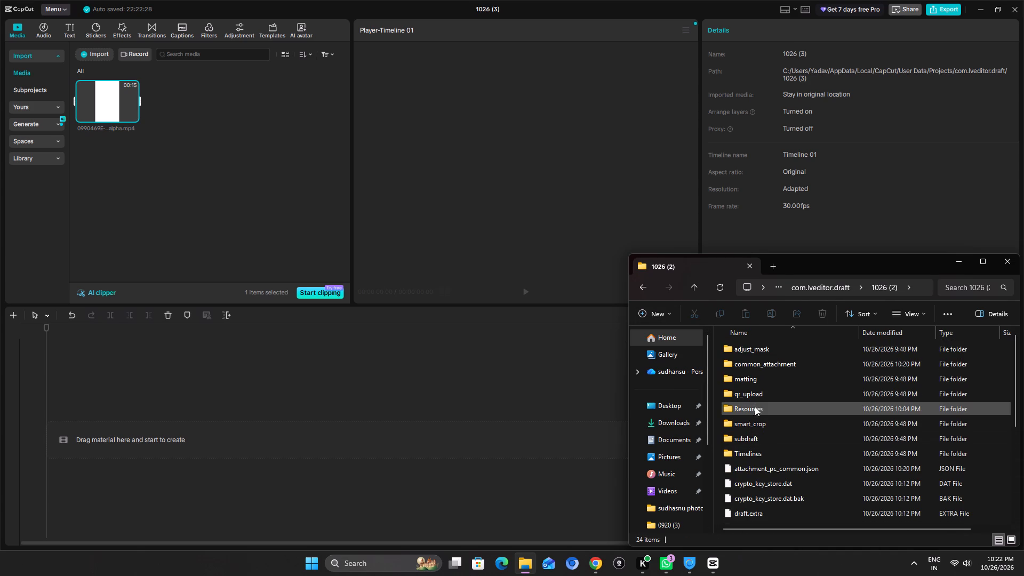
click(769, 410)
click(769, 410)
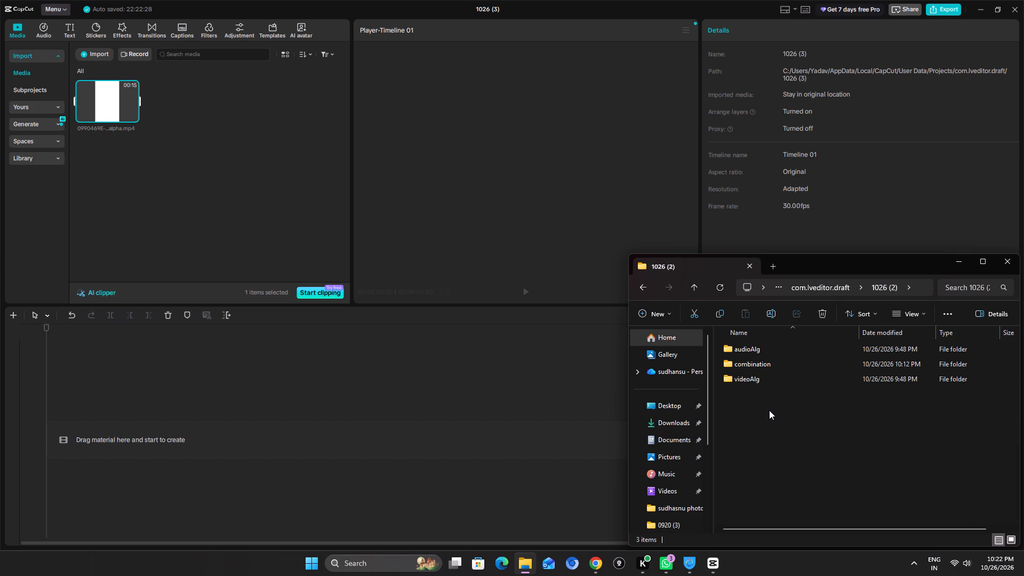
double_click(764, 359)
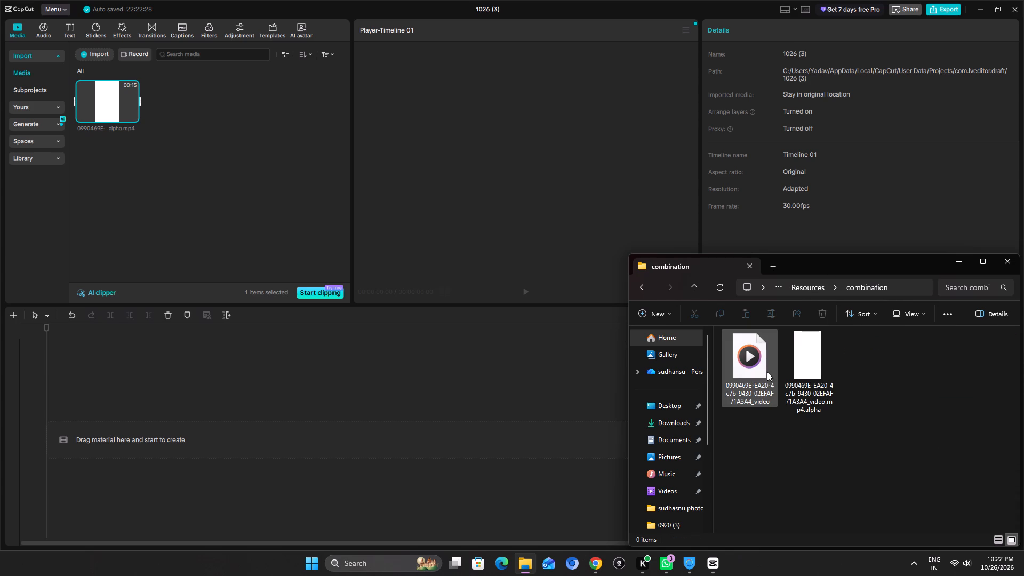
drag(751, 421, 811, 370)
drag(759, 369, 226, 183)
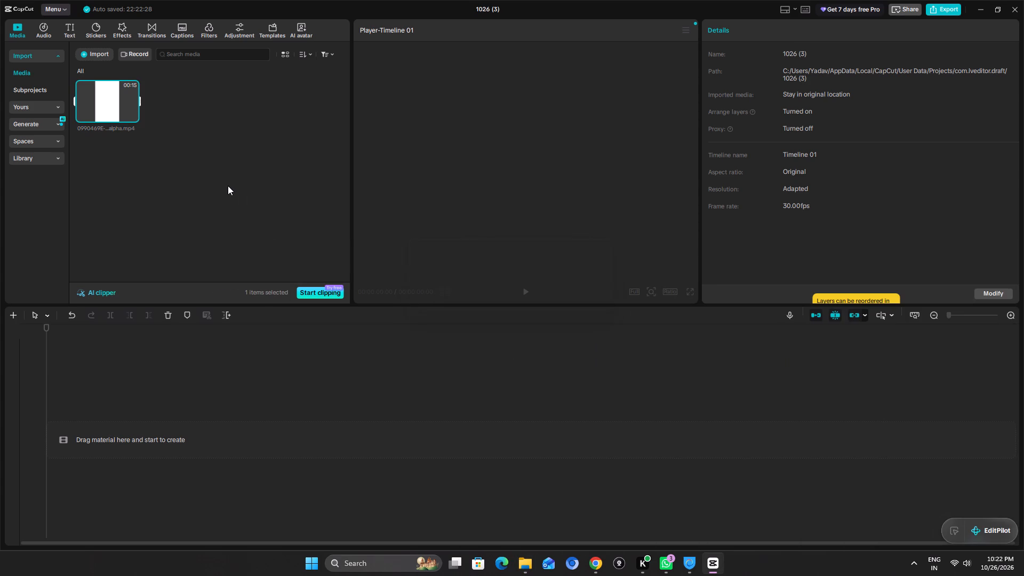
Examine the contents of the 1026 (2) and 1026 (3) project folders for a usable rendered video.
click(525, 564)
click(789, 444)
click(649, 290)
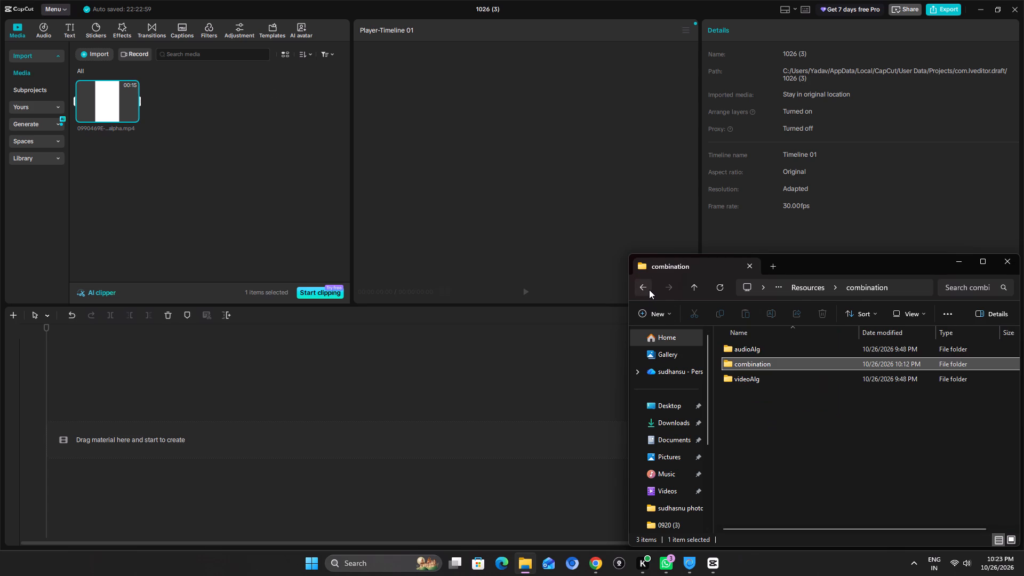
click(649, 290)
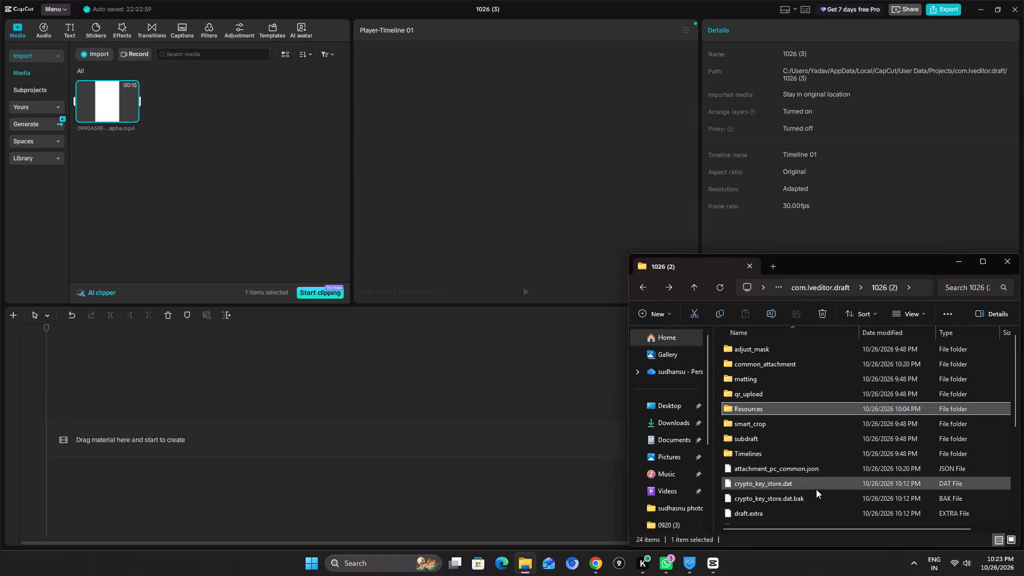
scroll(782, 450, down, 6)
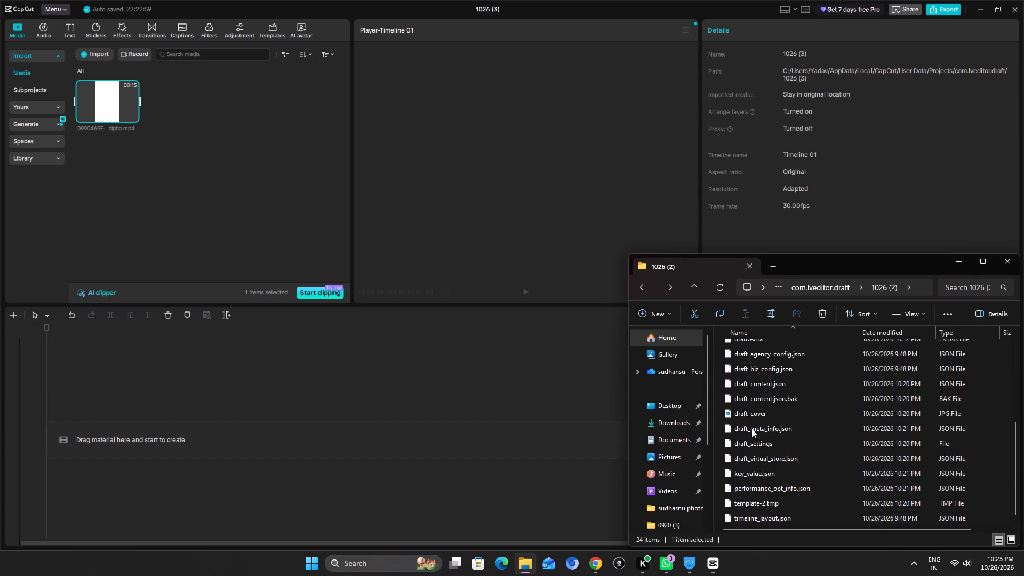
click(644, 287)
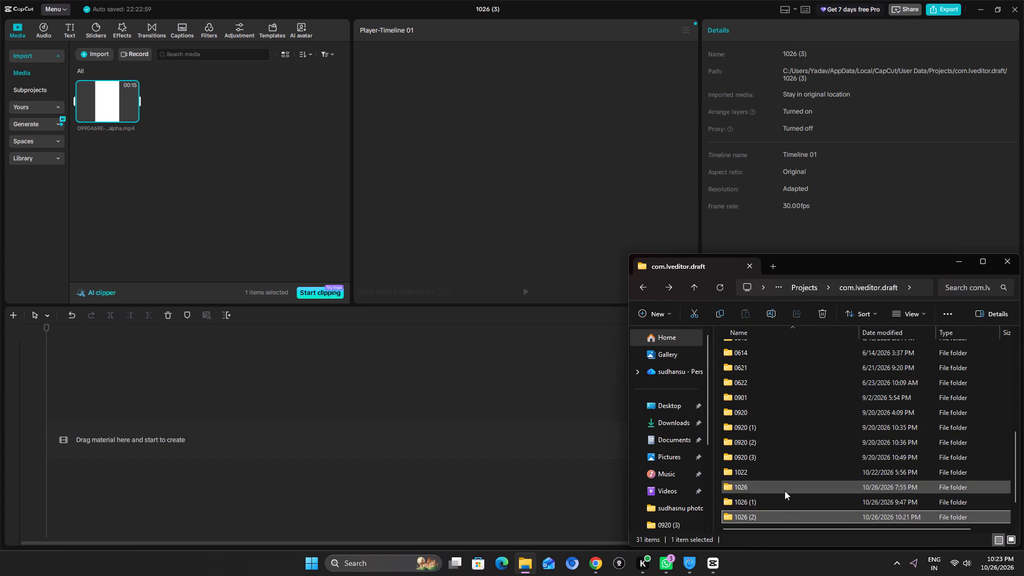
scroll(785, 491, down, 2)
double_click(746, 505)
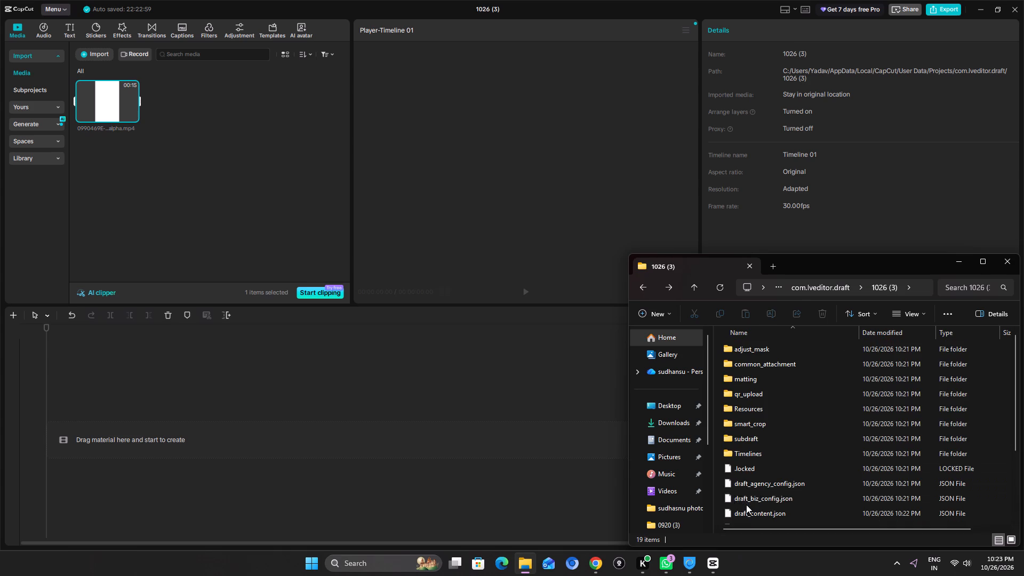
click(646, 289)
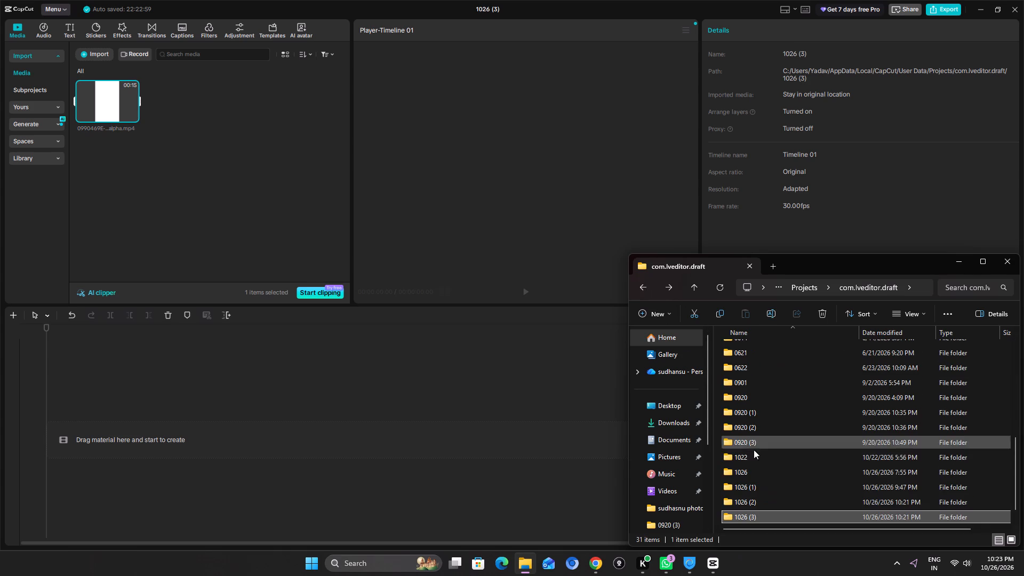
Examine project 1026 (1)'s folder for rendered media, checking audioAlg and digitalHuman in Resources, including the audio and bsinfo subfolders.
double_click(739, 482)
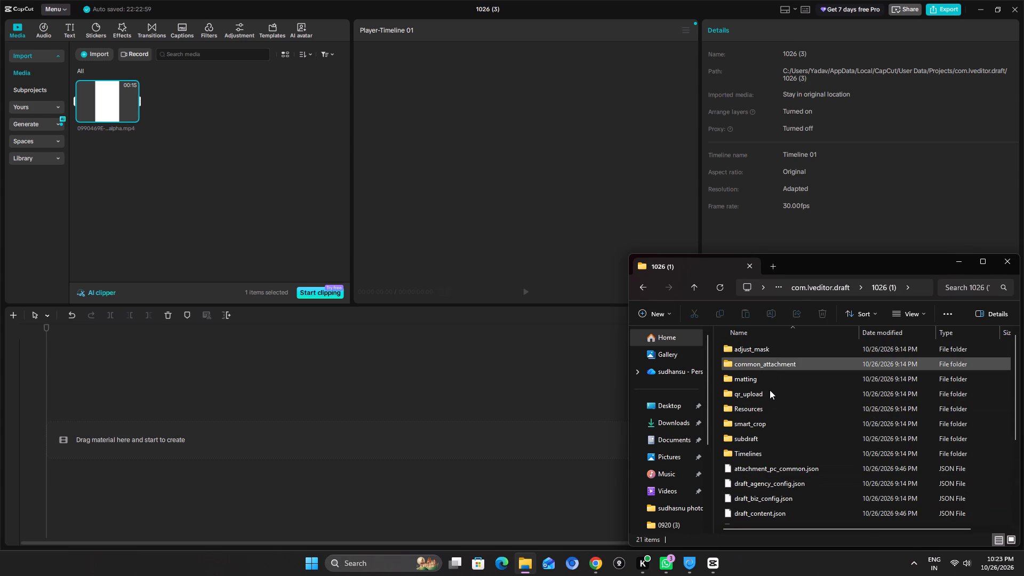
scroll(775, 484, down, 3)
scroll(775, 473, up, 6)
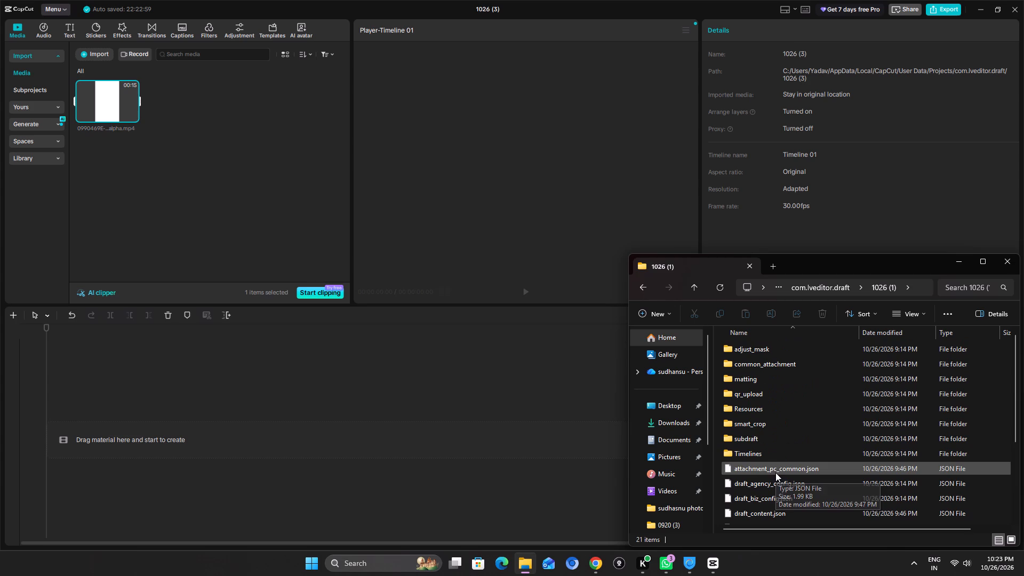
double_click(752, 405)
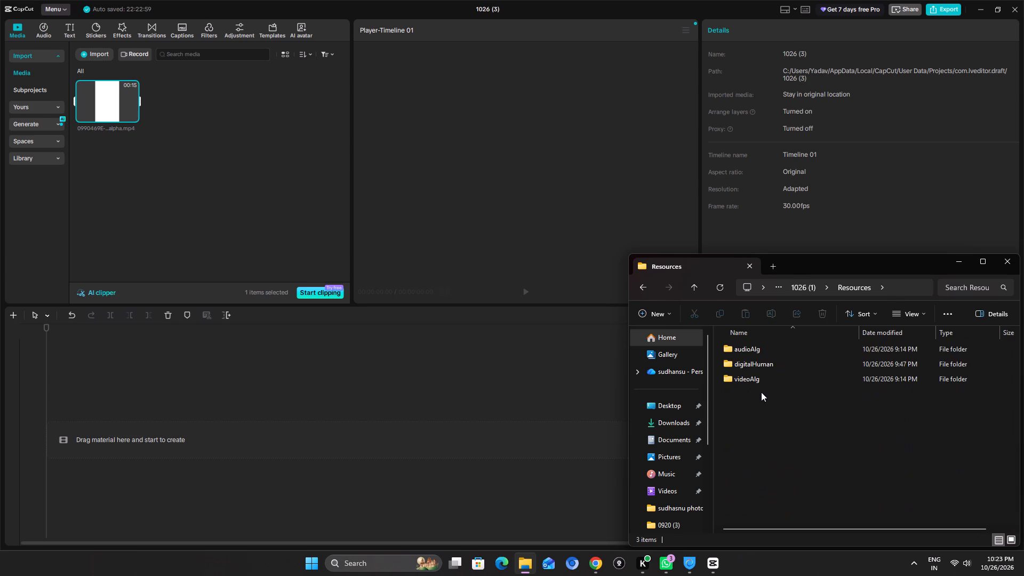
drag(761, 392, 758, 411)
double_click(755, 348)
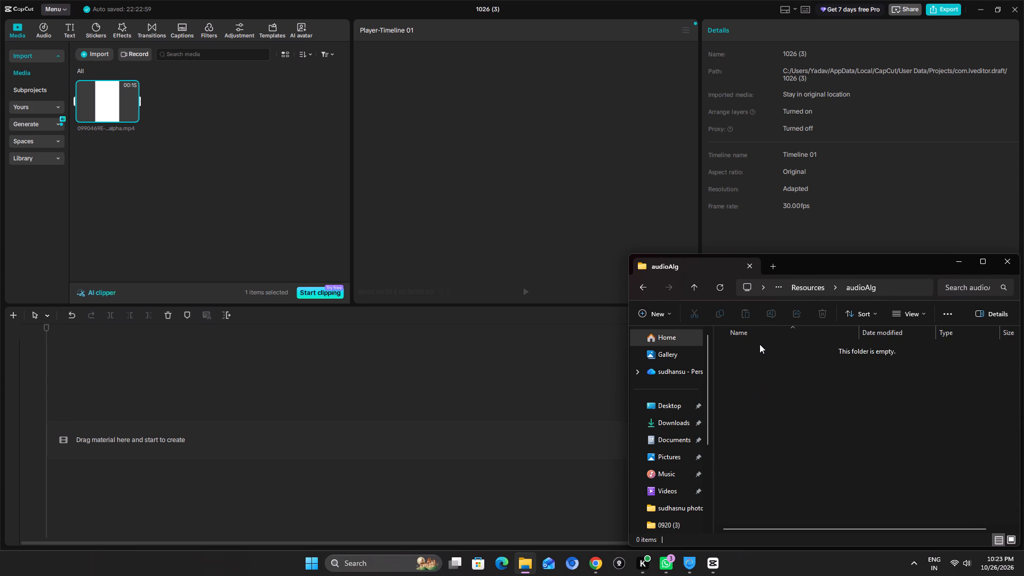
click(641, 287)
double_click(750, 370)
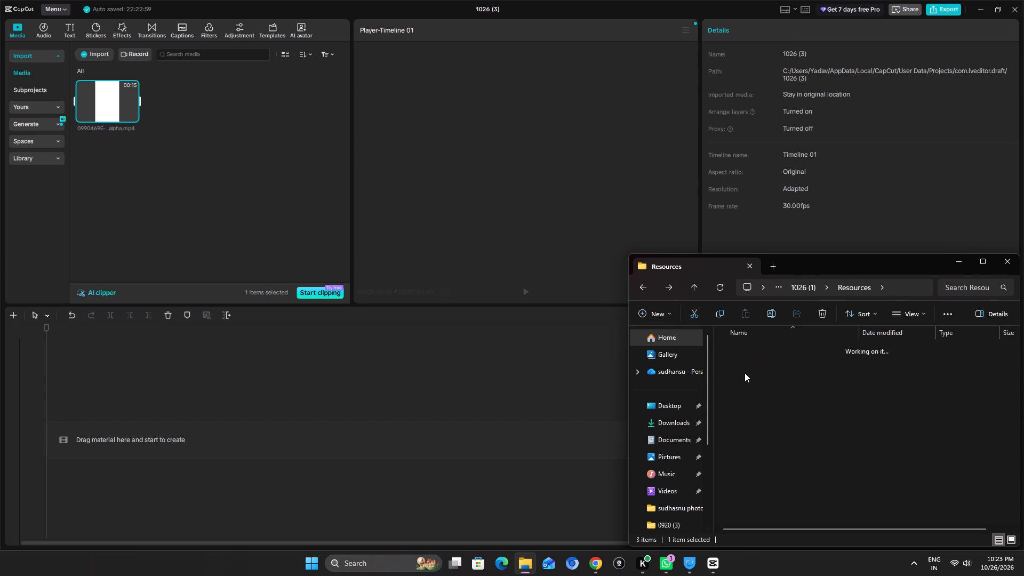
double_click(749, 350)
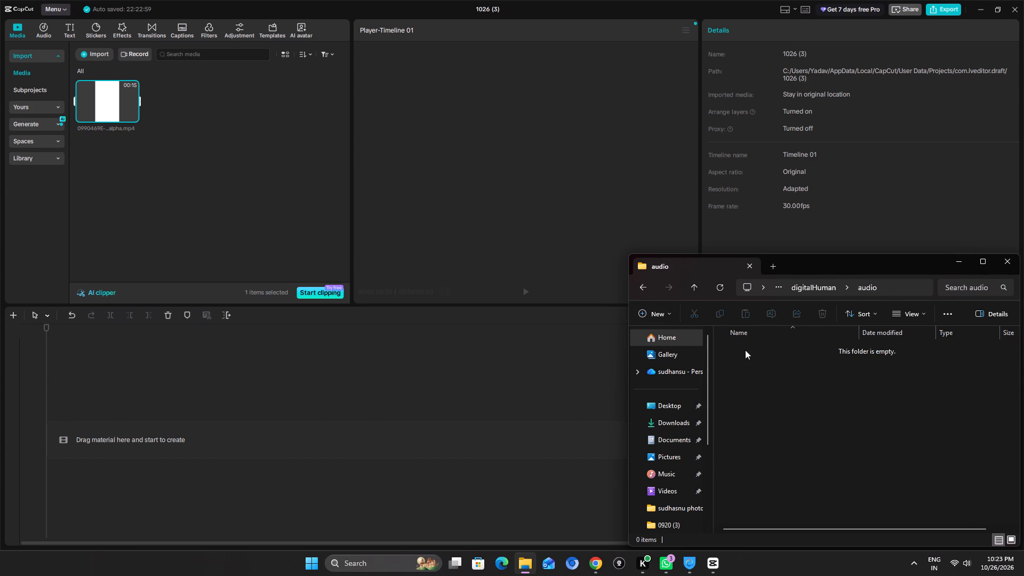
click(645, 280)
double_click(758, 366)
click(646, 287)
click(646, 287)
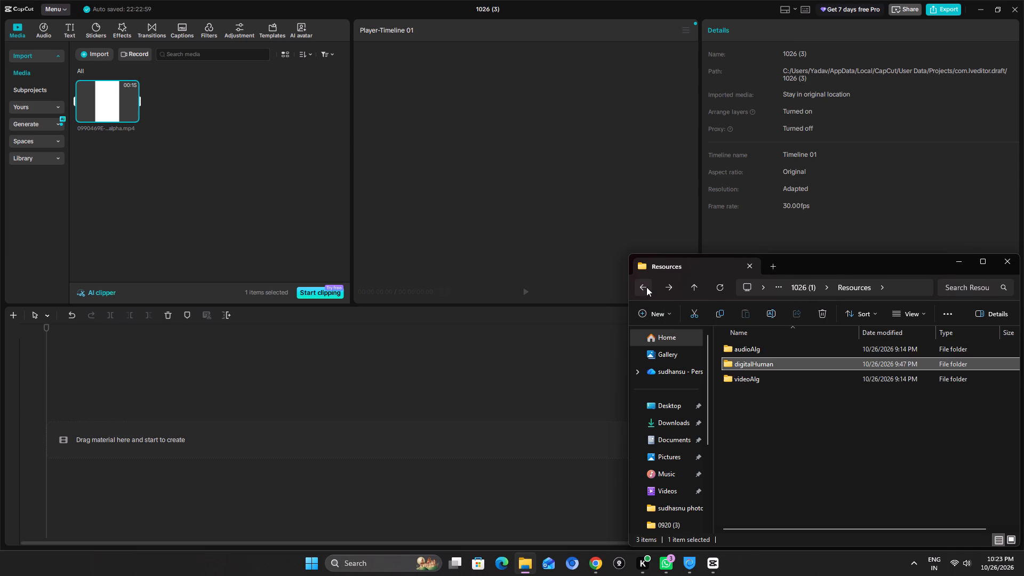
Check the two com.lveditor.cloud.draft folders and the com.lveditor.textTemplate.draft folder under Projects for rendered media.
click(646, 287)
click(647, 287)
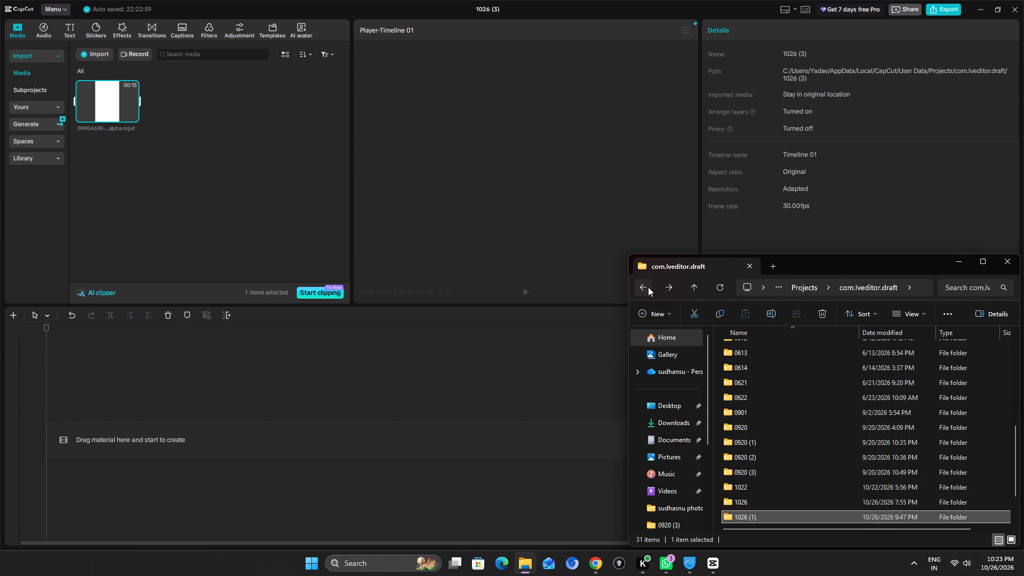
click(648, 287)
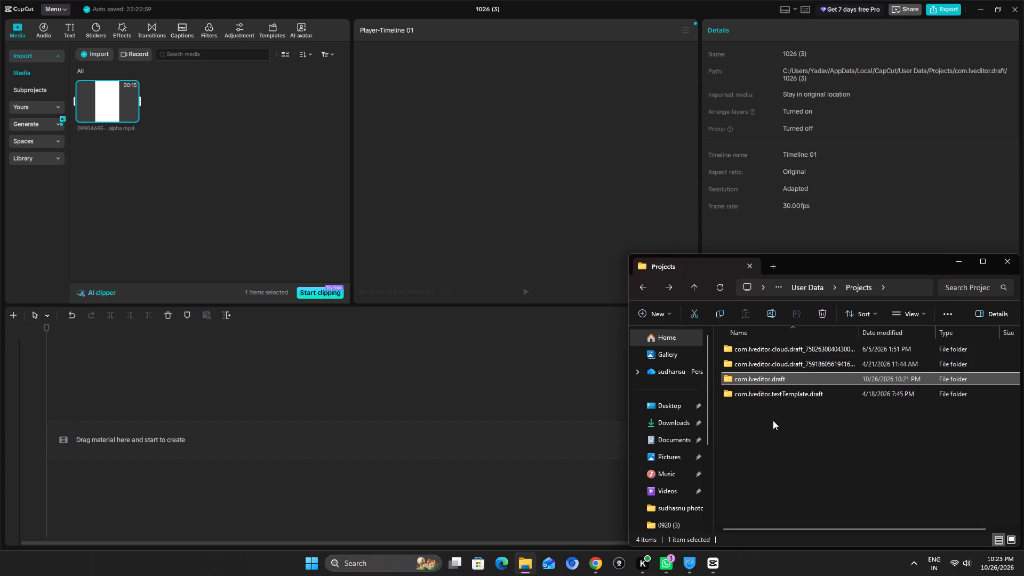
double_click(779, 366)
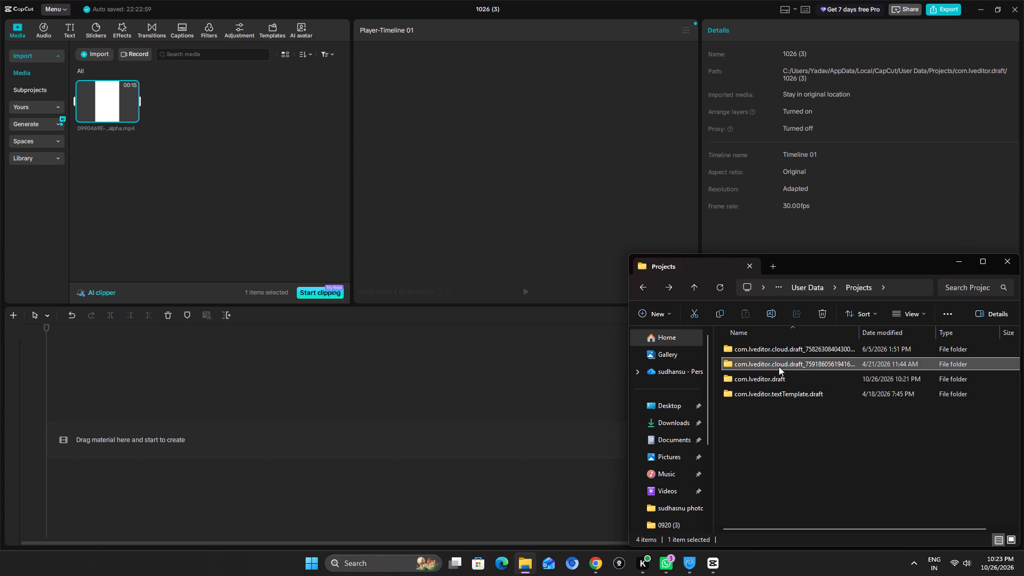
click(651, 290)
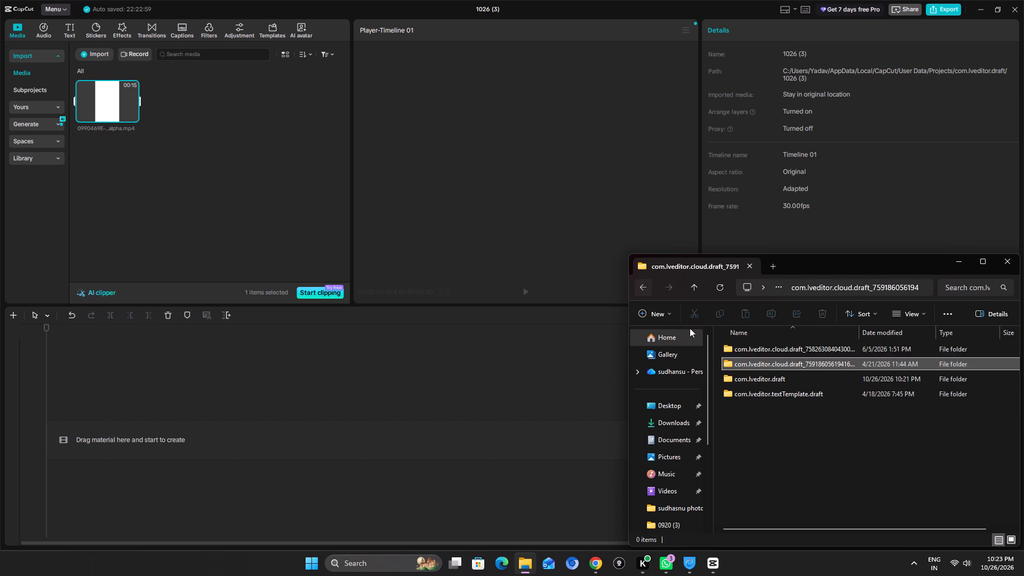
click(768, 357)
double_click(777, 349)
click(637, 283)
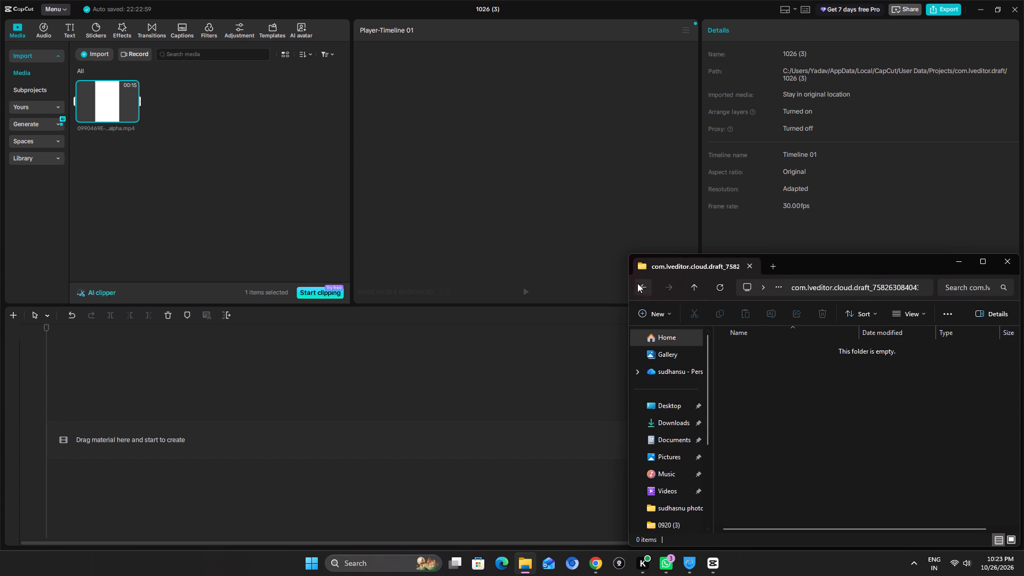
double_click(778, 396)
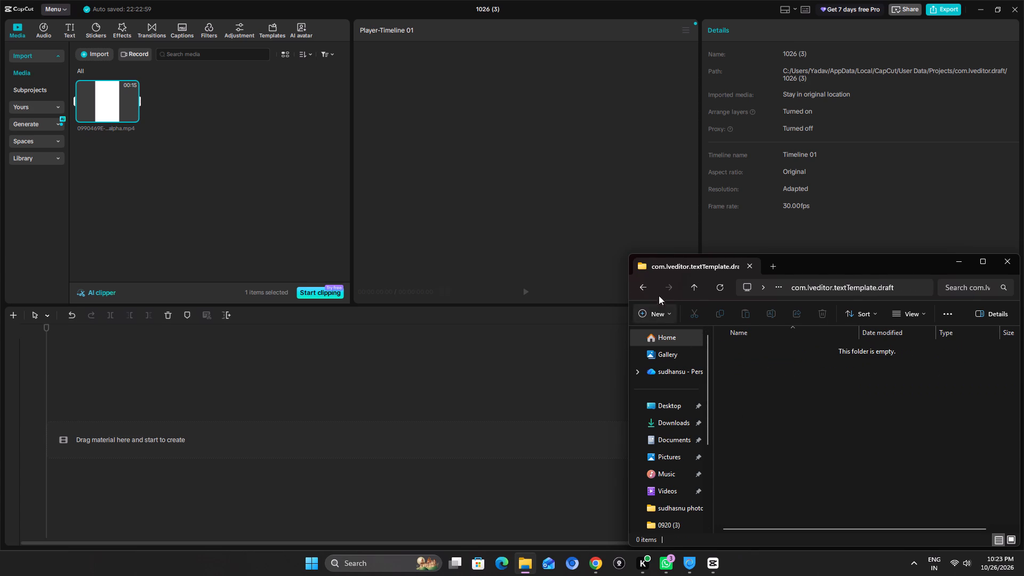
click(642, 280)
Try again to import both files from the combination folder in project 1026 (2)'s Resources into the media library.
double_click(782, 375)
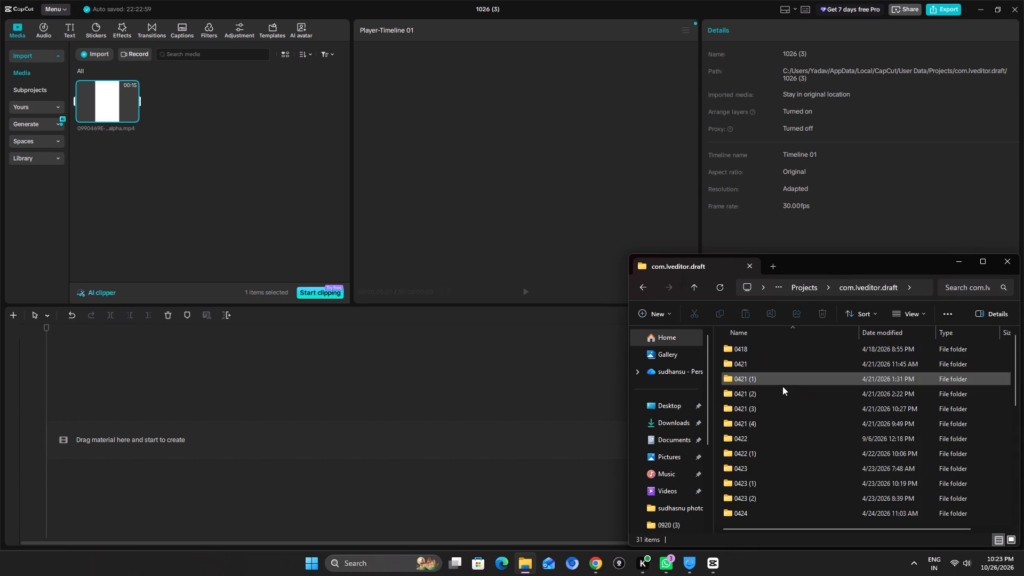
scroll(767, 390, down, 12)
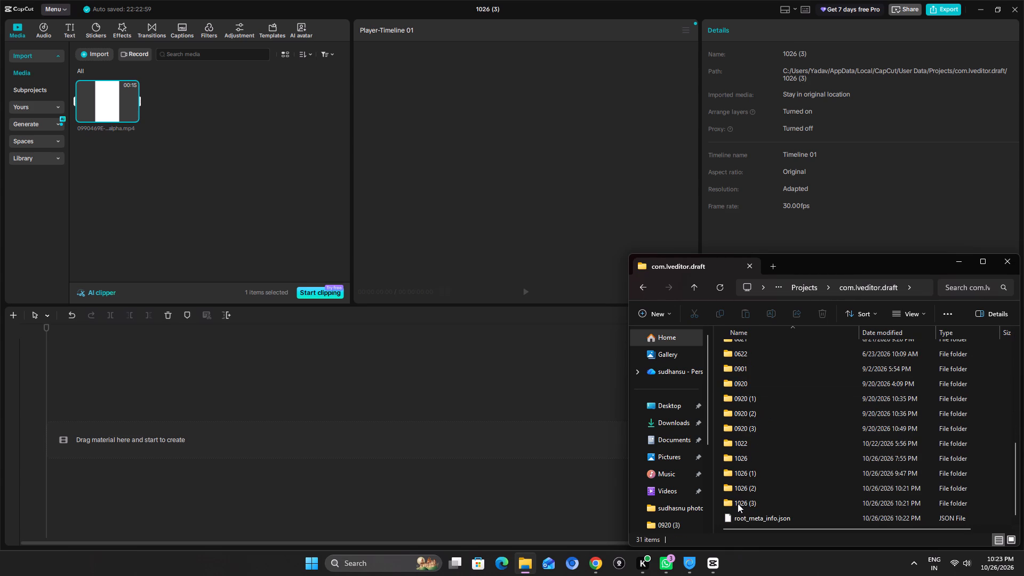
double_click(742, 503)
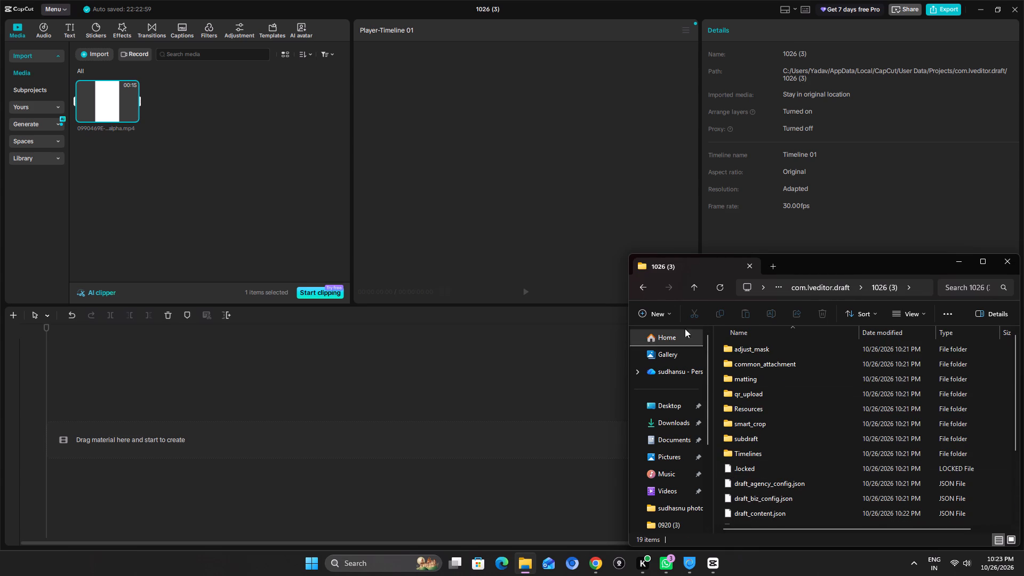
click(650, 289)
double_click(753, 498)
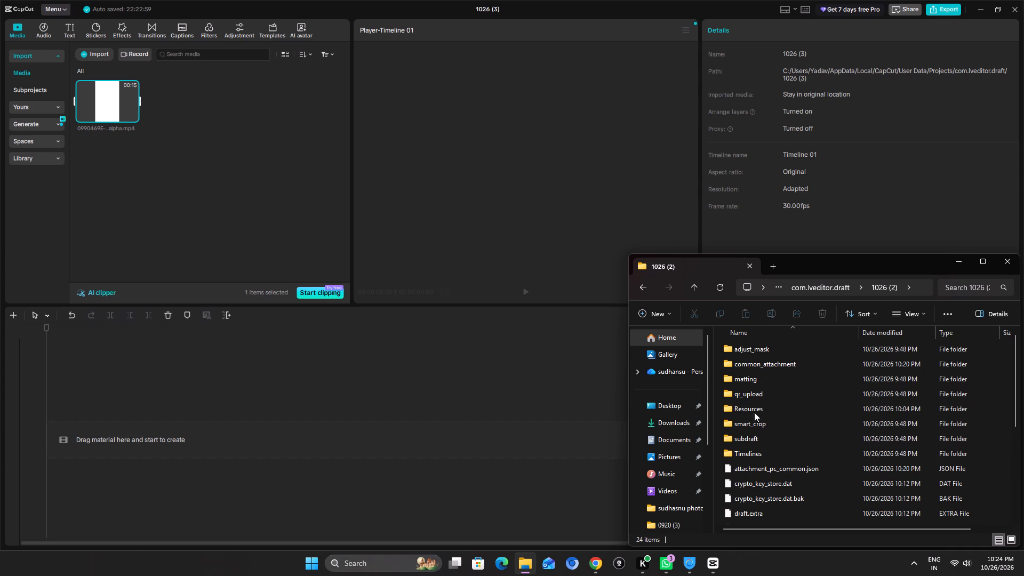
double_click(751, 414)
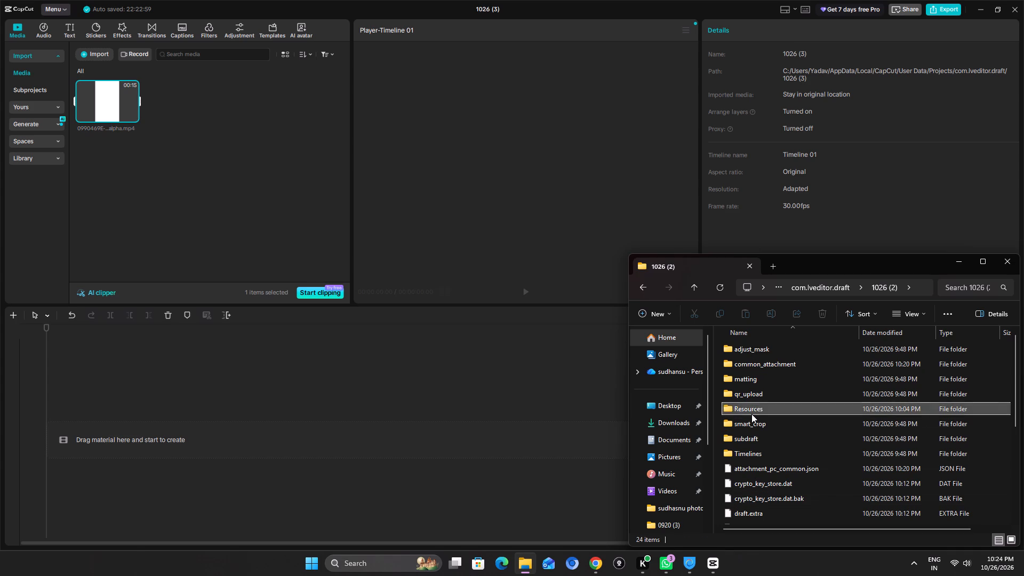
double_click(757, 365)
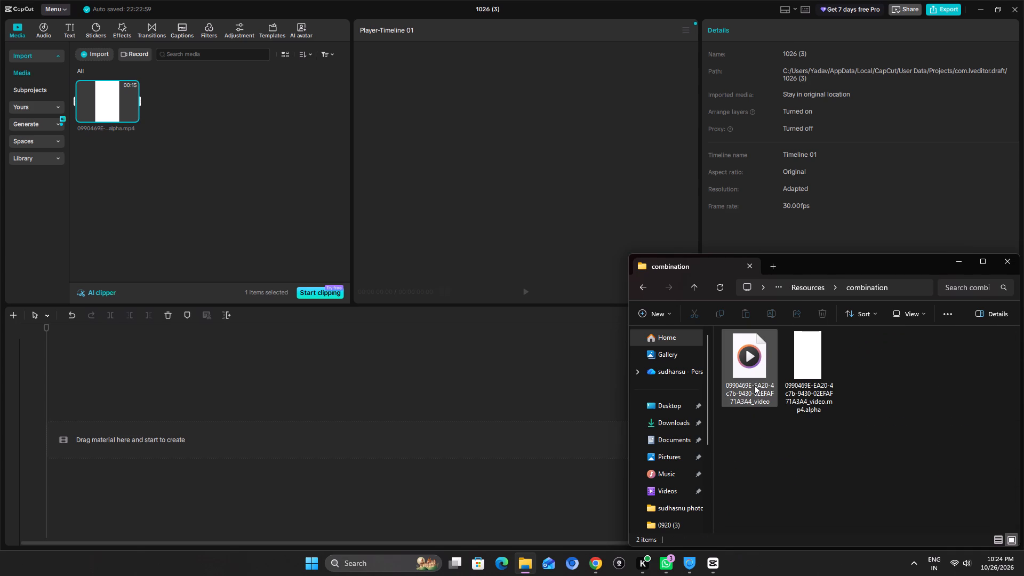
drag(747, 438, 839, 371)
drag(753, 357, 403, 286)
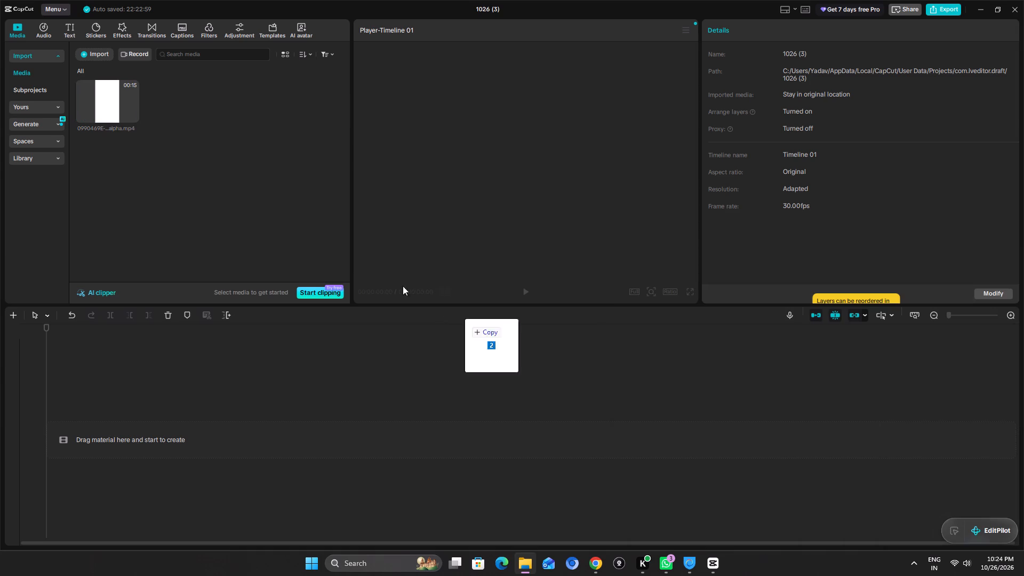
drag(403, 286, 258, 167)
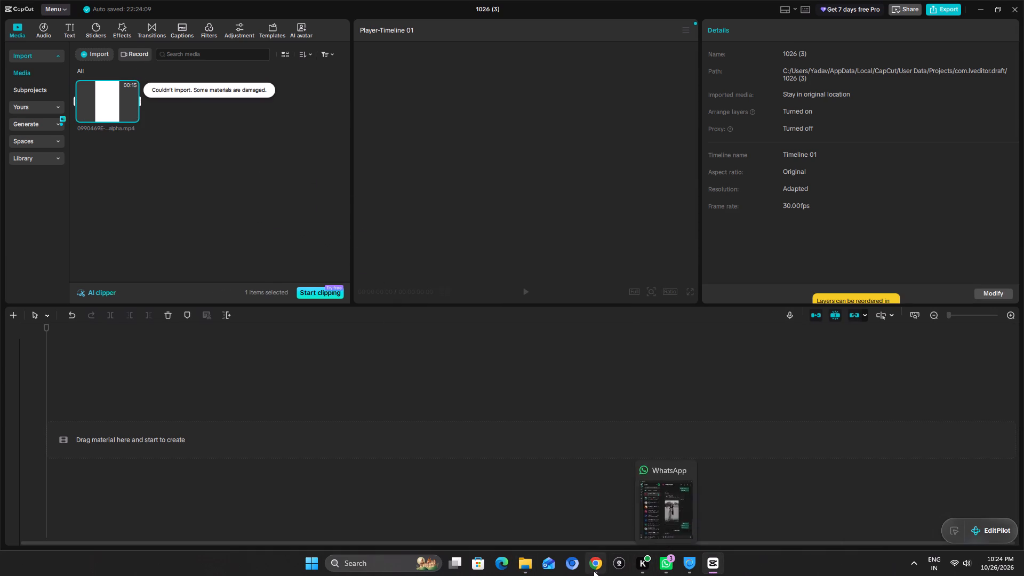
Examine project 1026 (2)'s folder for other rendered media, checking videoAlg, audioAlg and combination in Resources.
click(530, 566)
click(646, 291)
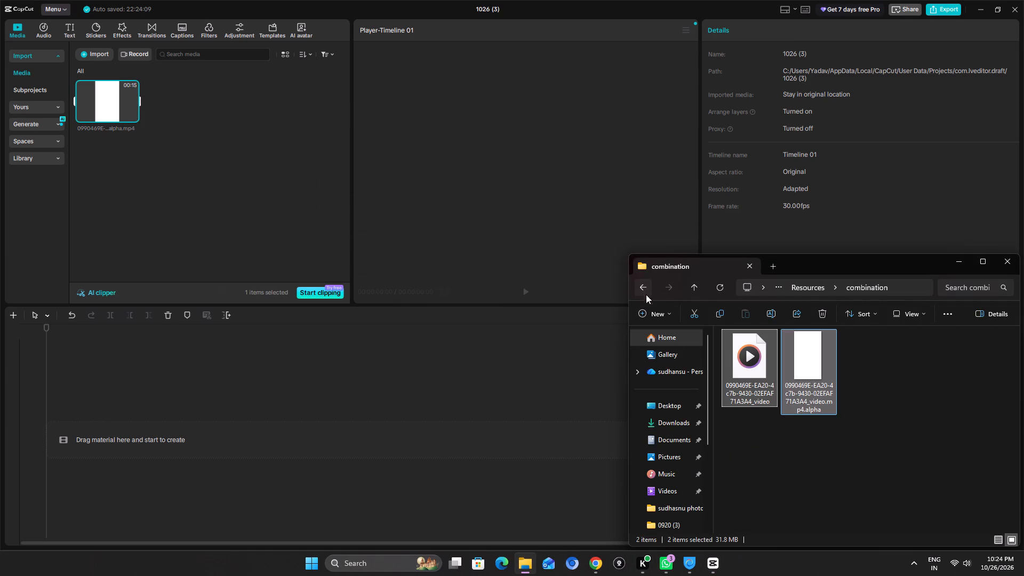
double_click(757, 373)
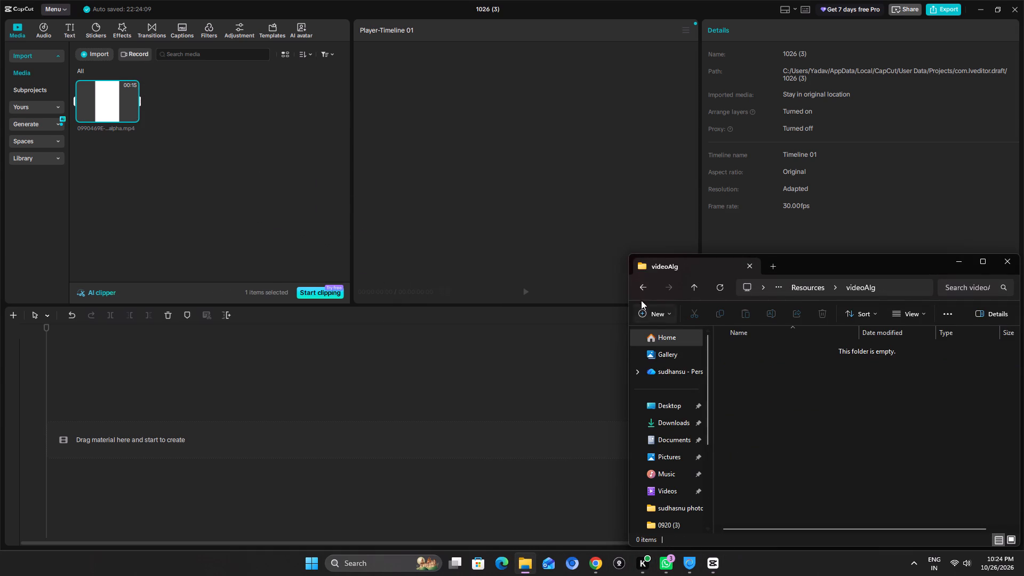
click(641, 288)
double_click(762, 355)
double_click(761, 354)
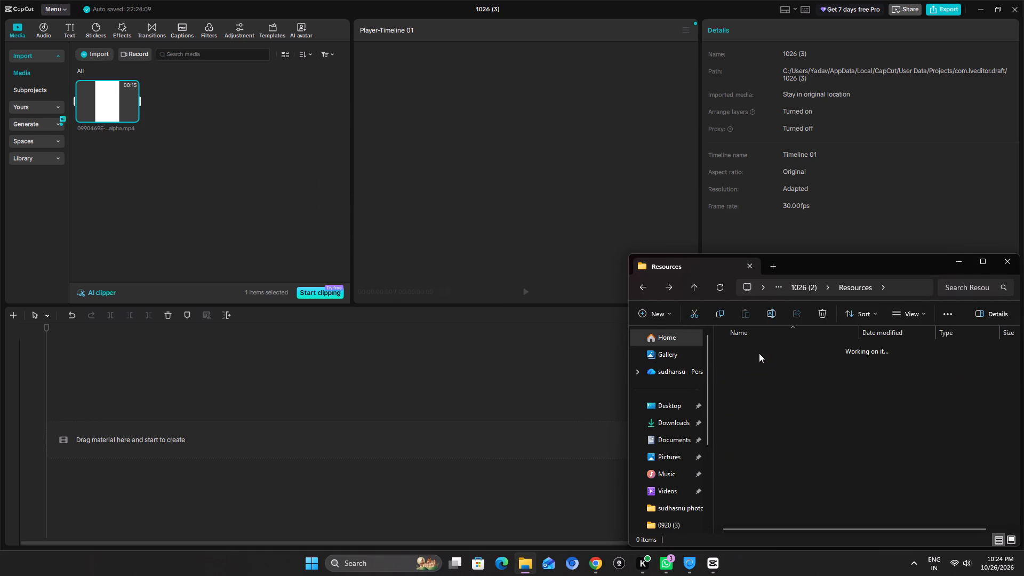
click(650, 284)
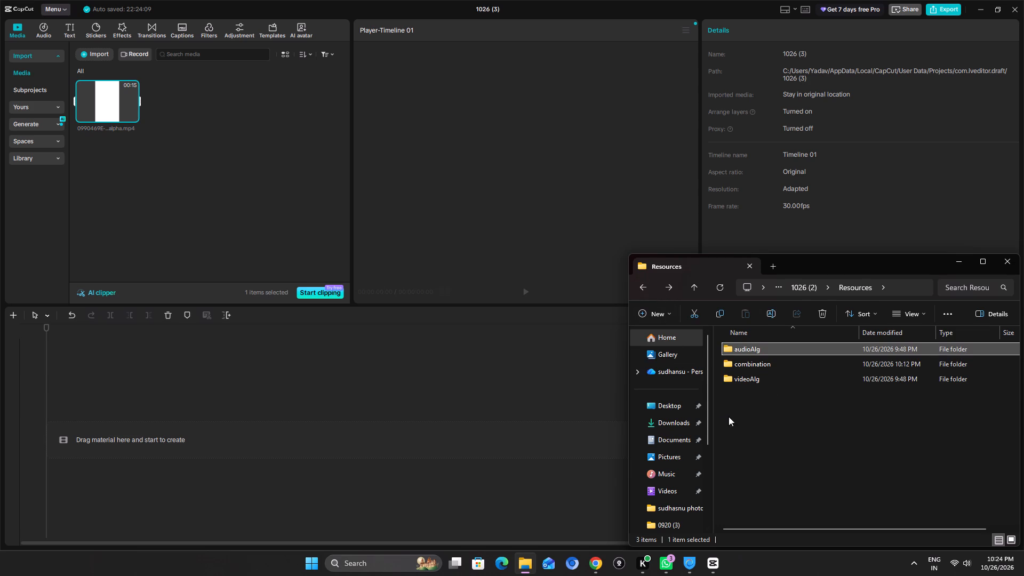
double_click(746, 370)
double_click(747, 367)
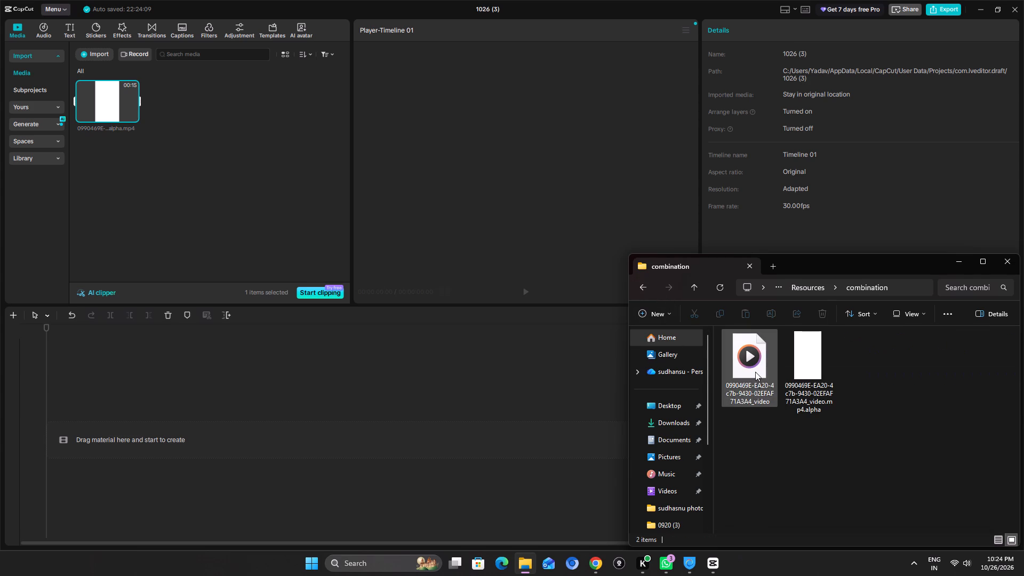
click(756, 436)
click(652, 292)
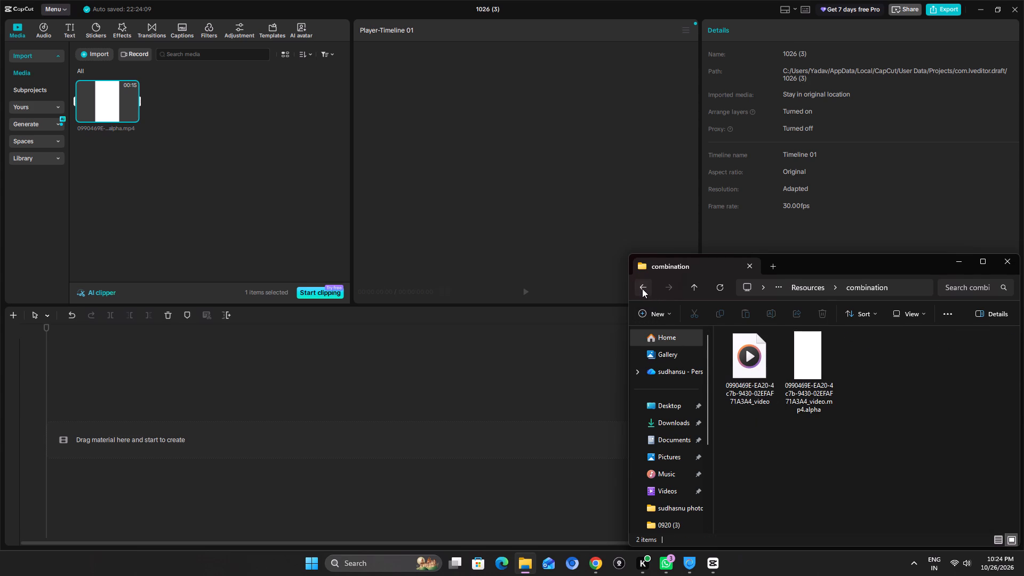
click(642, 289)
click(641, 284)
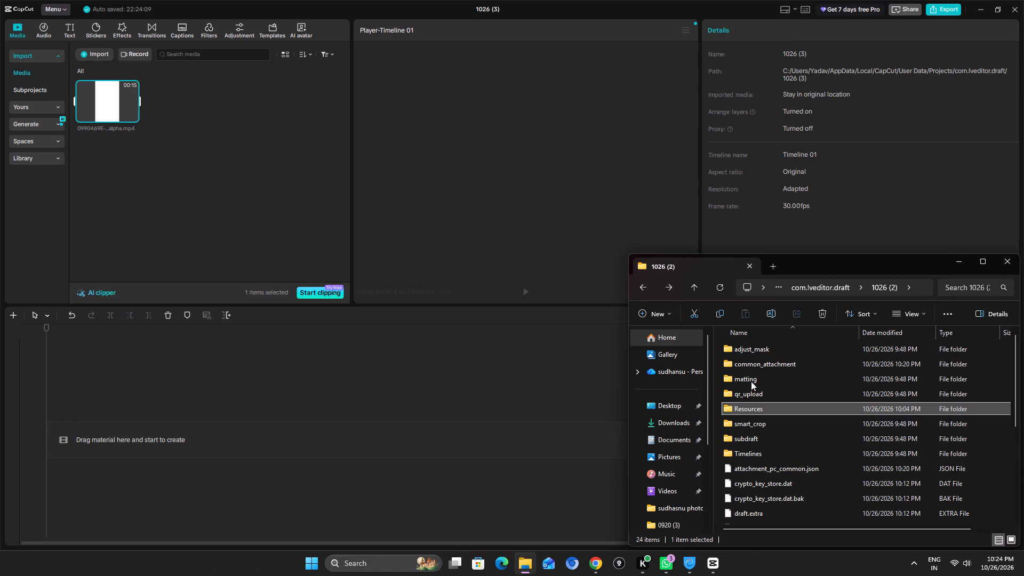
scroll(769, 400, down, 3)
scroll(755, 453, up, 4)
Switch back to CapCut project 1026 (3) and deselect the alpha.mp4 clip in the media library.
click(268, 167)
click(151, 209)
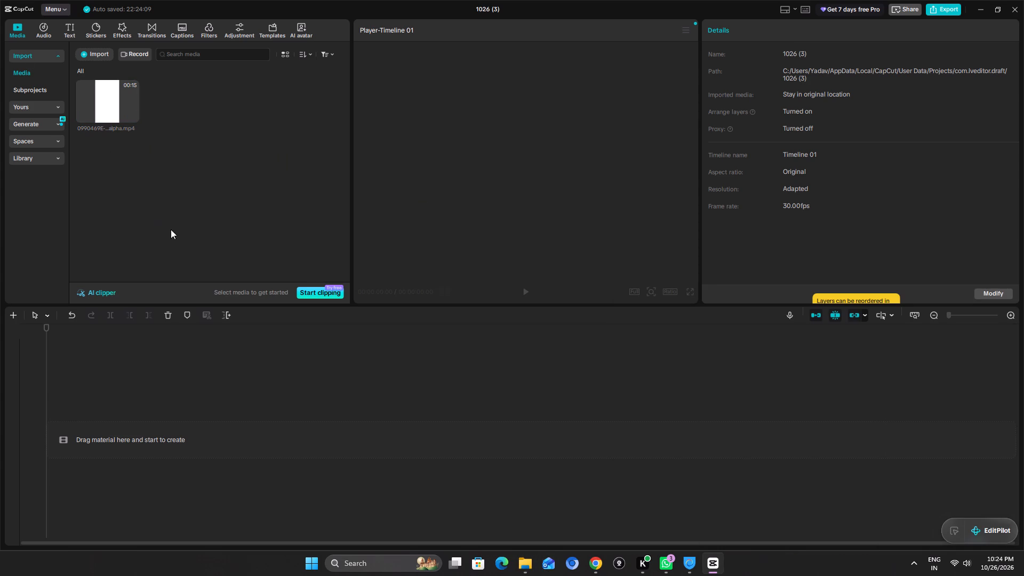
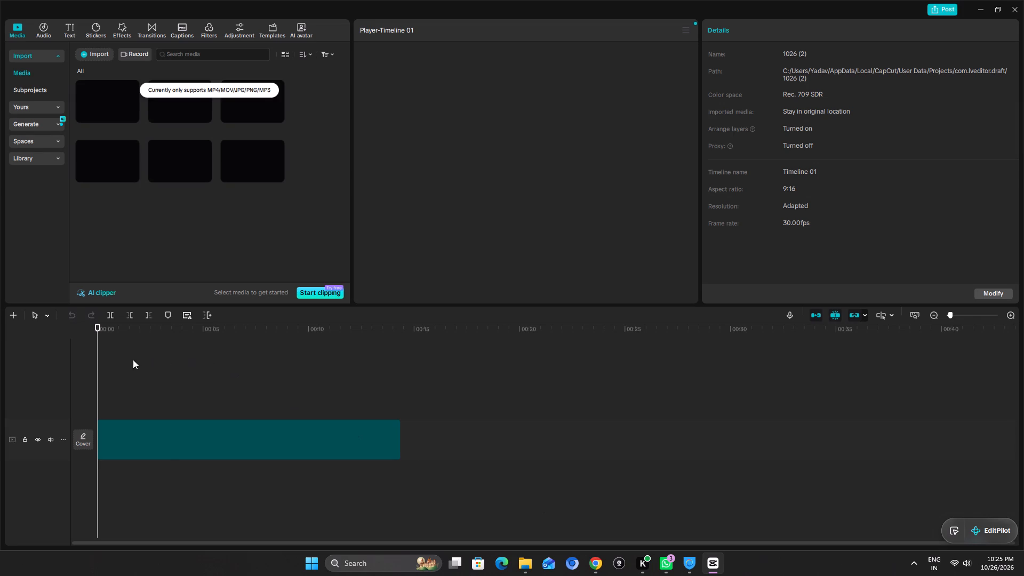
Preview the compound clip on project 1026 (2)'s timeline at several points, back to its start.
click(494, 479)
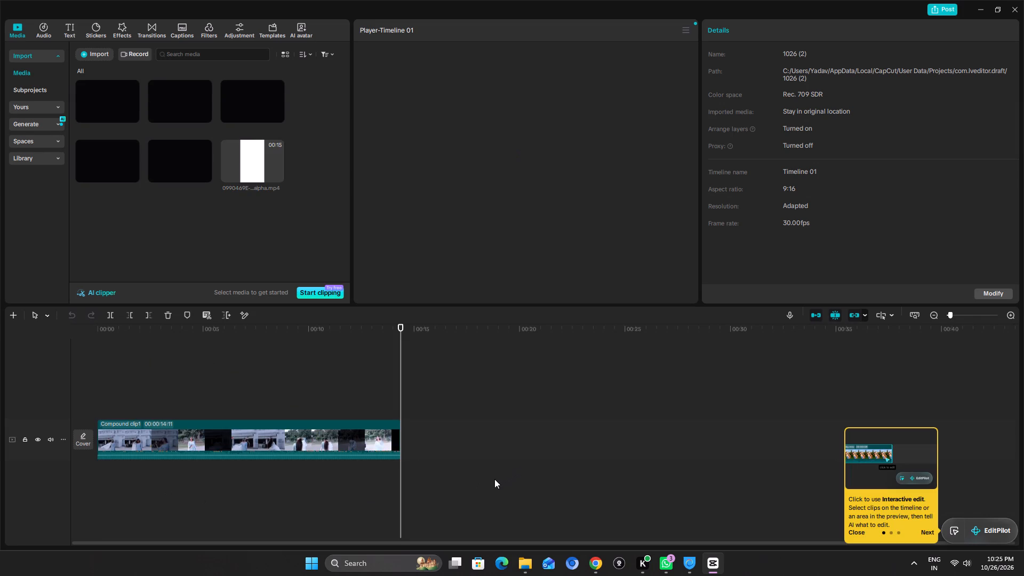
click(494, 479)
click(289, 396)
drag(289, 396, 209, 394)
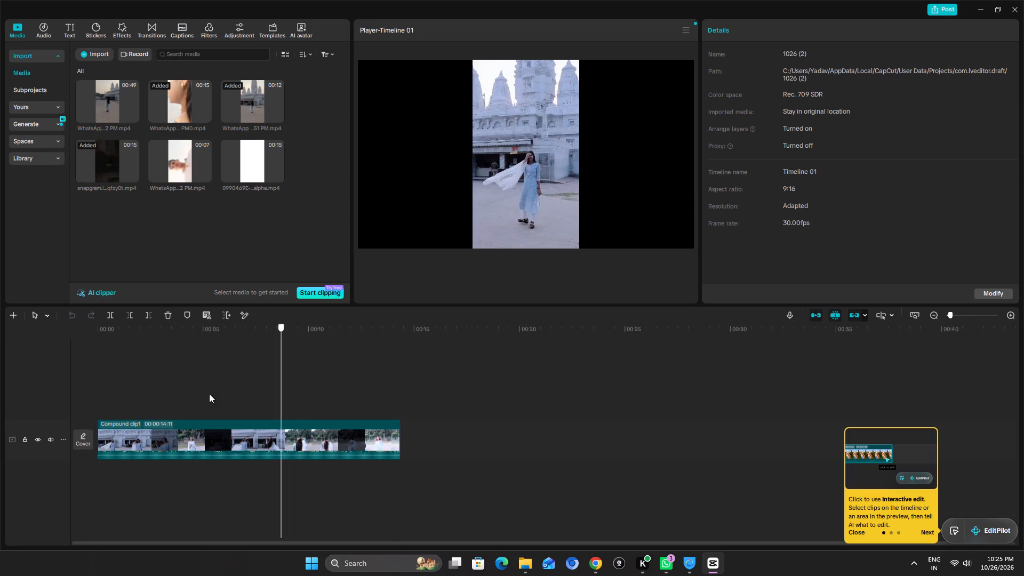
drag(209, 394, 0, 394)
Open Compound clip1 and examine the footage and layers inside it, moving the playhead back toward the beginning.
double_click(185, 436)
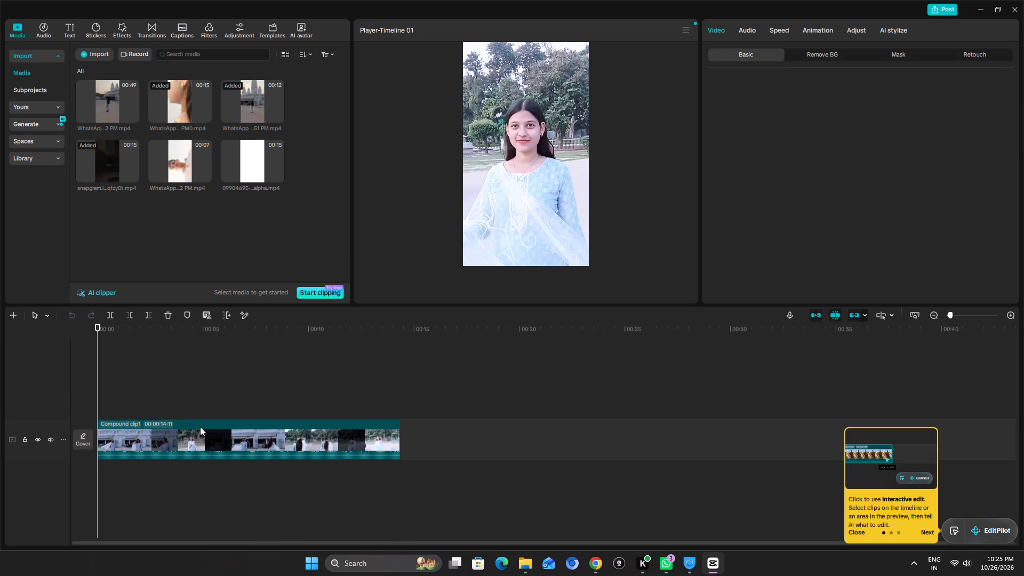
click(210, 510)
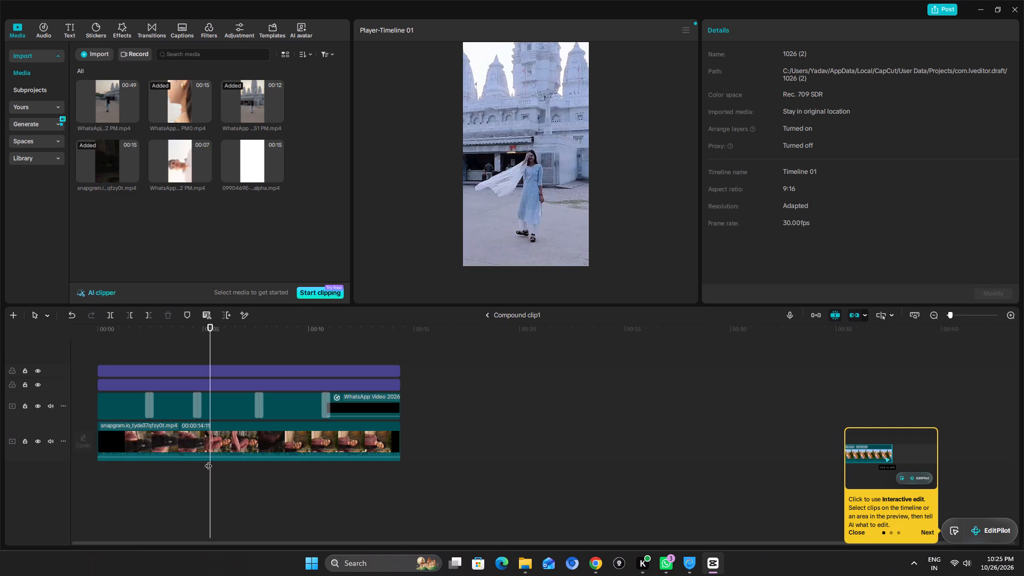
click(175, 336)
drag(177, 341, 163, 344)
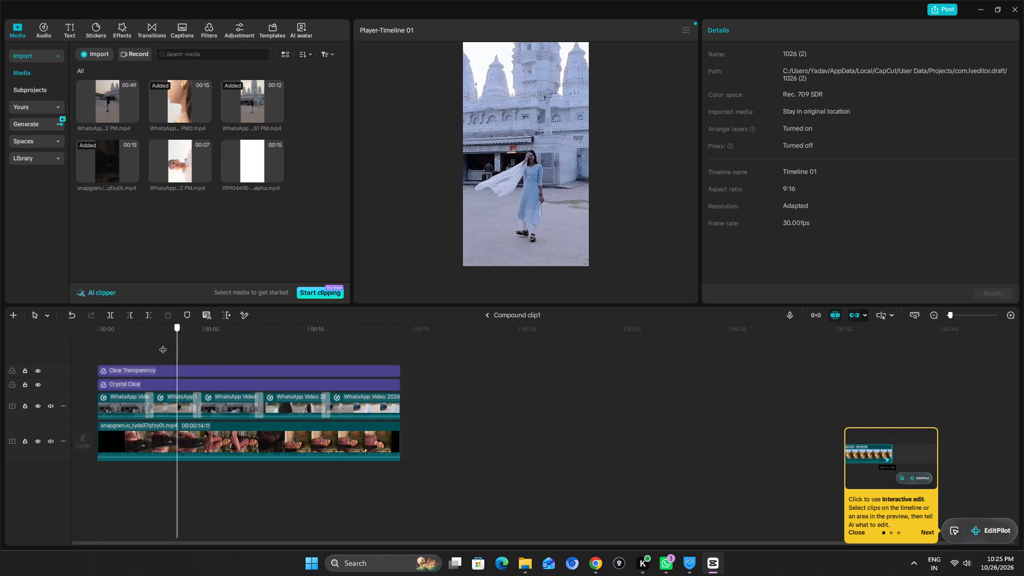
drag(163, 344, 148, 362)
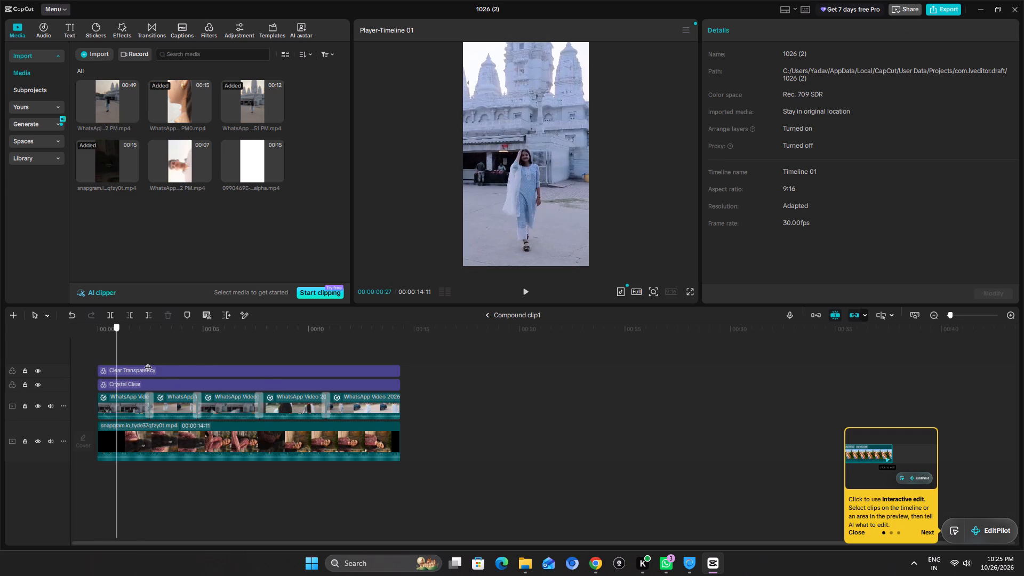
Preview Compound clip1's first few seconds and undo the last timeline change.
drag(148, 362, 305, 382)
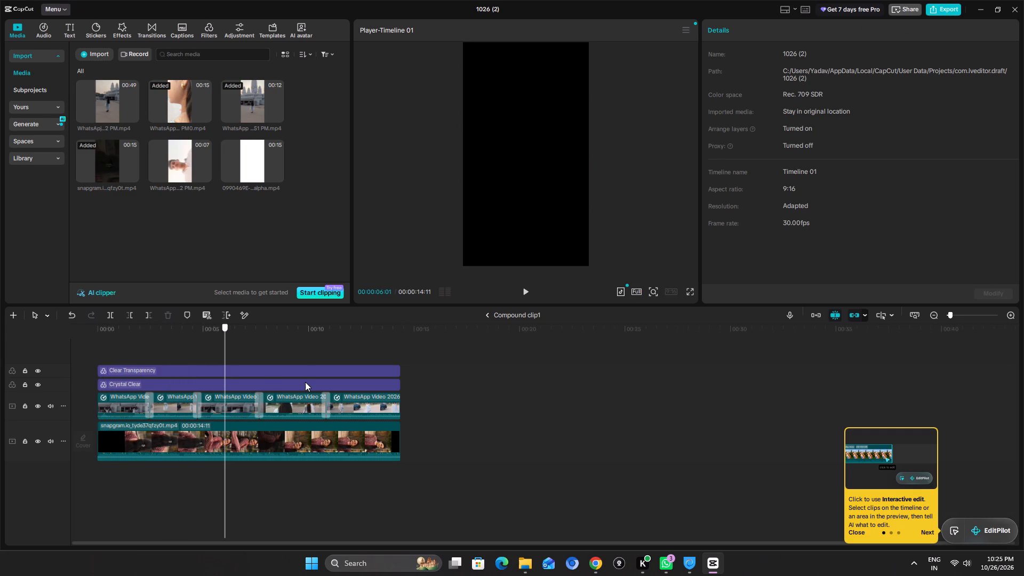
drag(305, 382, 76, 381)
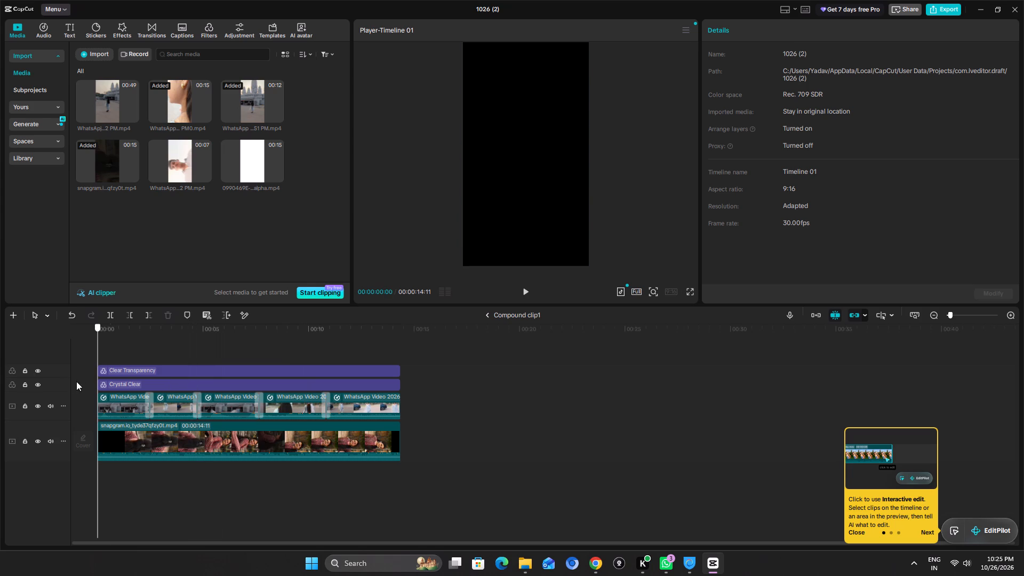
drag(76, 381, 62, 381)
click(120, 506)
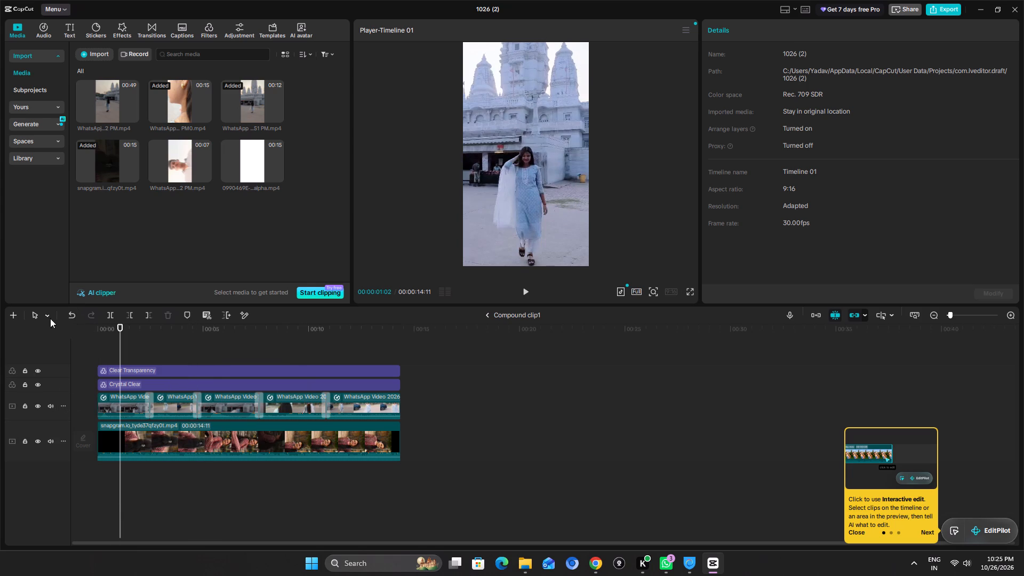
click(77, 319)
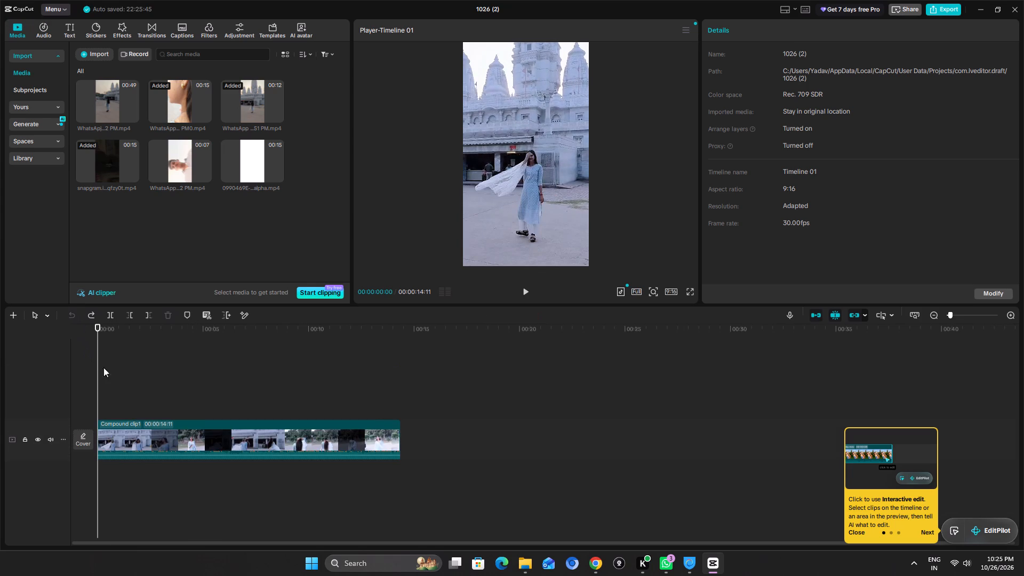
Open Compound clip1's contents and inspect the frames leading up to the third WhatsApp clip, around 00:00:04:22.
double_click(147, 424)
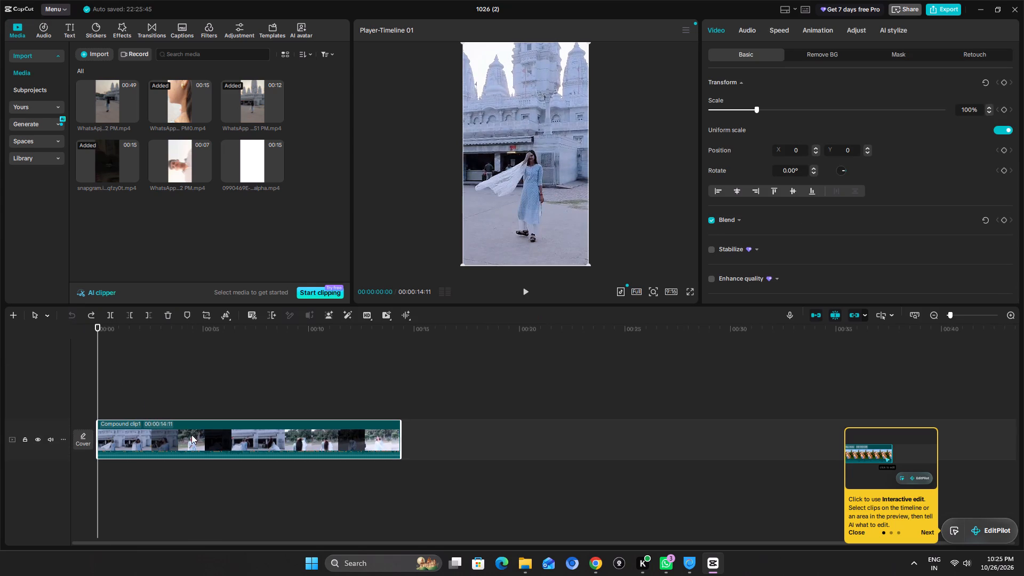
double_click(191, 435)
click(142, 492)
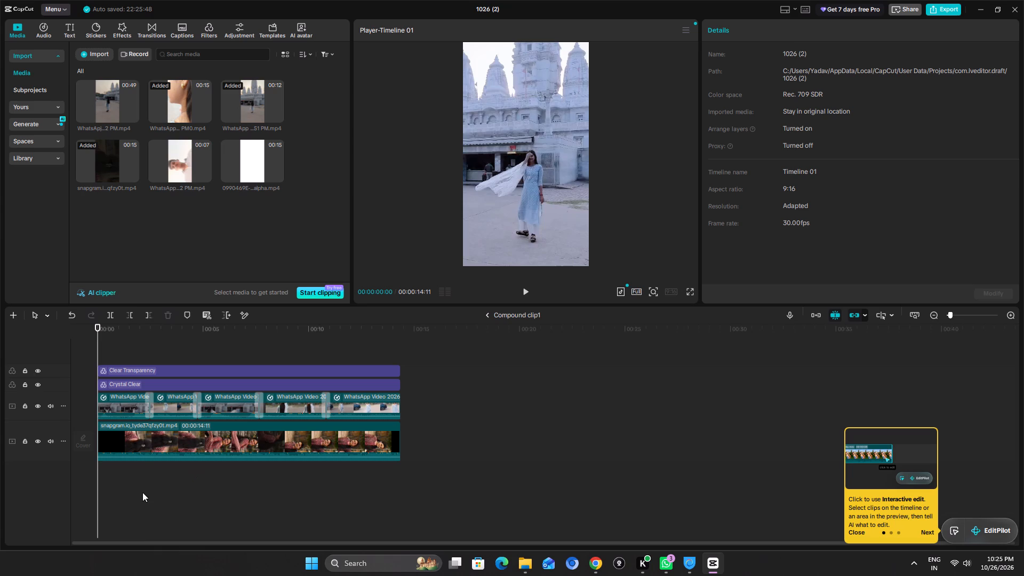
drag(142, 492, 35, 483)
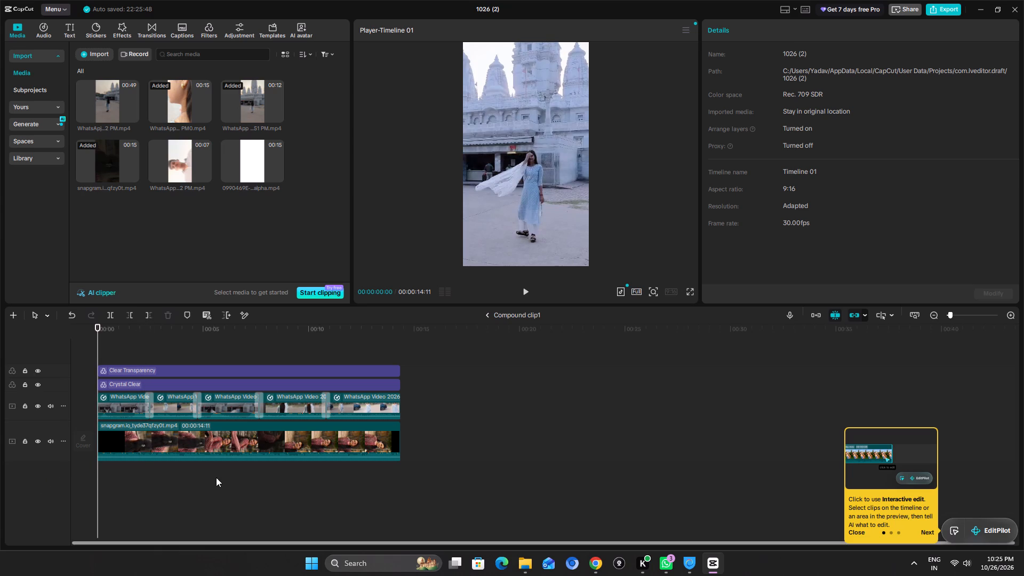
click(193, 495)
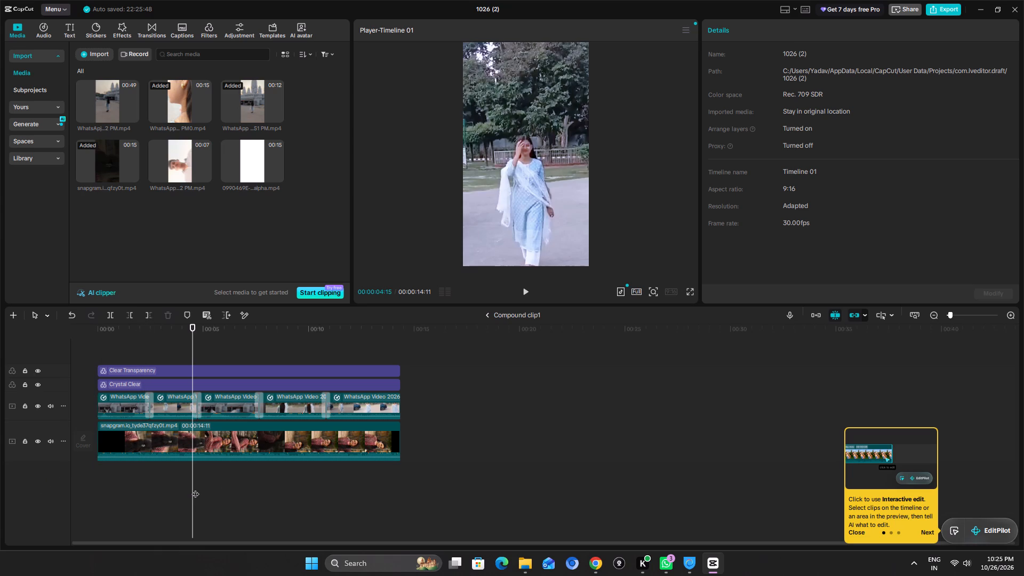
click(195, 489)
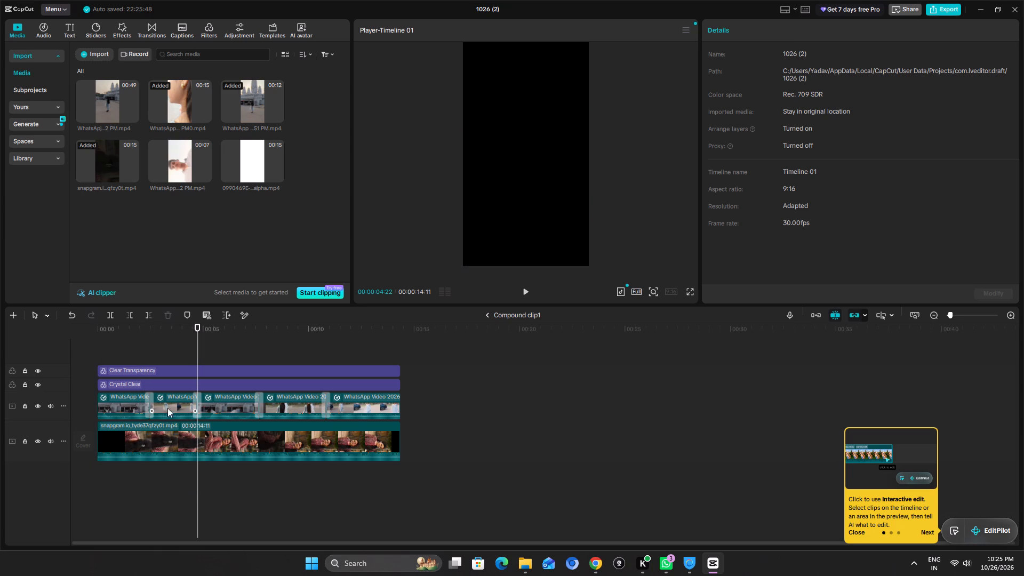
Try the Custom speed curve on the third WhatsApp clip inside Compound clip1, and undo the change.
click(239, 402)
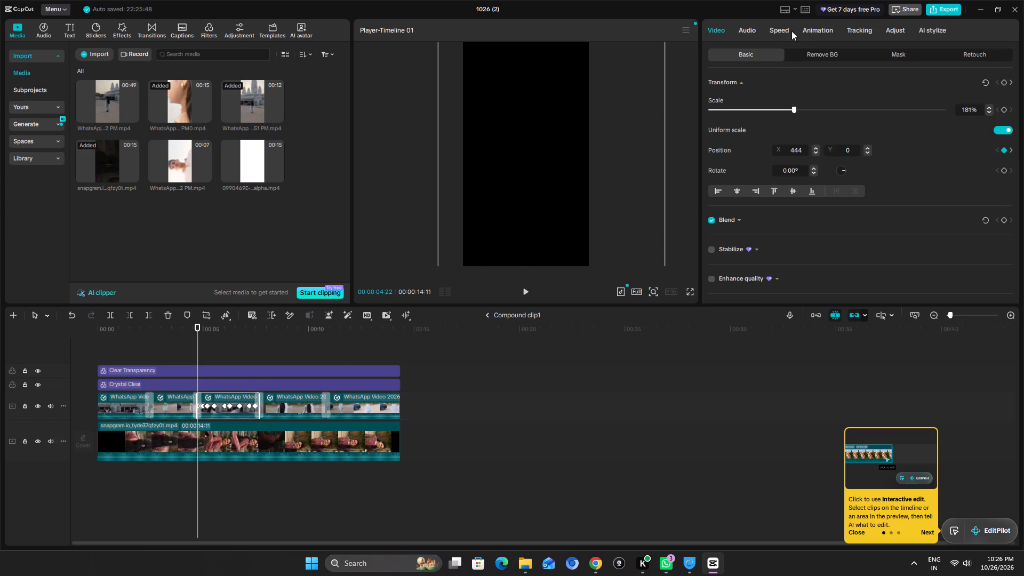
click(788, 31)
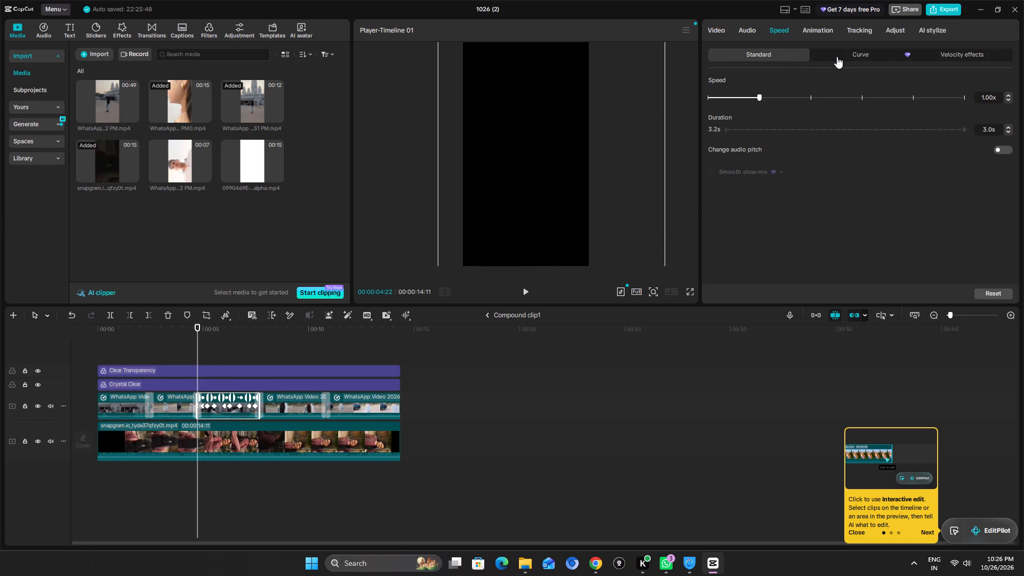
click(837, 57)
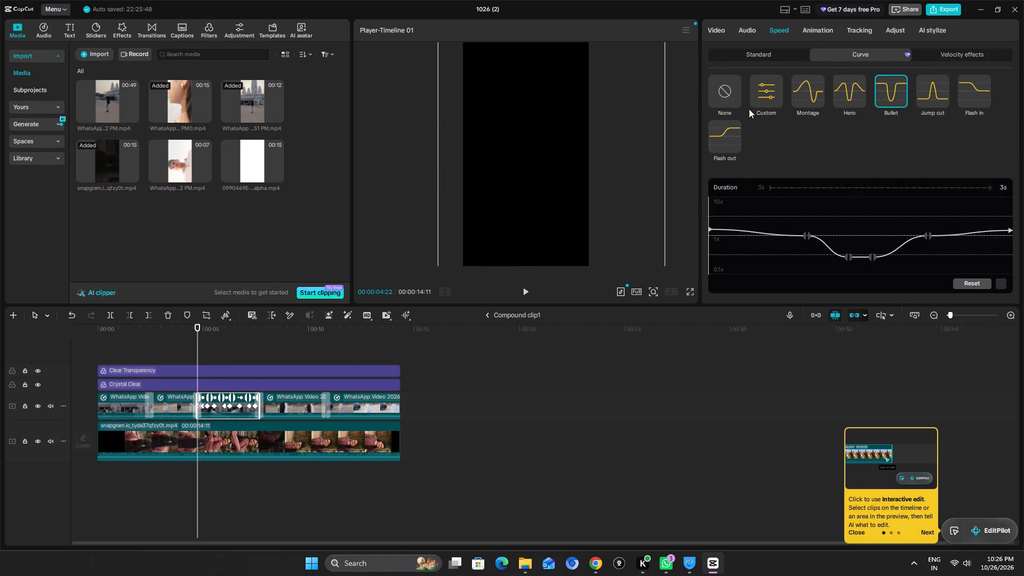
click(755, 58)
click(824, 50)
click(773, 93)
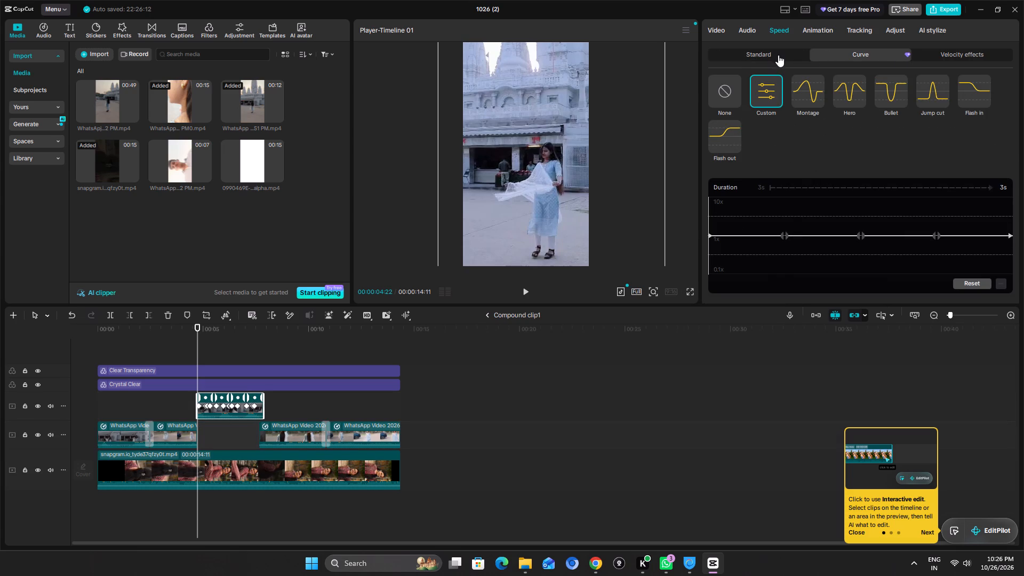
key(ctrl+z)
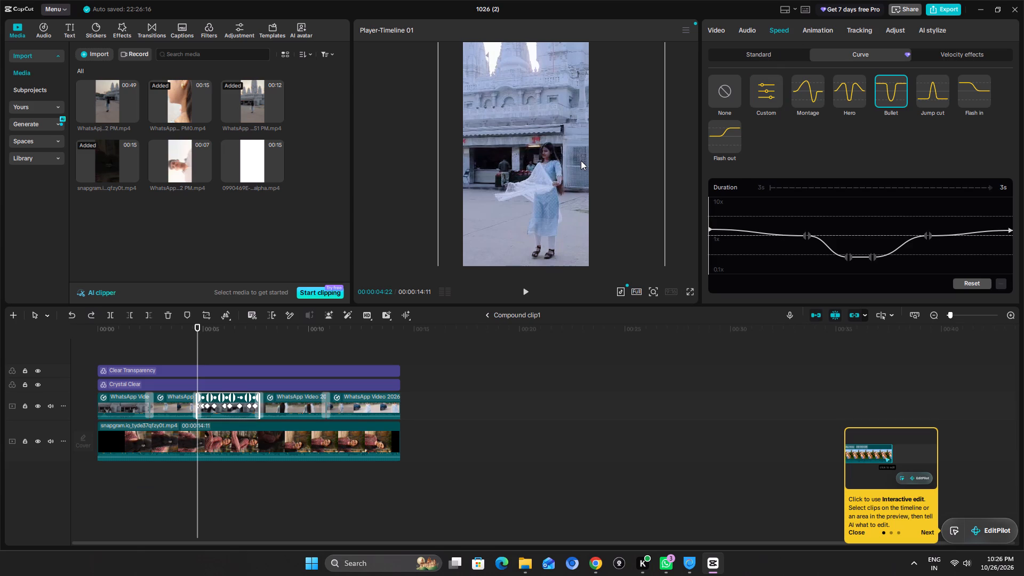
Review frames within the first four or so seconds inside Compound clip1 and return to the main timeline.
click(200, 350)
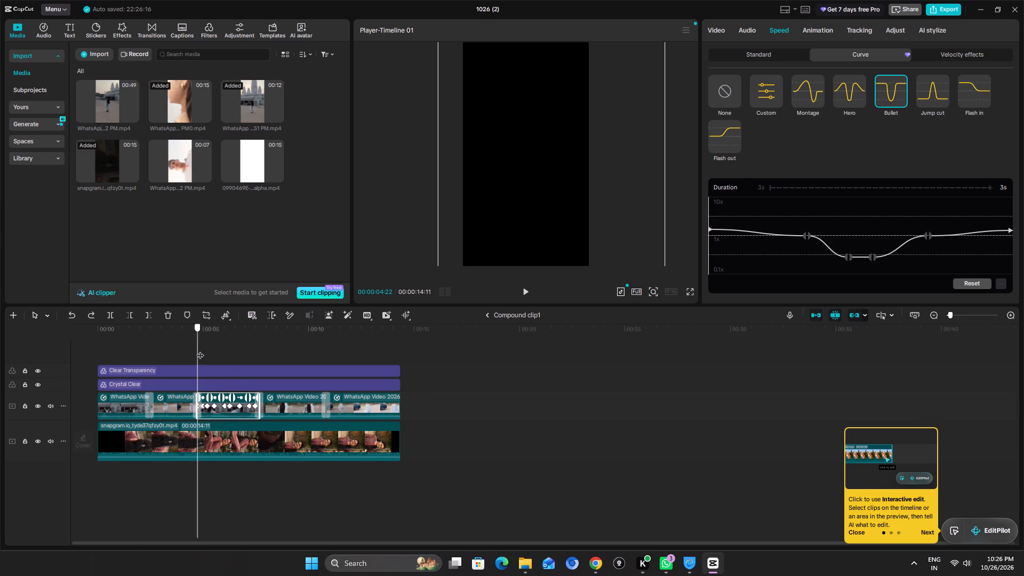
click(218, 351)
click(149, 350)
drag(149, 350, 0, 362)
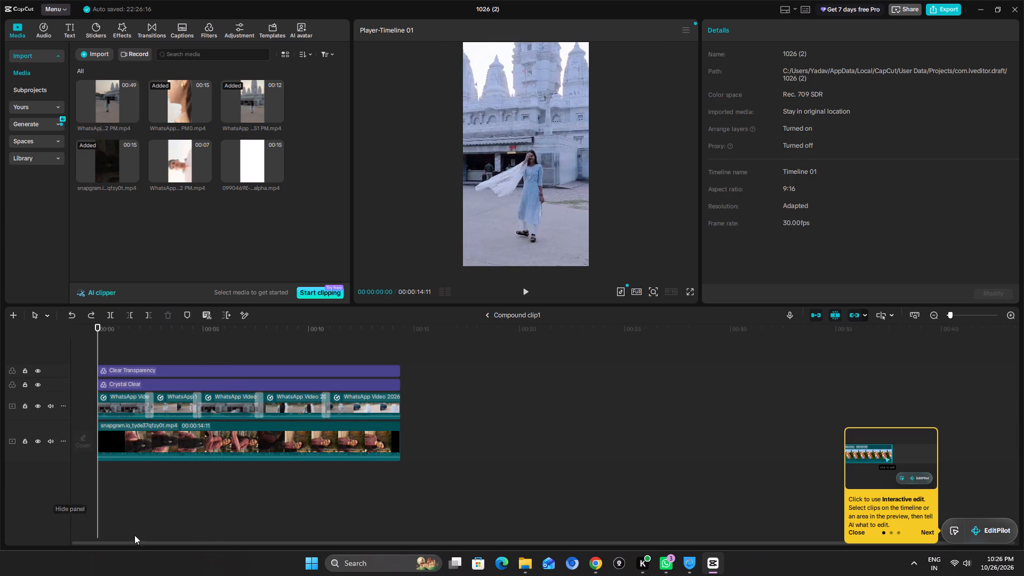
click(182, 496)
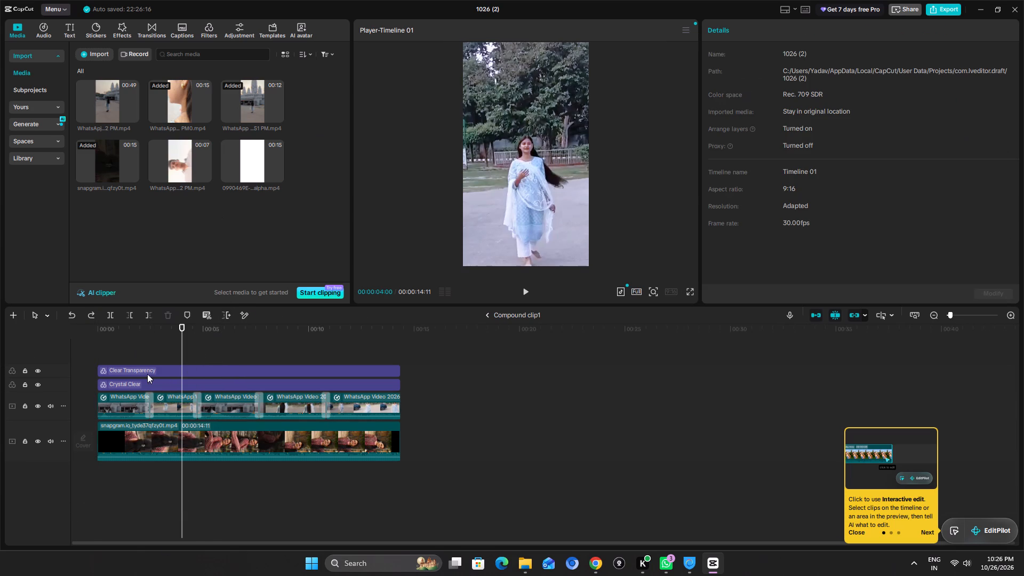
click(147, 355)
drag(147, 355, 0, 355)
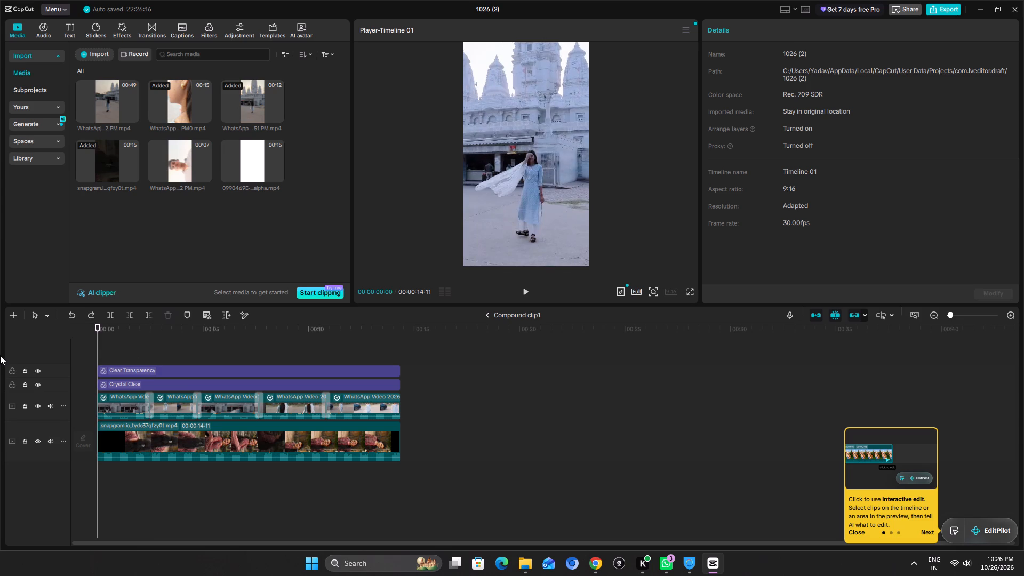
click(189, 481)
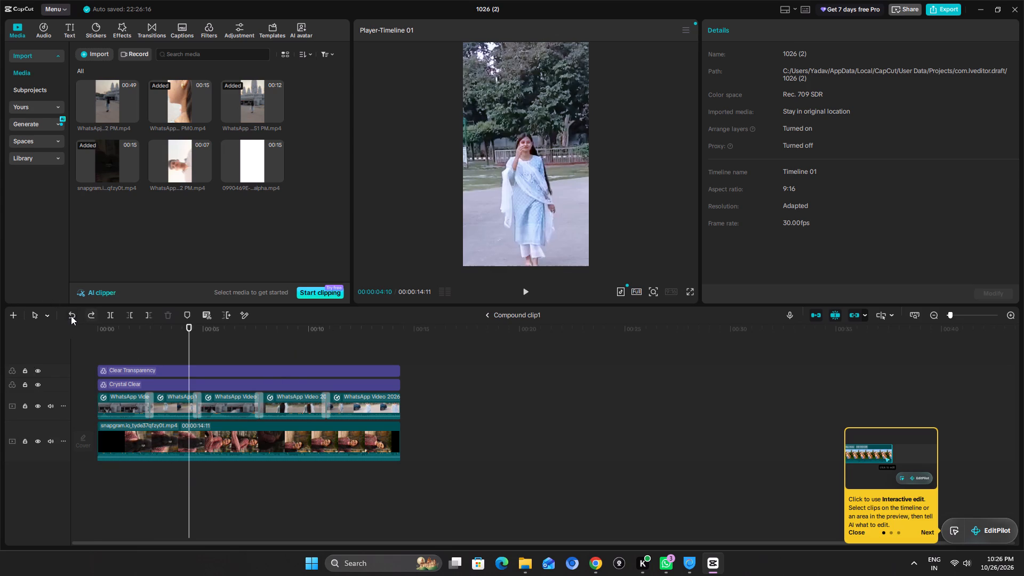
double_click(119, 349)
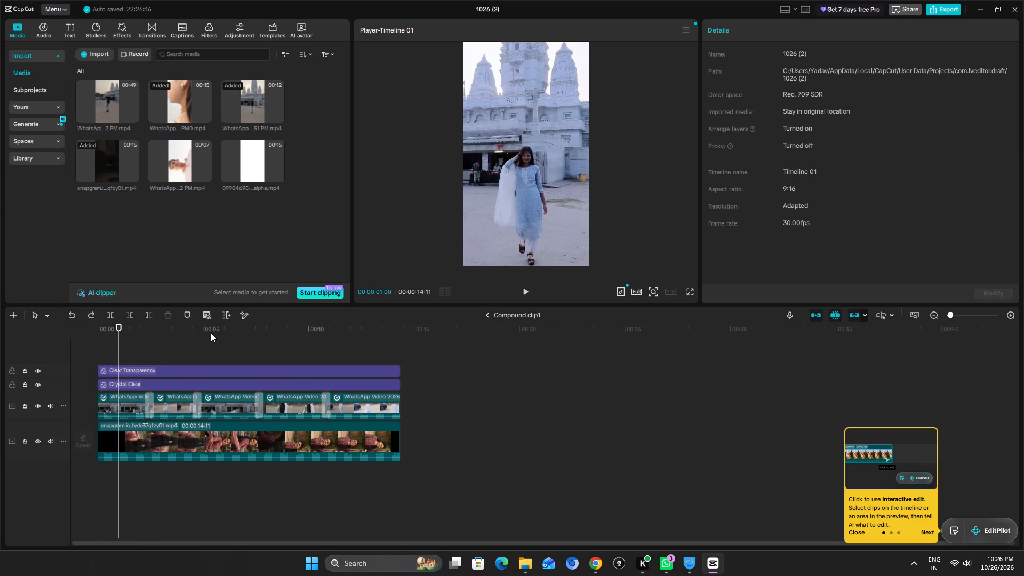
click(490, 313)
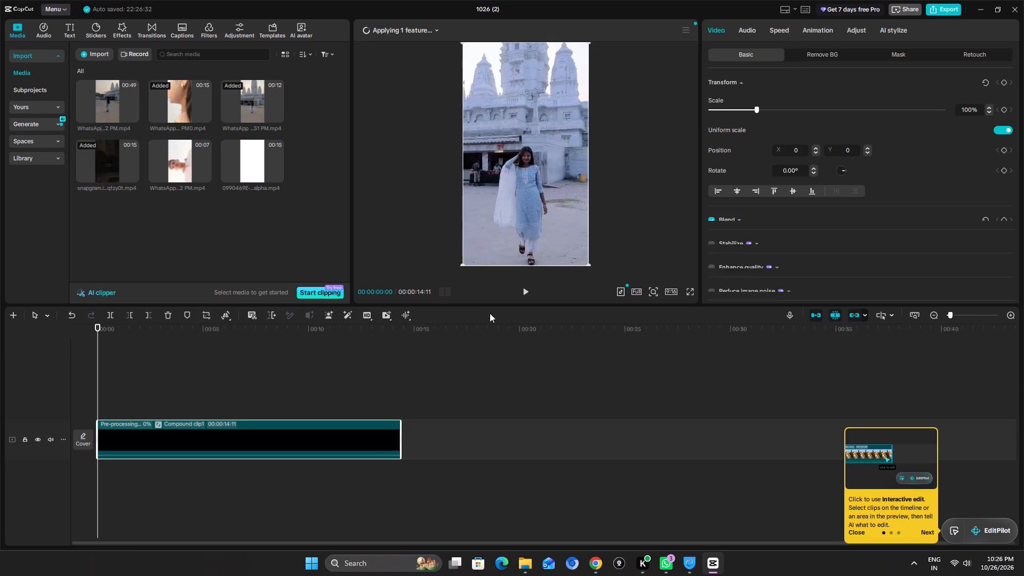
Pre-process Compound clip1 on the main timeline.
right_click(226, 442)
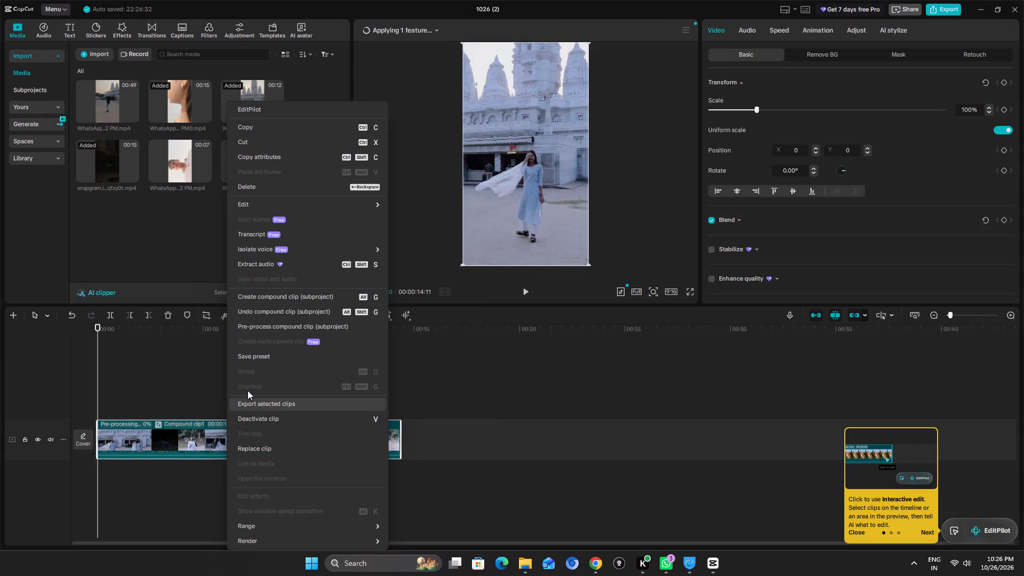
click(262, 326)
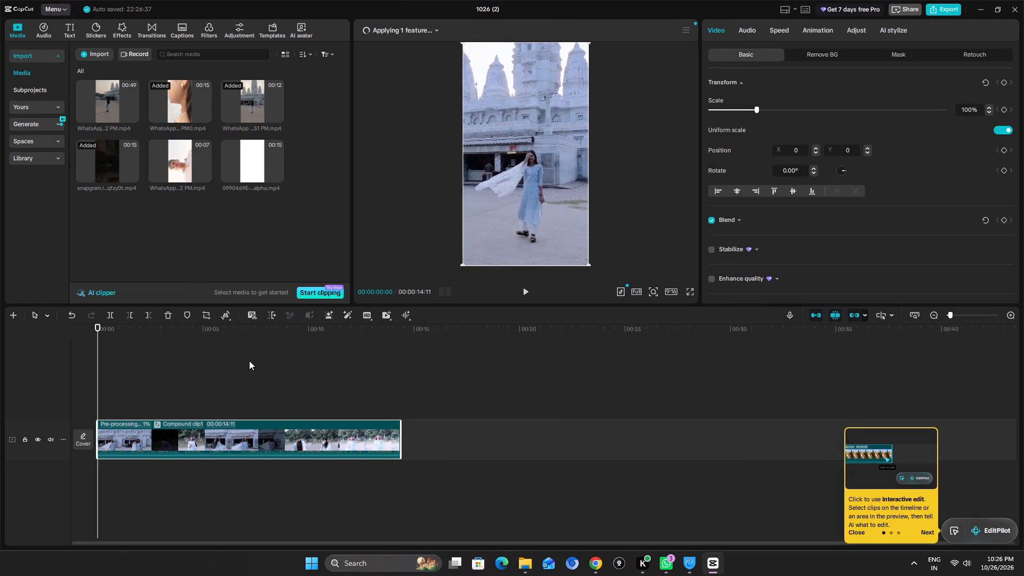
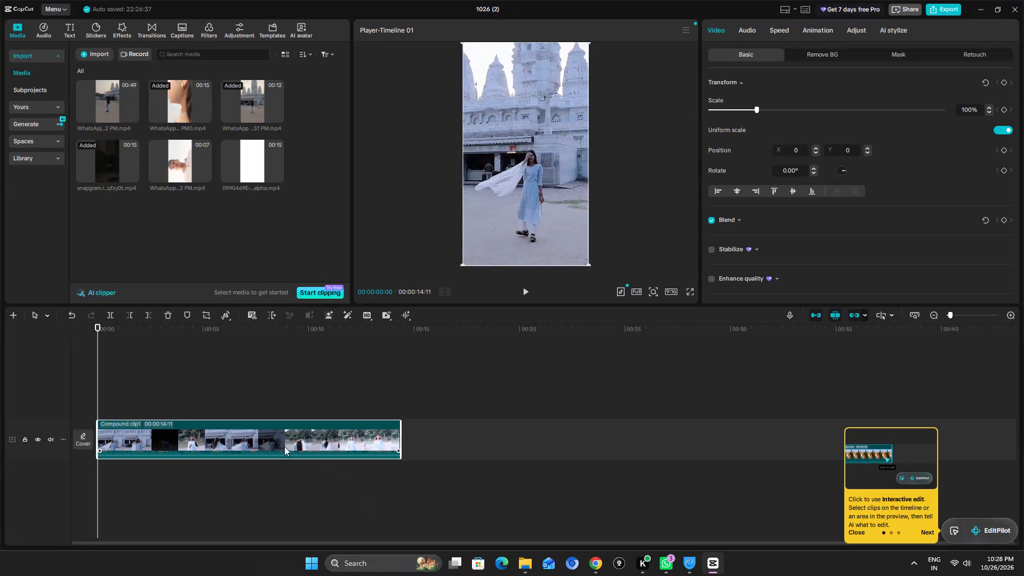
Play the pre-processed Compound clip1 from its start and check a frame near 5 seconds.
click(225, 368)
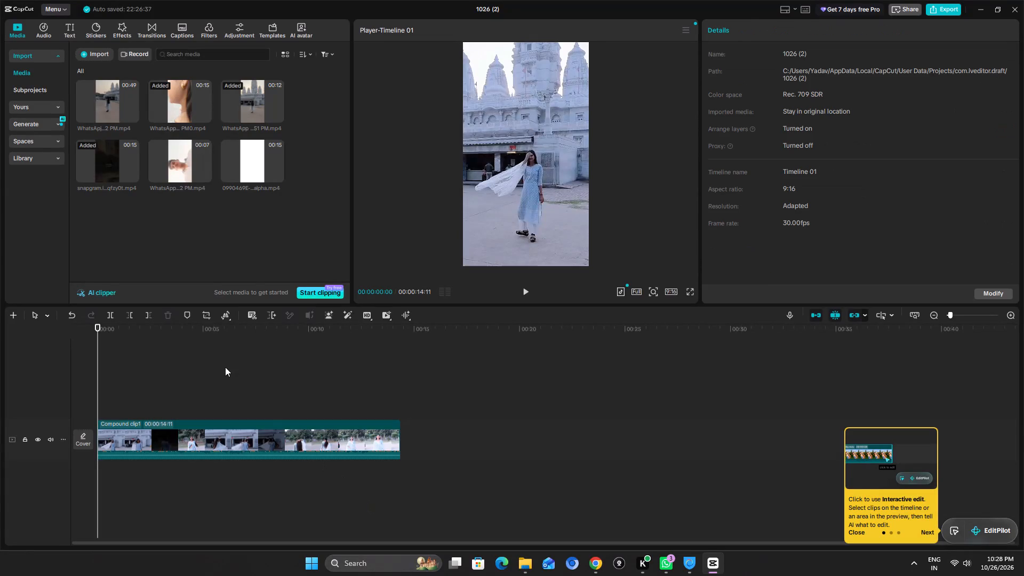
drag(225, 367, 2, 382)
key(space)
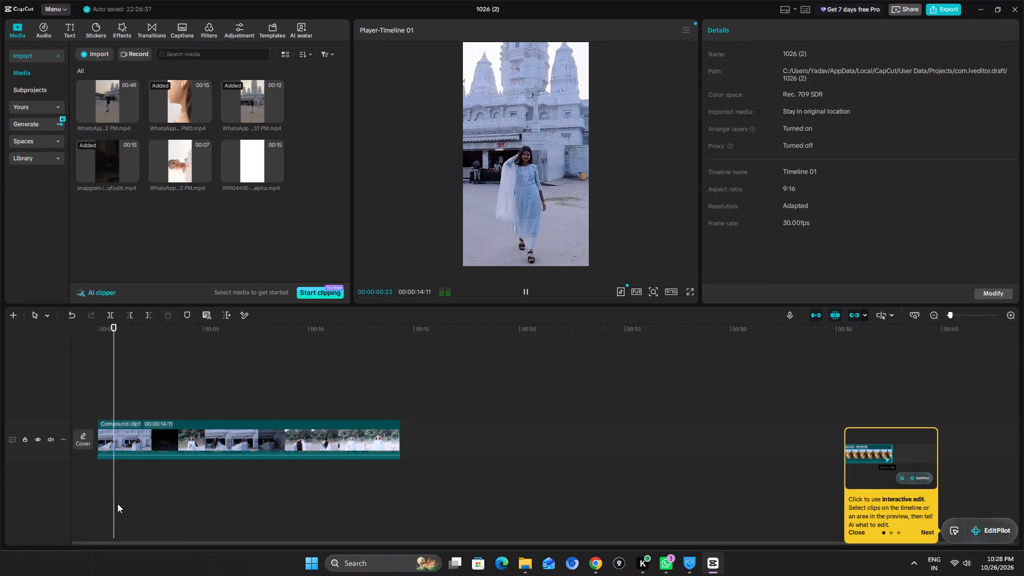
click(196, 509)
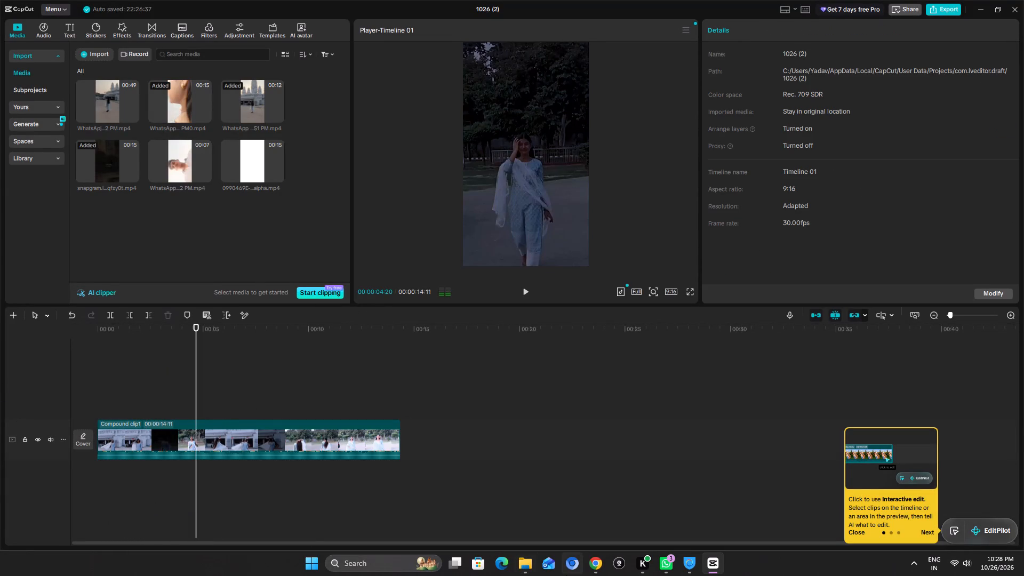
Import all four rendered files from the project's Resources > combination folder into the CapCut media library.
click(533, 573)
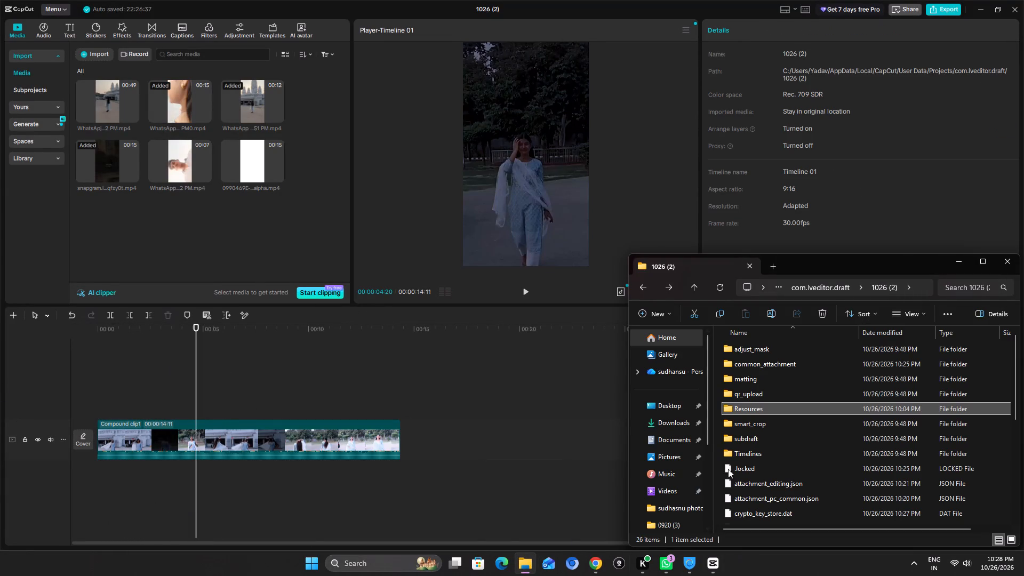
double_click(766, 412)
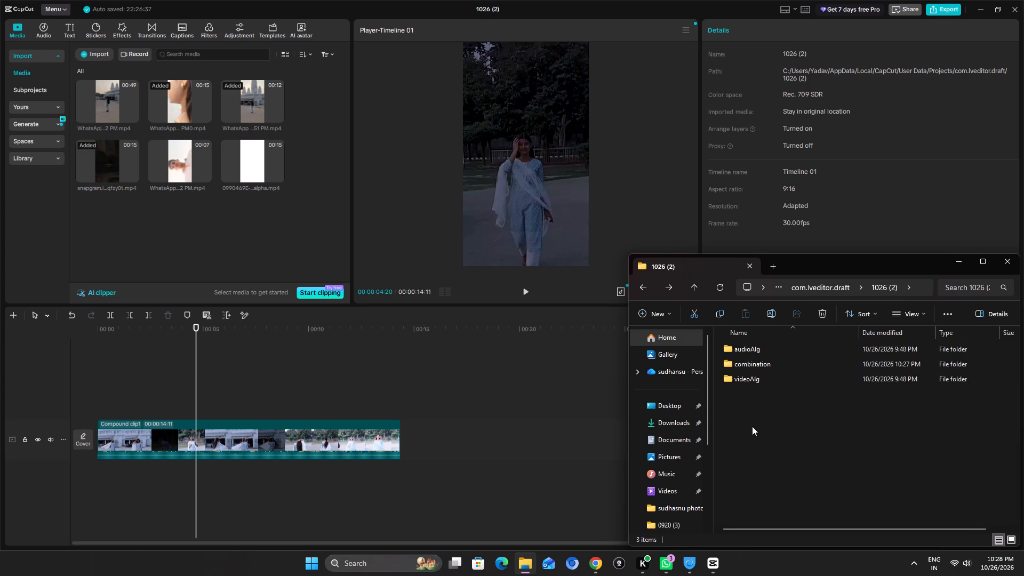
double_click(762, 364)
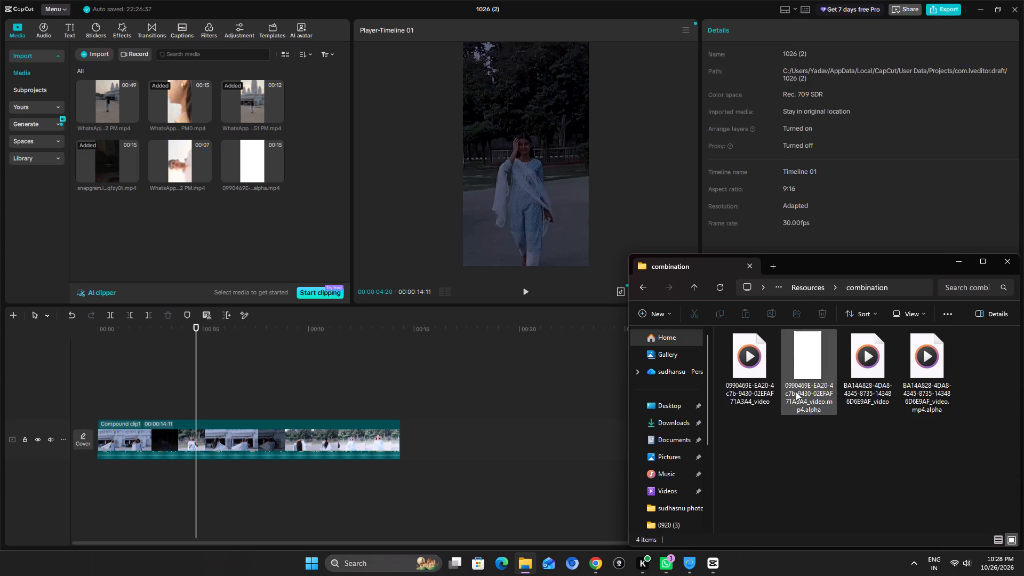
click(829, 460)
drag(746, 432, 991, 371)
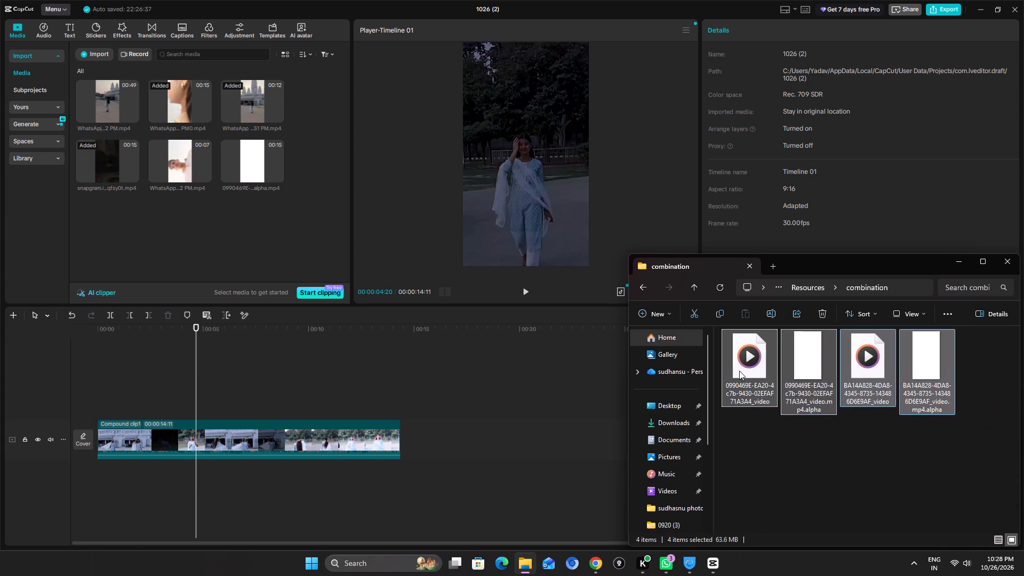
drag(735, 370, 241, 204)
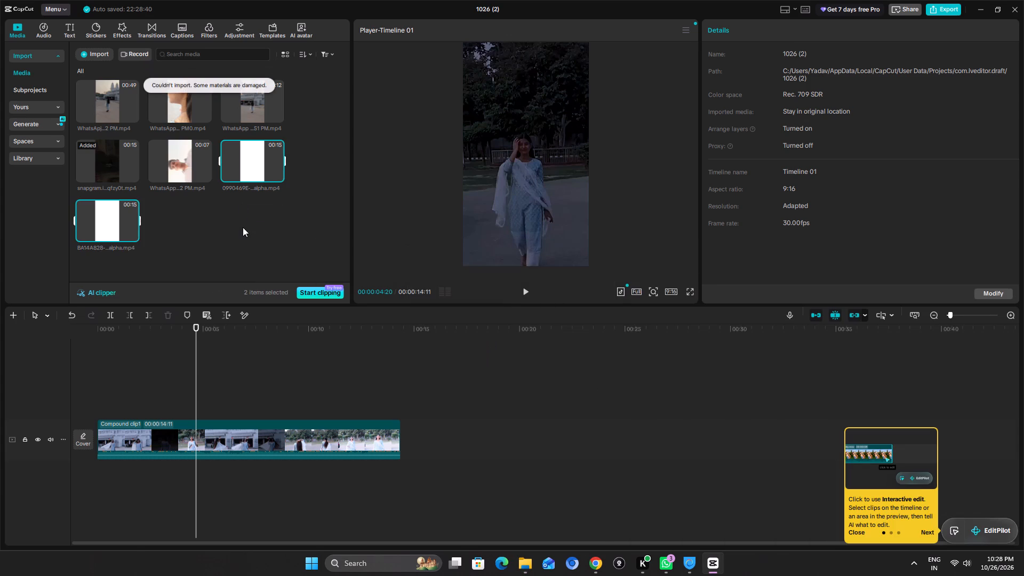
Preview the imported 0990469E and BA14A828 alpha clips in the media library.
click(159, 221)
click(266, 158)
click(244, 230)
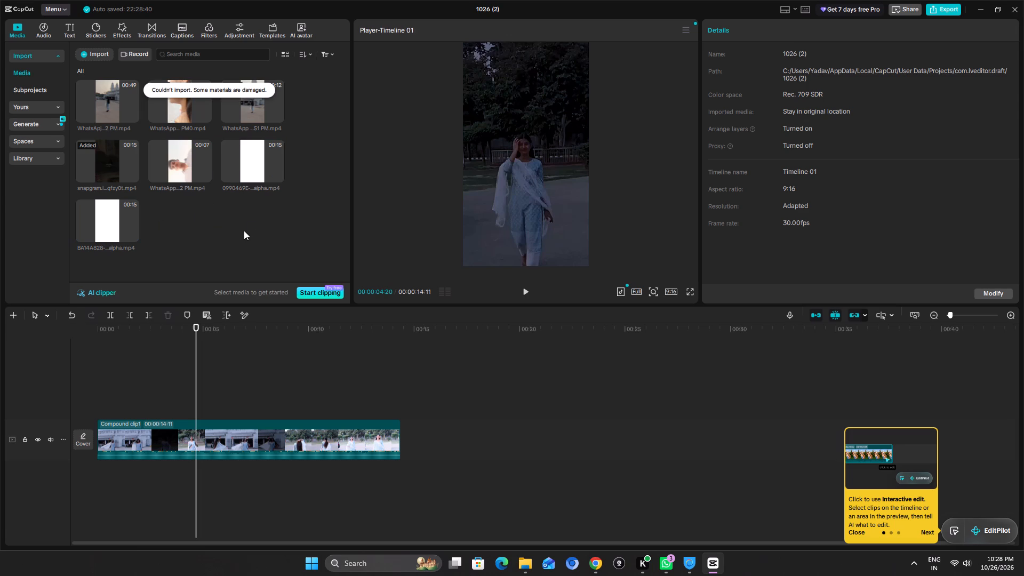
click(274, 155)
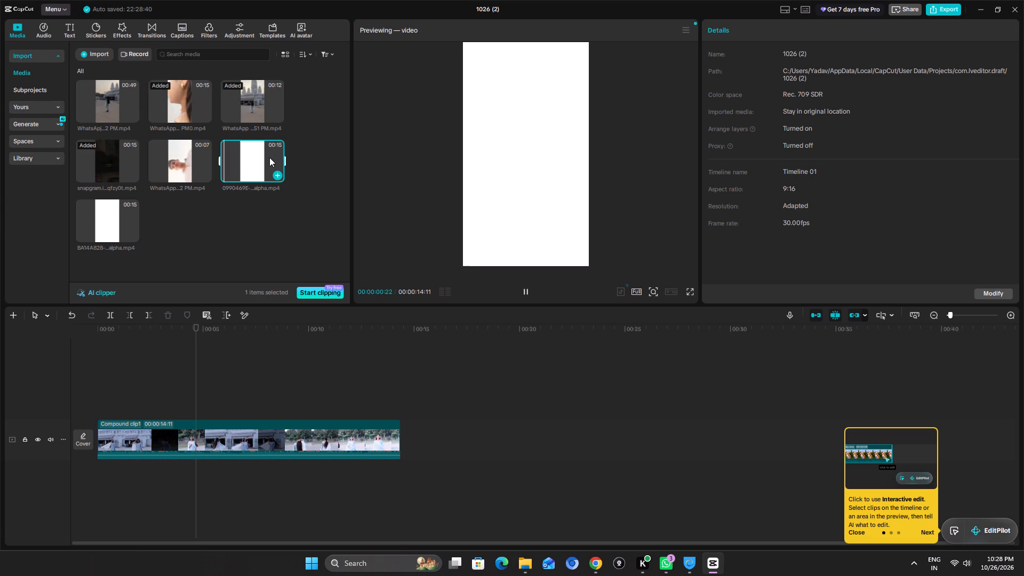
click(95, 217)
click(164, 224)
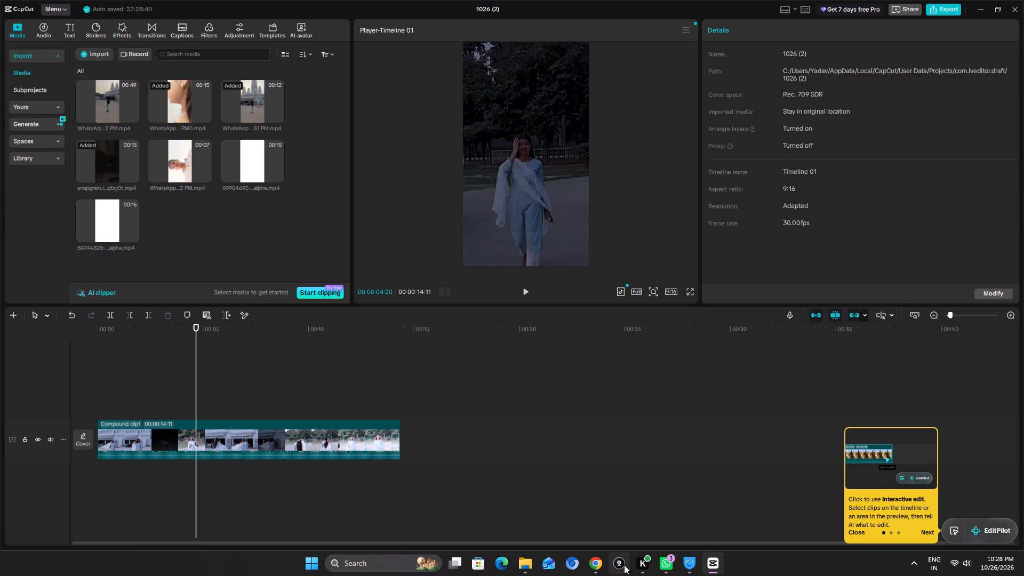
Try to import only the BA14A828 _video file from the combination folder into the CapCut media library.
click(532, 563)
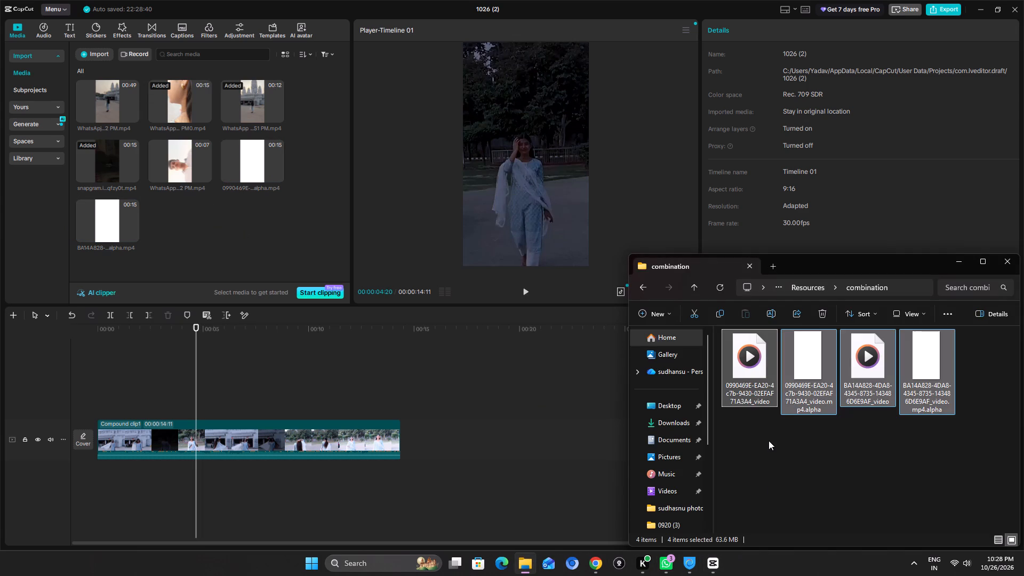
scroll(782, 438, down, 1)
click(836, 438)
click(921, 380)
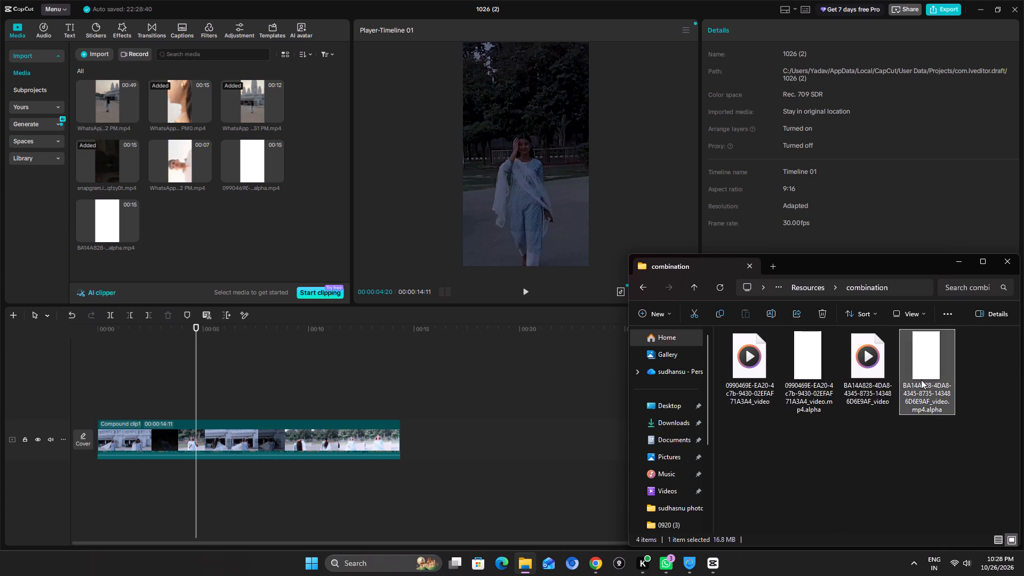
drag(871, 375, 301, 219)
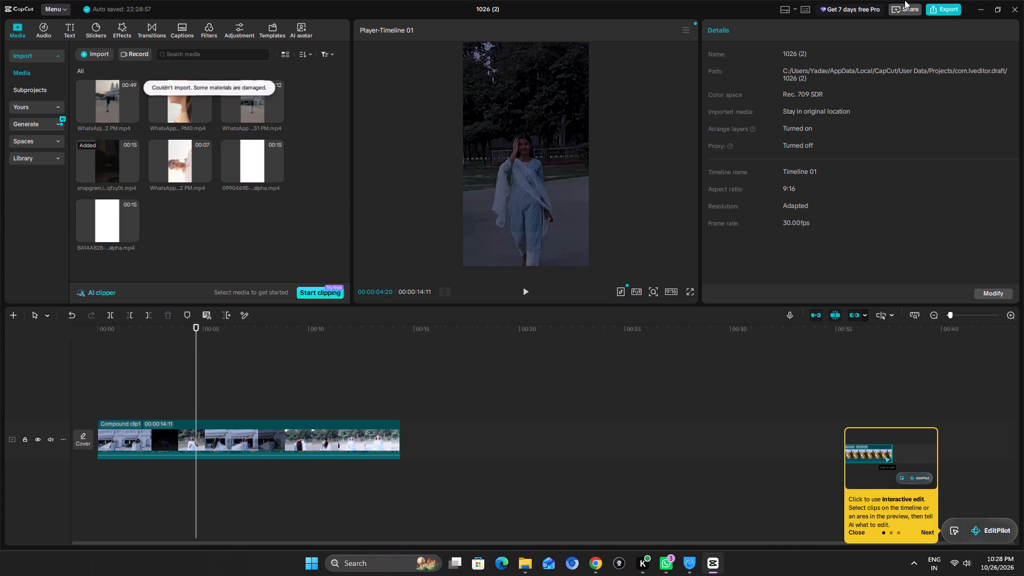
Close the 1026 (2) project, the combination folder window and the CapCut home window.
click(1012, 0)
click(1014, 5)
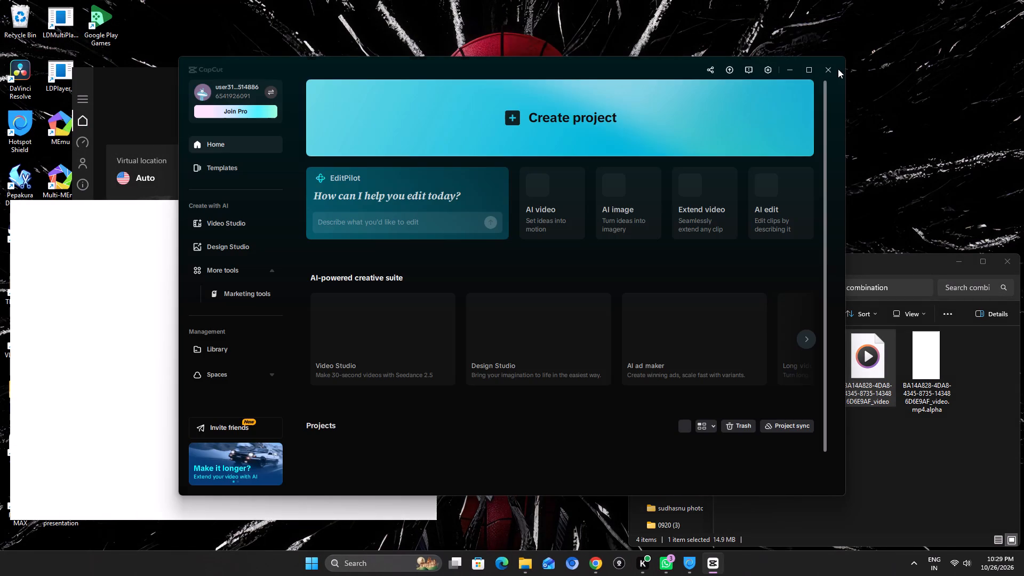
triple_click(828, 69)
triple_click(828, 69)
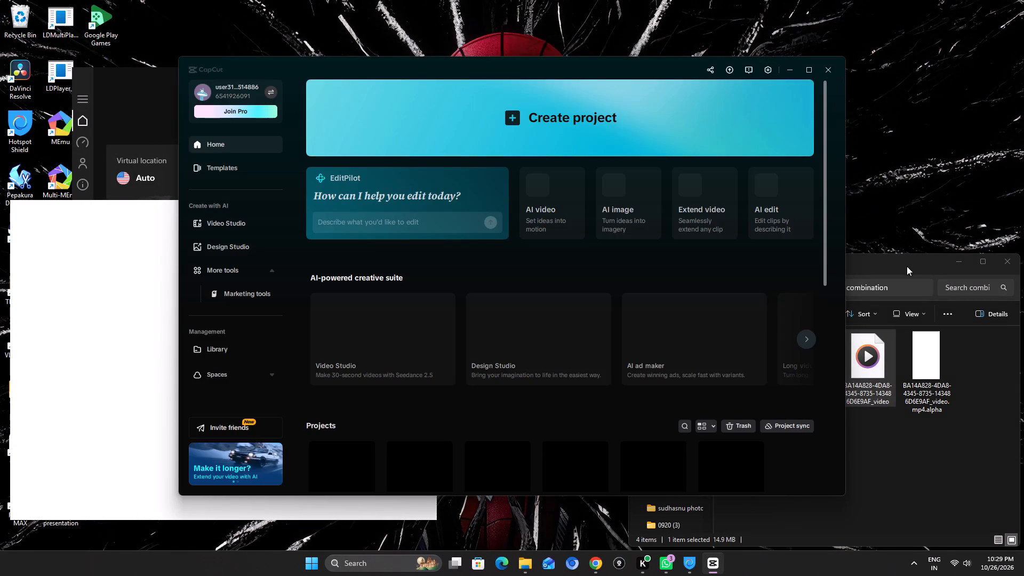
double_click(834, 71)
click(1006, 270)
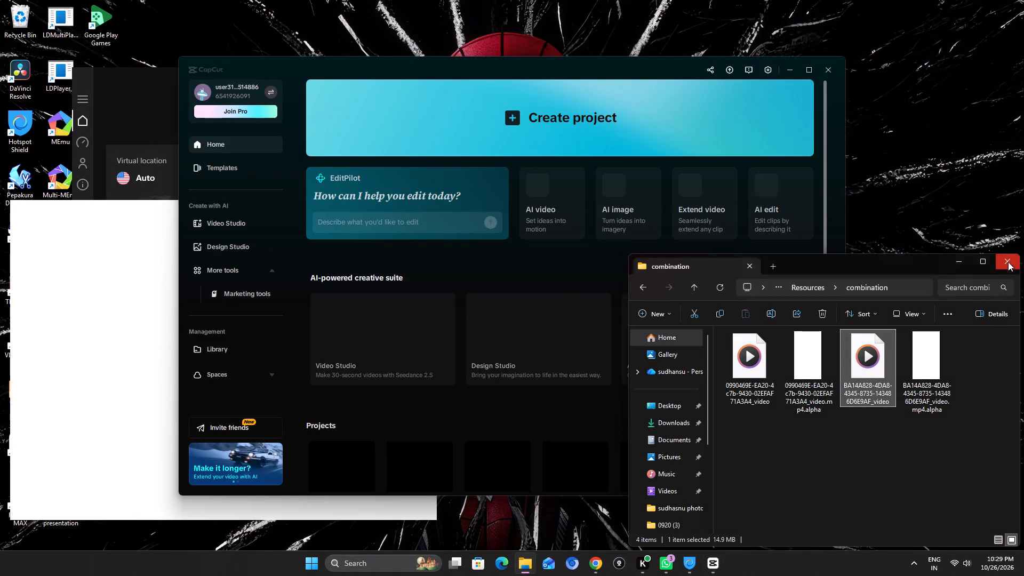
click(1008, 261)
triple_click(831, 73)
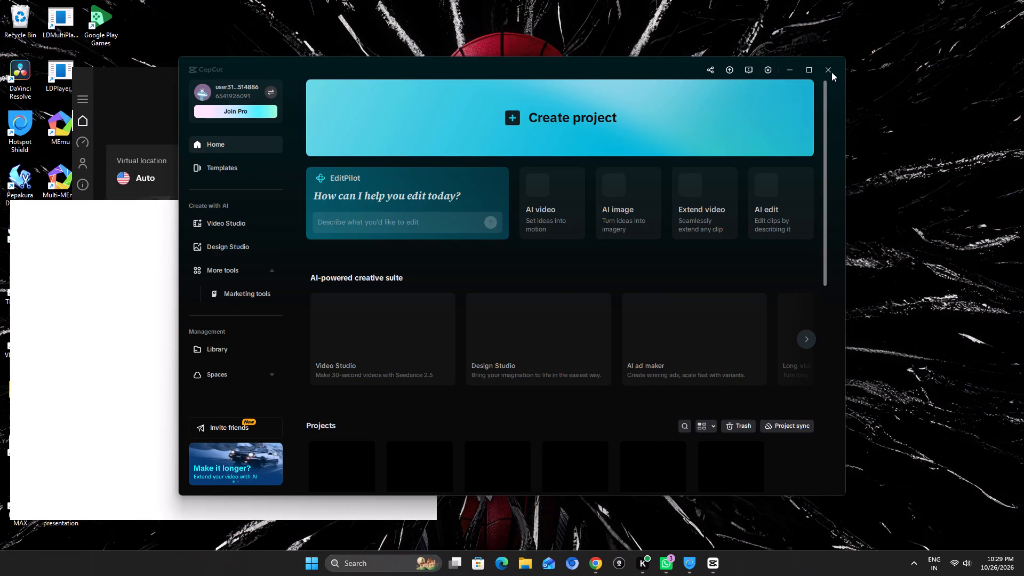
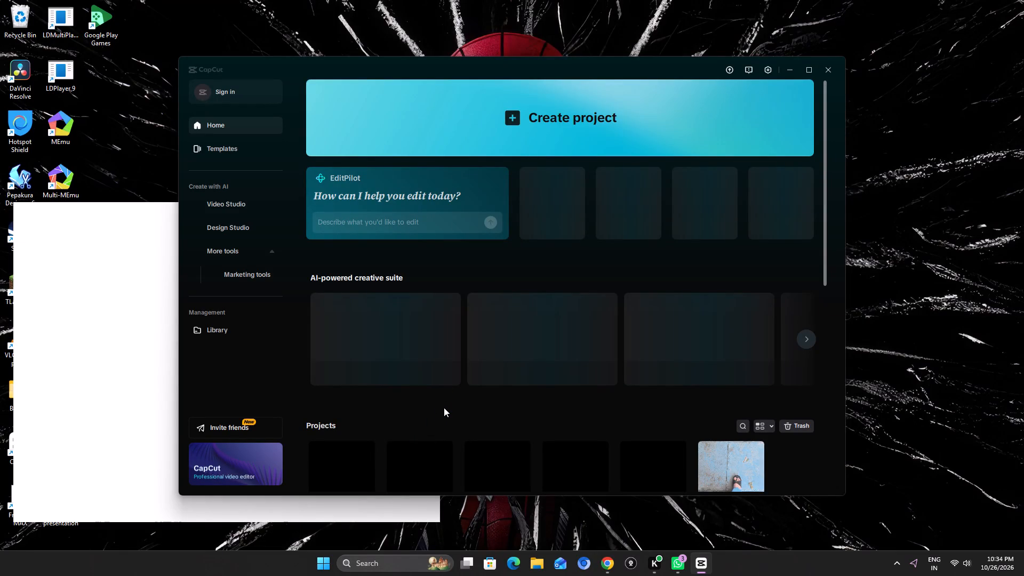
Open the most recent project, 1026 (2), from the CapCut home window's project list.
scroll(454, 407, down, 1)
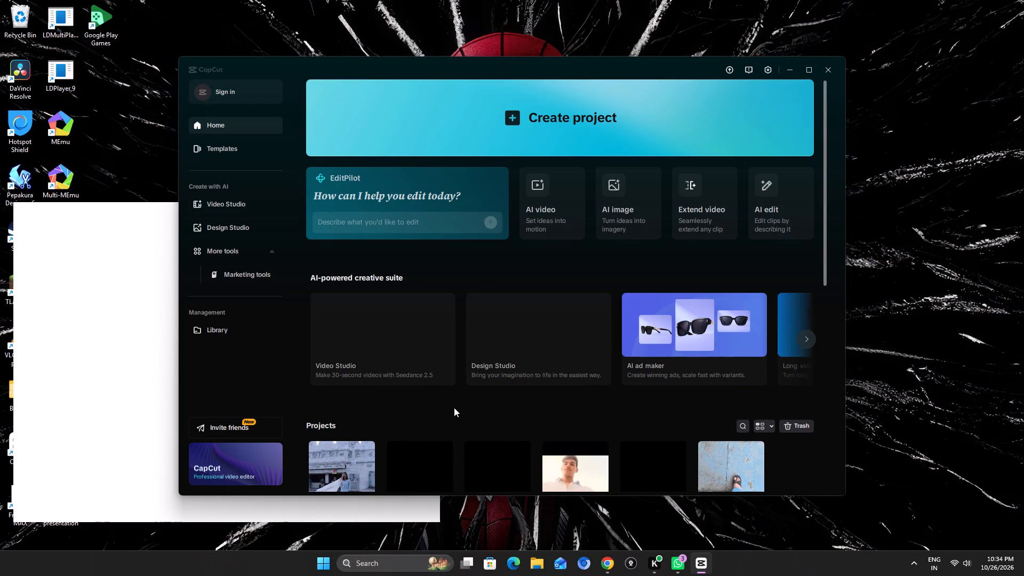
scroll(454, 407, up, 3)
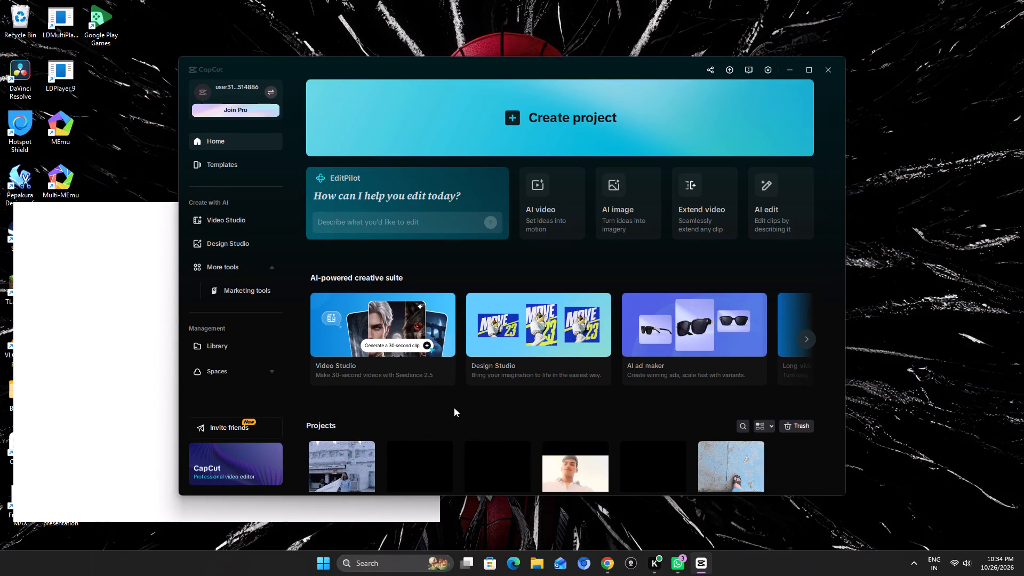
scroll(454, 407, down, 3)
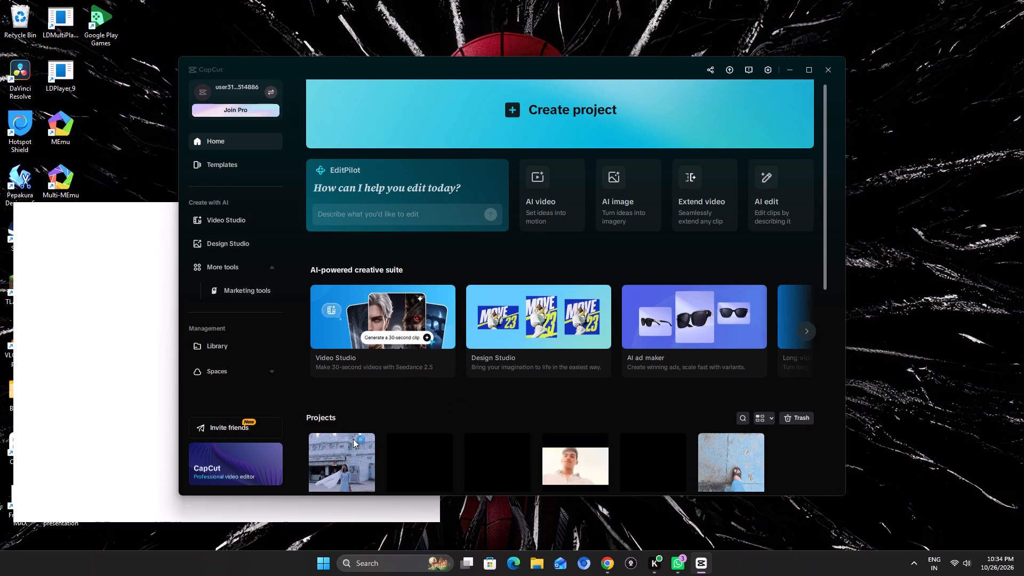
click(344, 445)
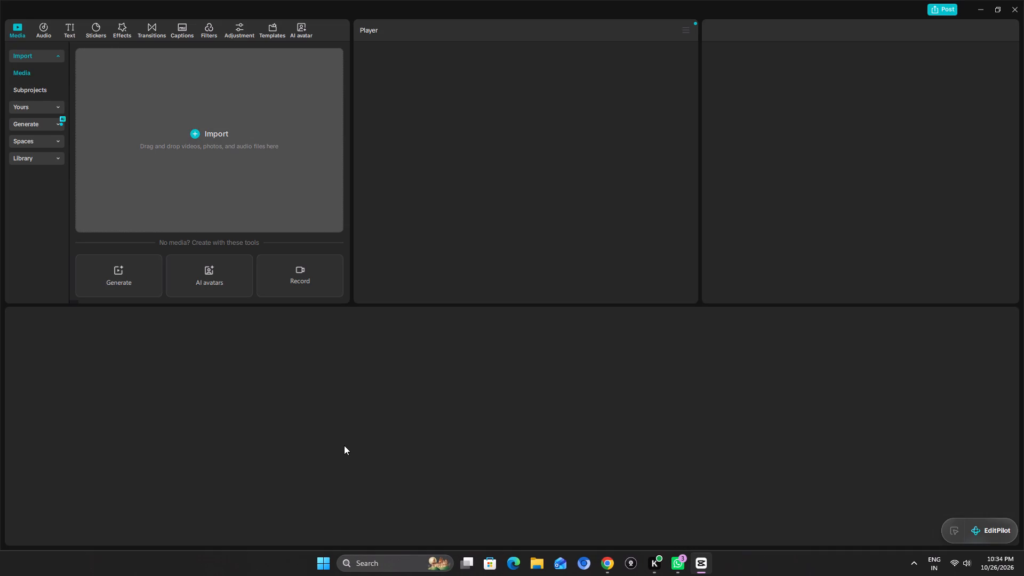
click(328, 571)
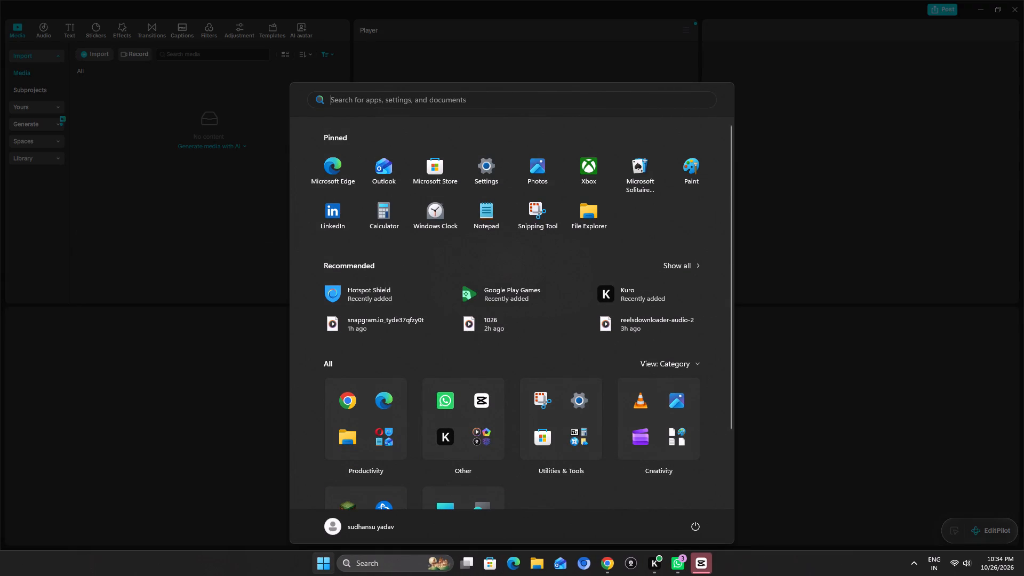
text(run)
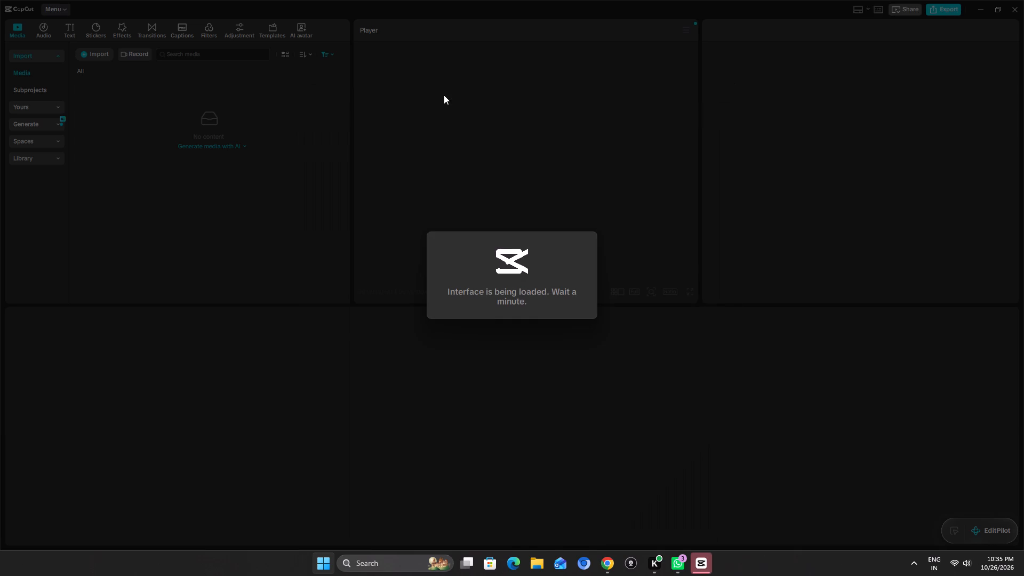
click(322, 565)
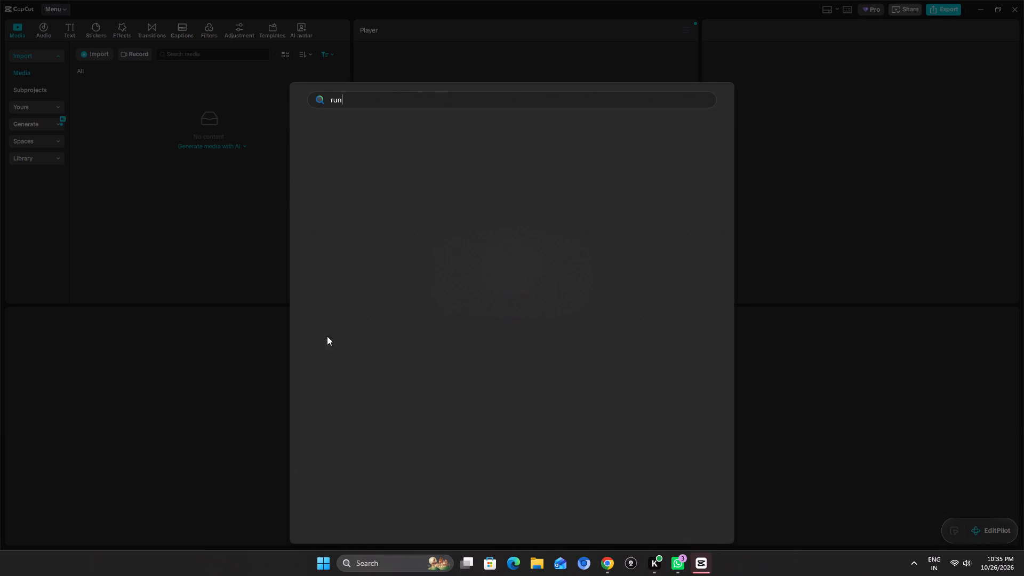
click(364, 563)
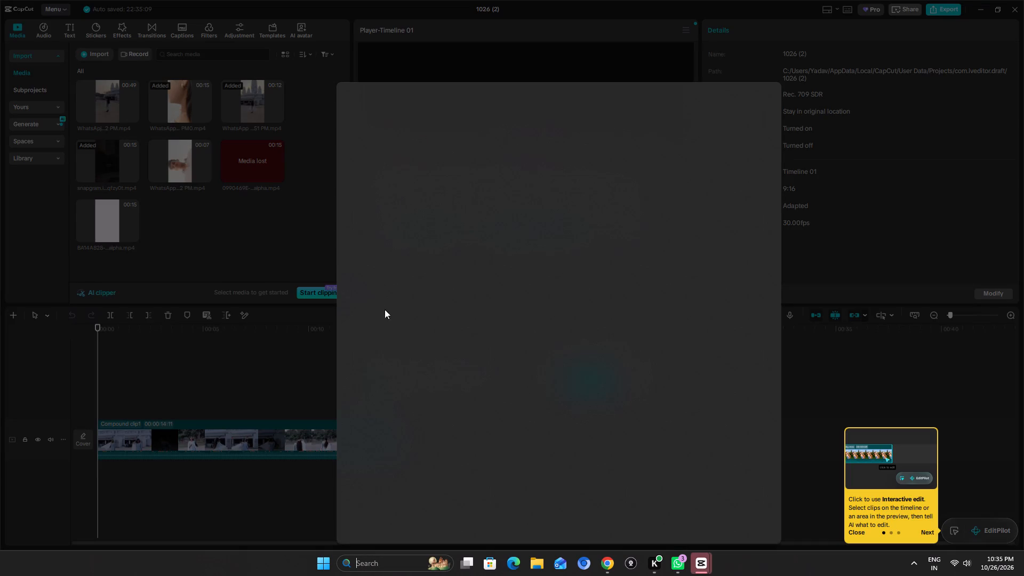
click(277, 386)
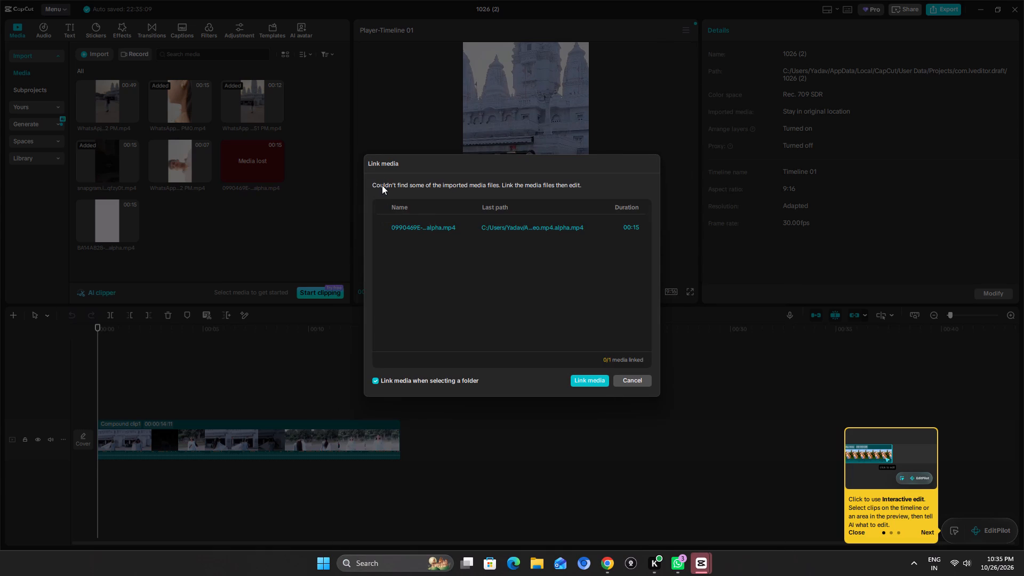
Dismiss the Link media dialog without relinking the 0990469E alpha file.
click(639, 381)
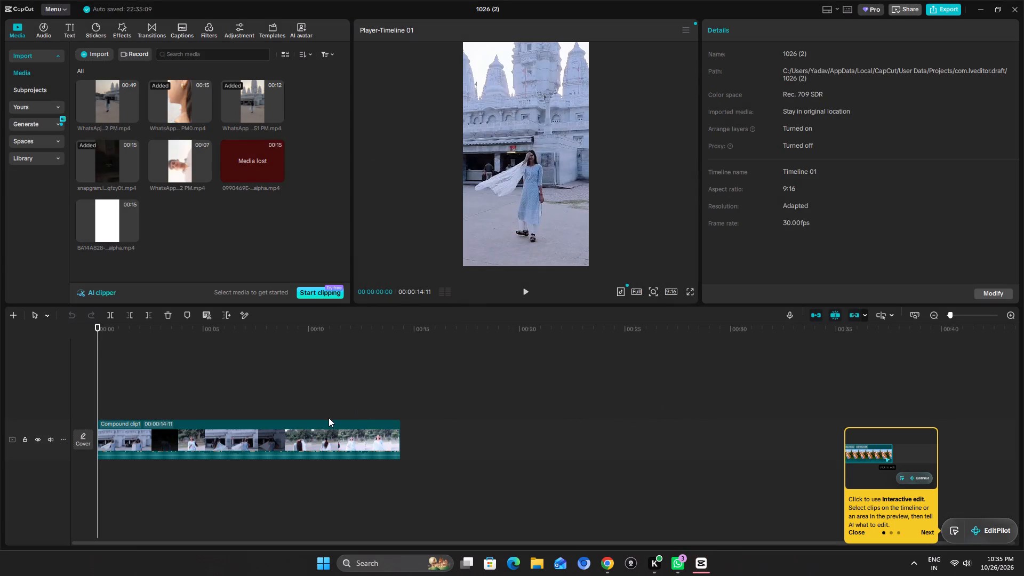
Examine the speed settings of the compound clip on the timeline, leaving them as they are.
click(314, 438)
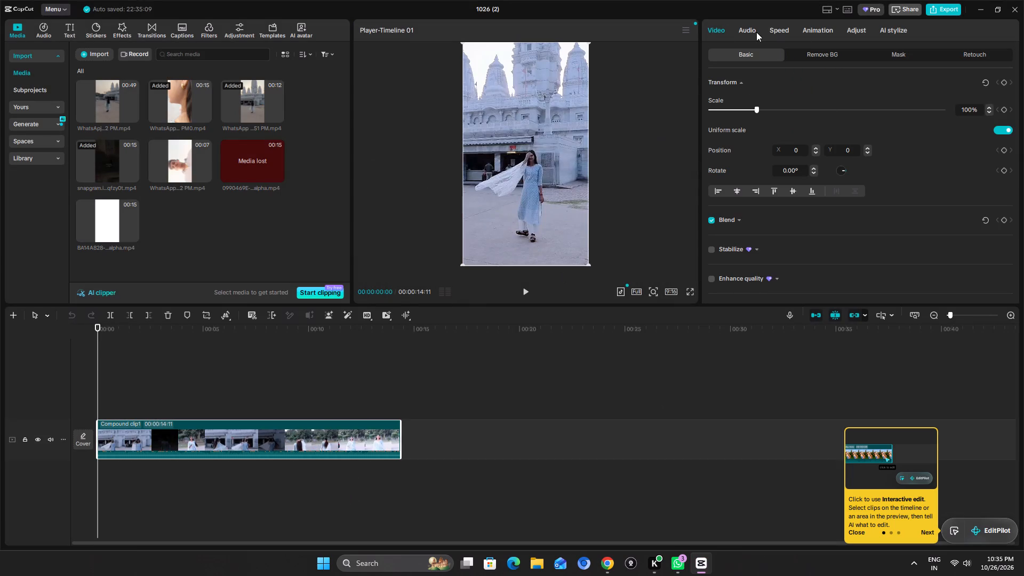
click(774, 28)
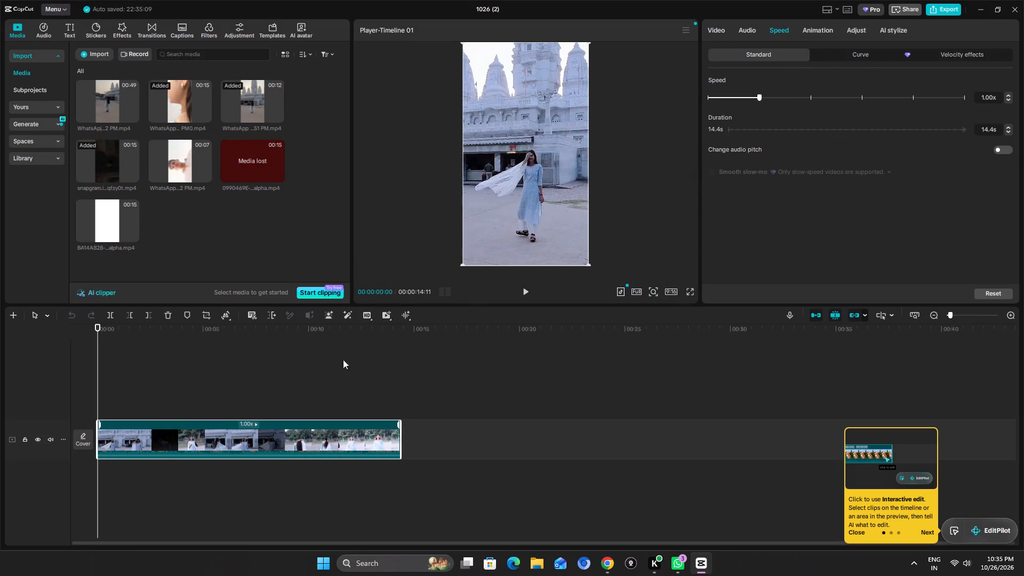
click(332, 366)
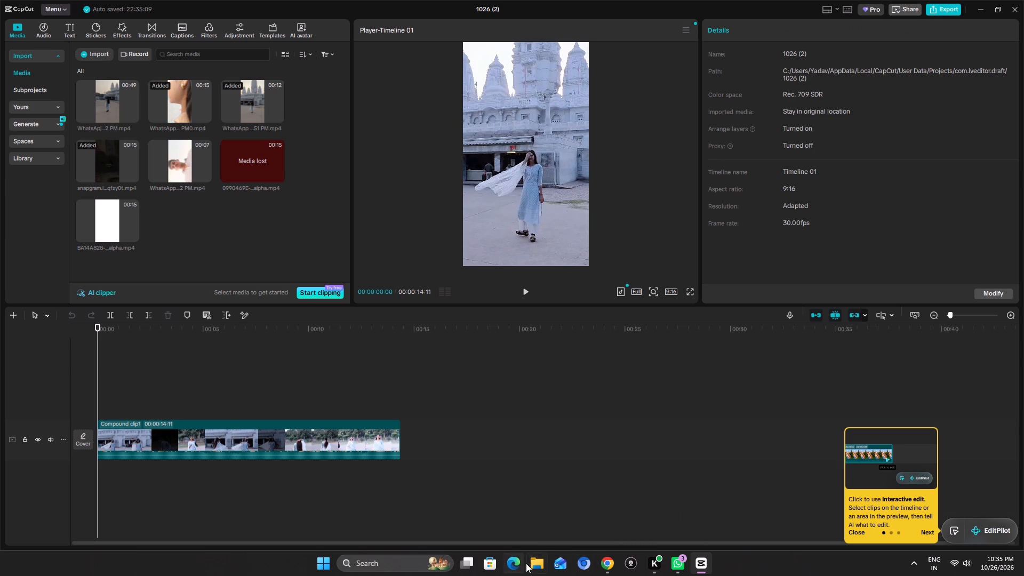
Open the AppData Roaming folder through the Windows Run dialog and place its window over the middle of the editor.
click(391, 567)
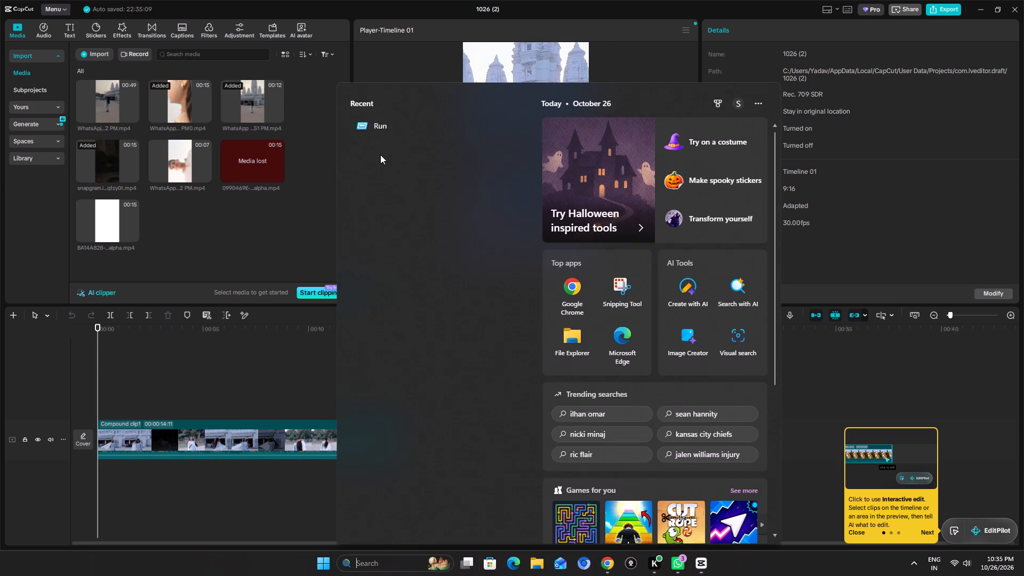
click(383, 130)
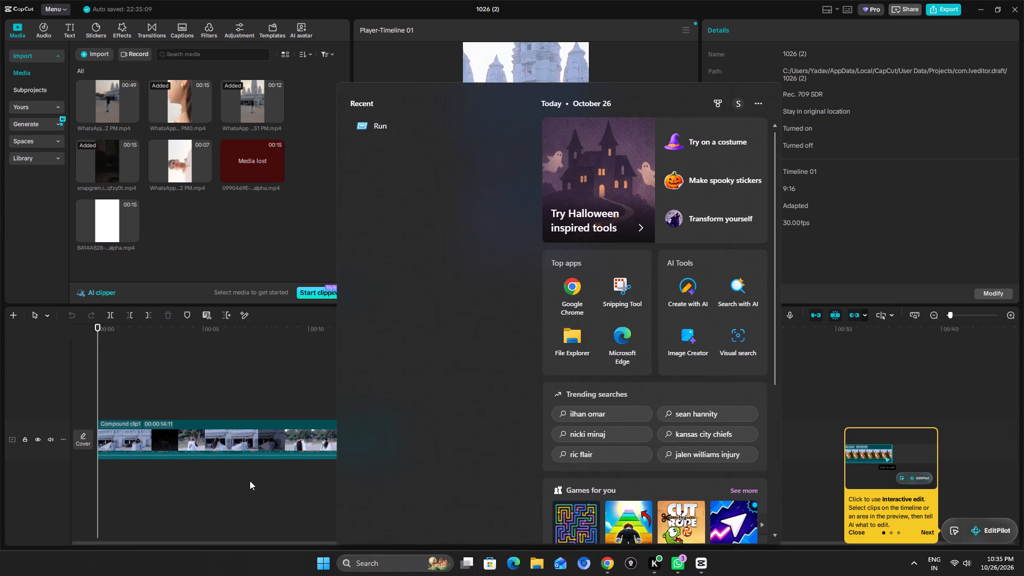
click(82, 532)
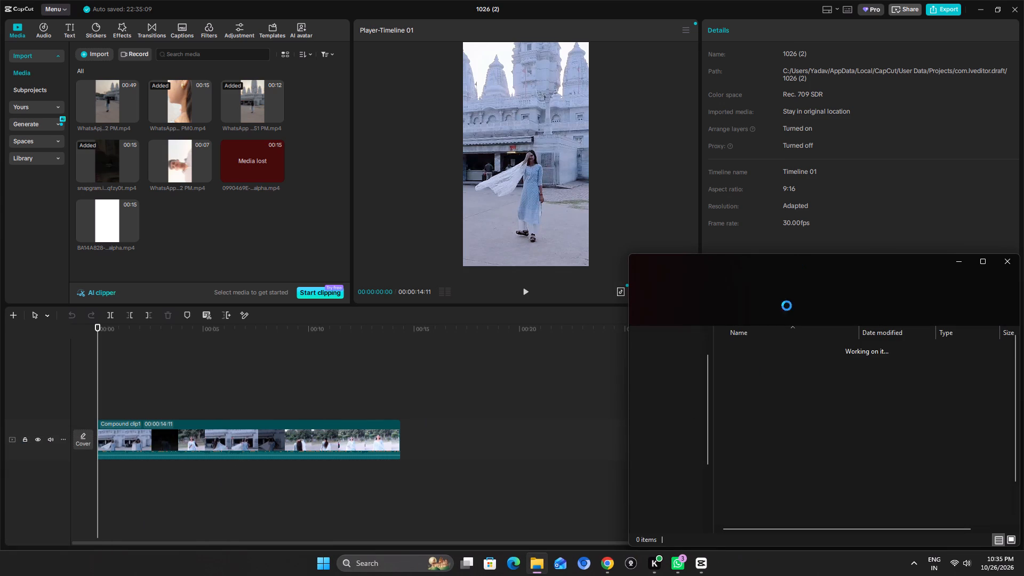
drag(804, 265, 745, 248)
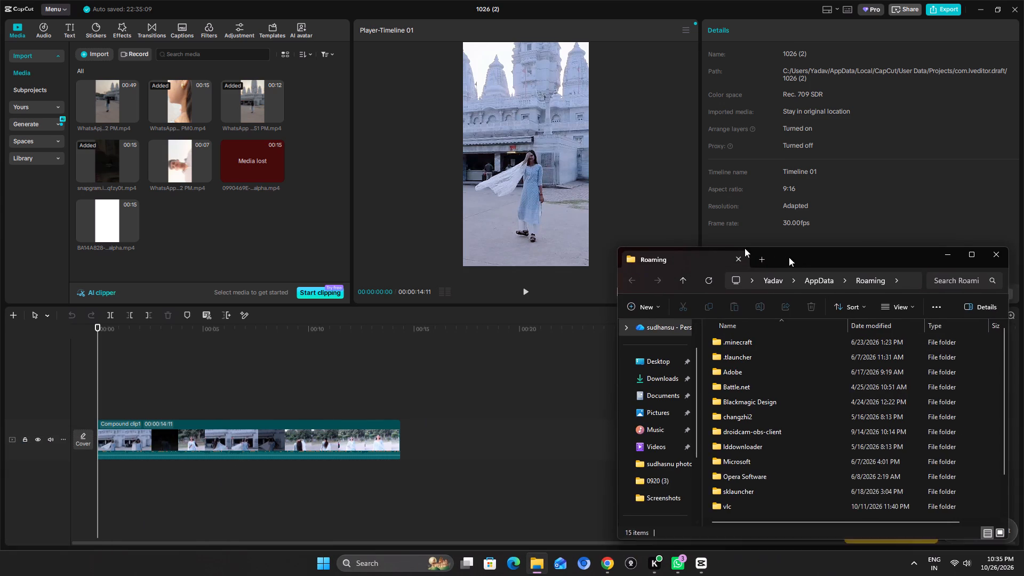
drag(745, 248, 555, 220)
Browse from AppData to Local > CapCut > User Data > Projects > com.lveditor.draft.
click(452, 237)
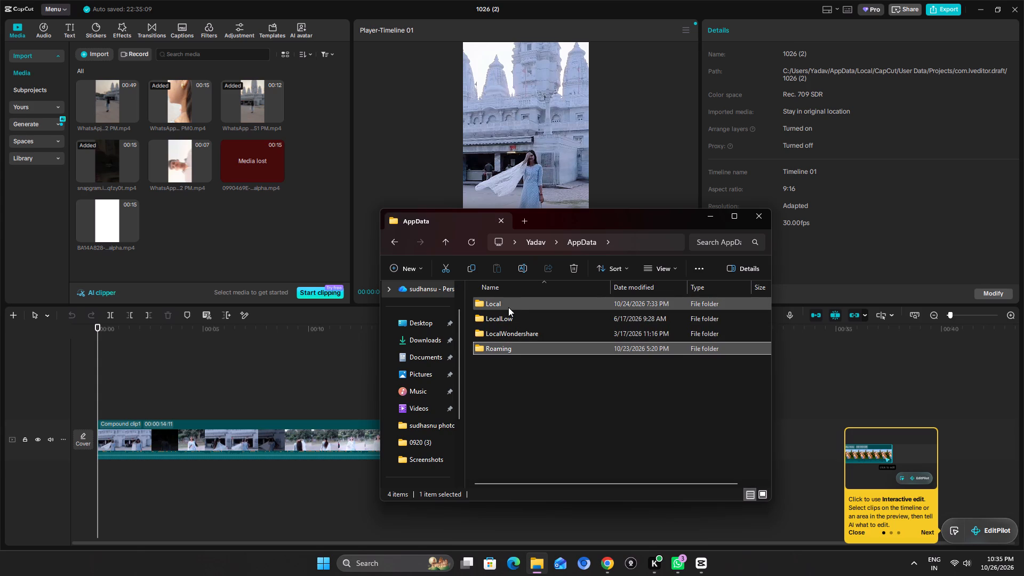
double_click(508, 307)
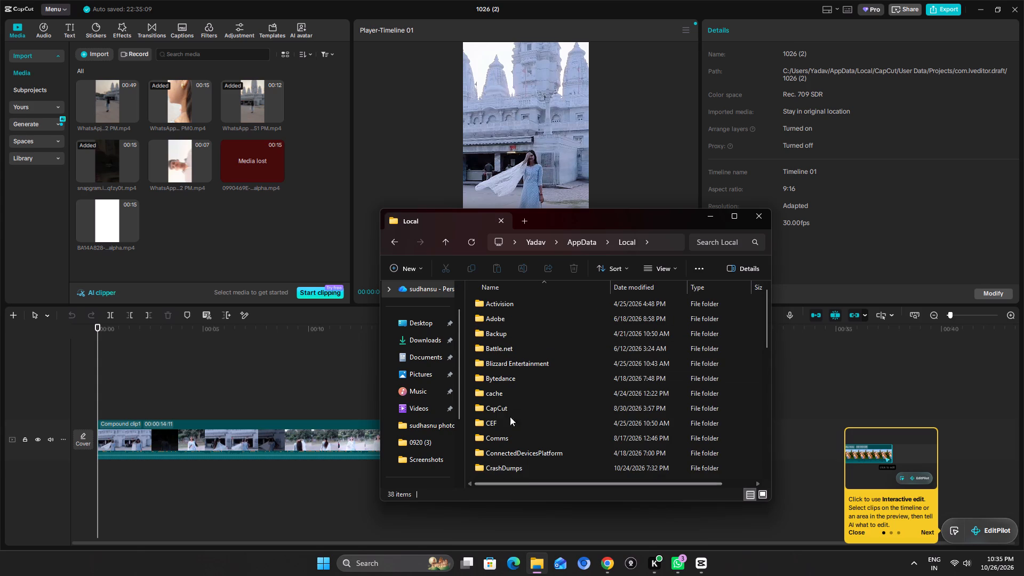
double_click(510, 409)
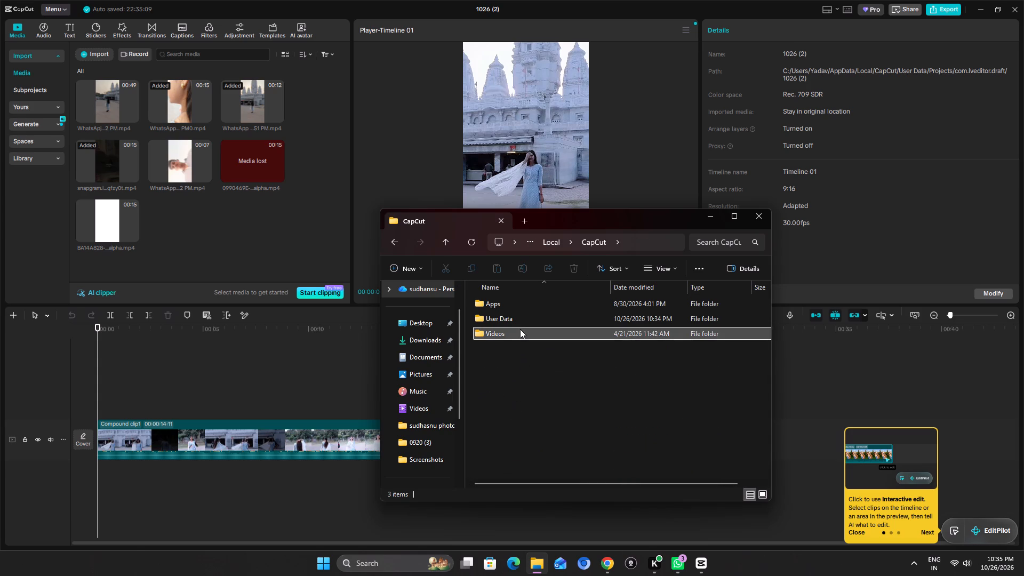
click(520, 329)
double_click(516, 319)
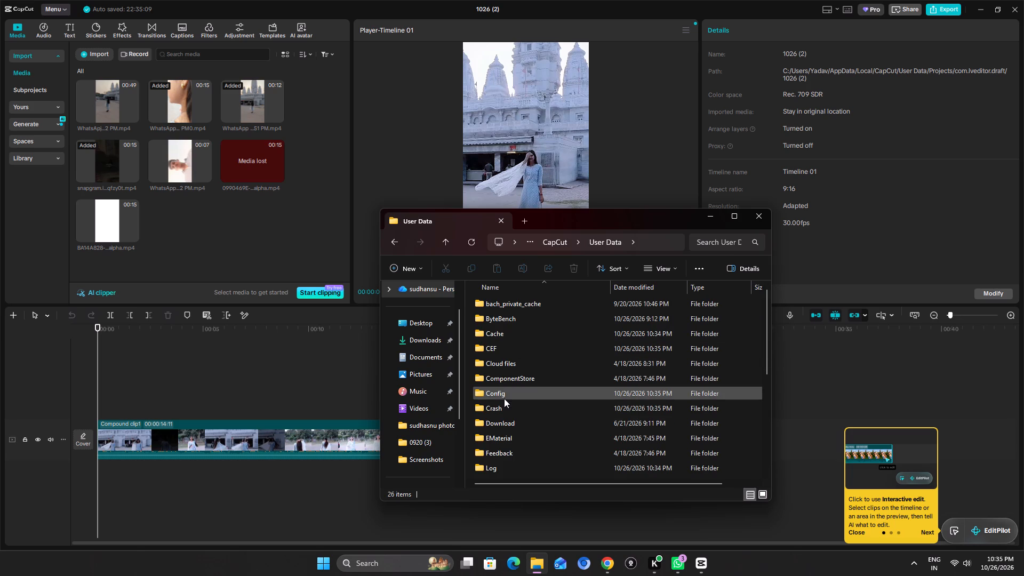
scroll(507, 411, down, 1)
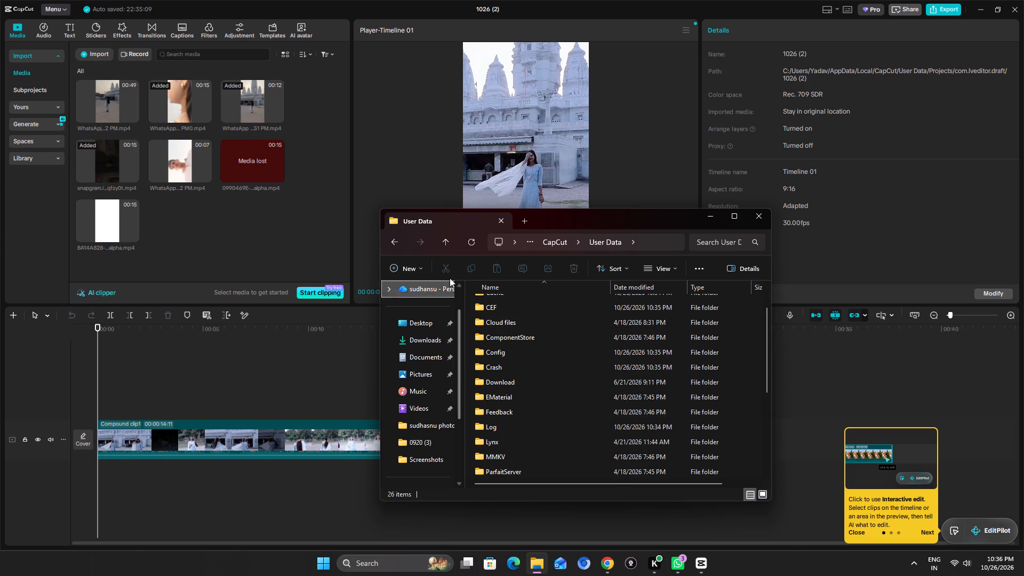
scroll(541, 382, down, 1)
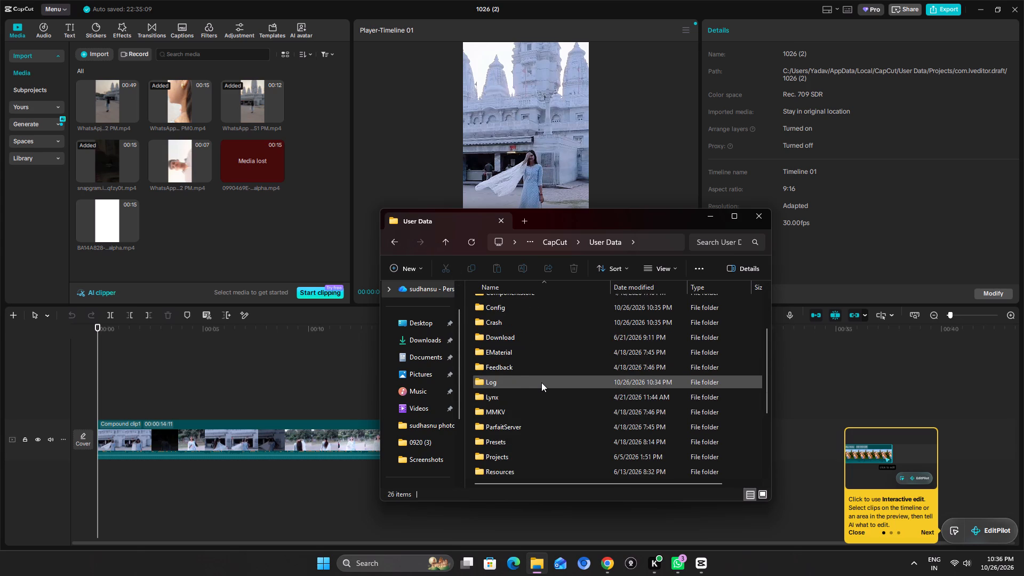
scroll(541, 382, down, 1)
double_click(509, 415)
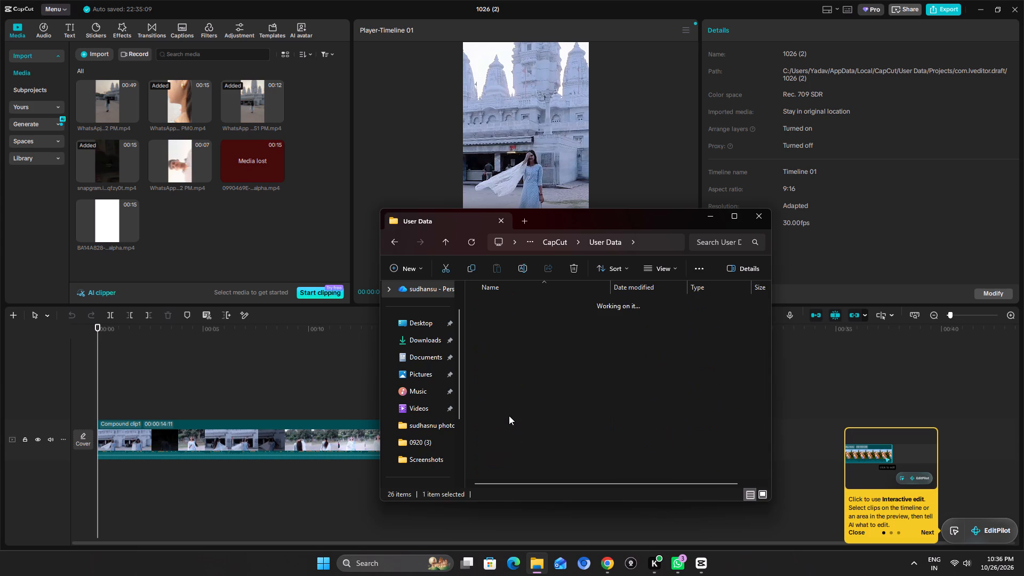
double_click(509, 331)
Open the 1026 (2) project folder's Resources > combination subfolder.
scroll(510, 410, down, 12)
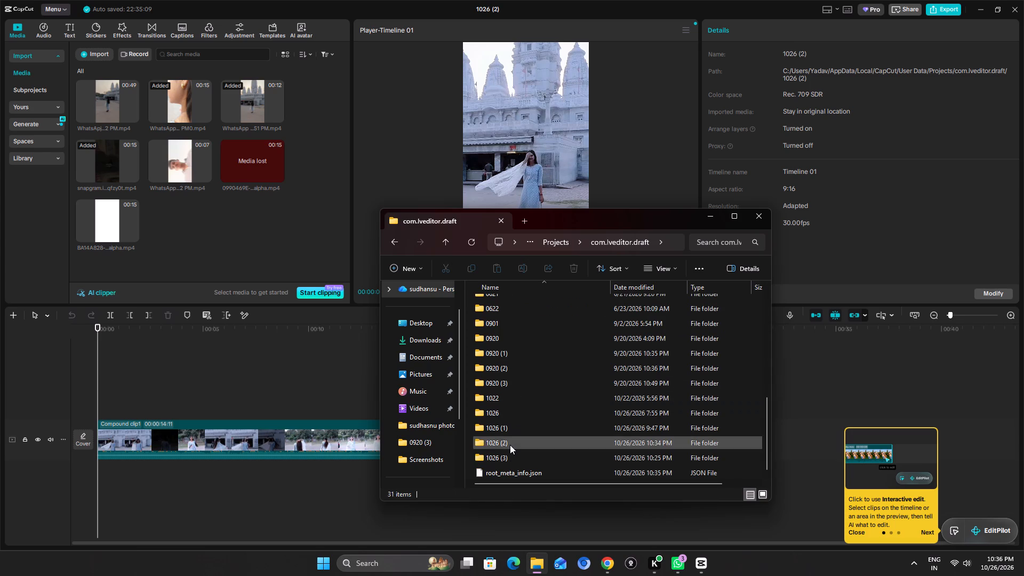
double_click(510, 445)
scroll(521, 426, down, 1)
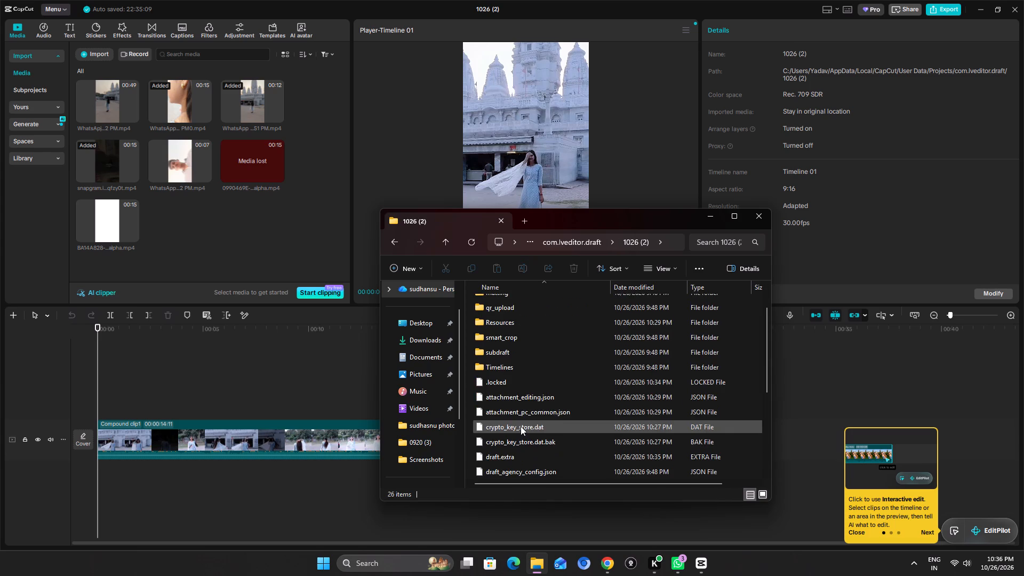
scroll(521, 426, up, 4)
double_click(522, 367)
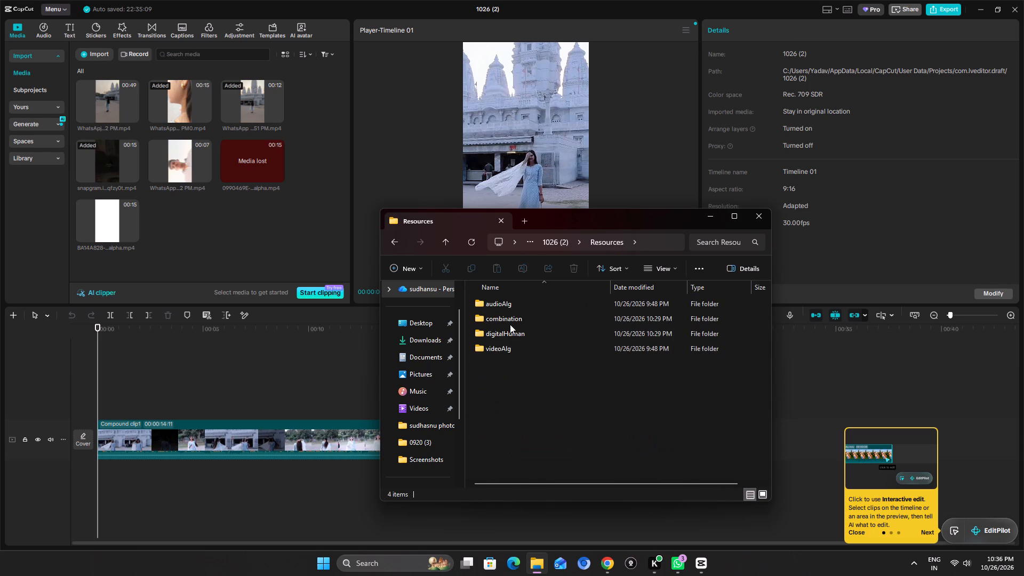
double_click(511, 321)
Import both BA14A828 rendered files, the _video and its alpha, from the combination folder into the CapCut media library.
drag(492, 406, 576, 319)
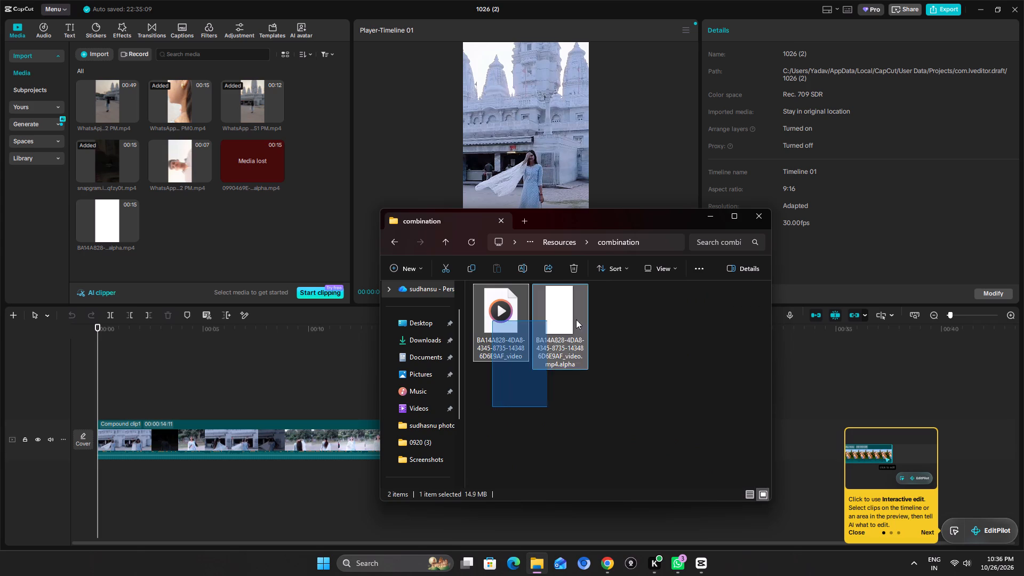
drag(576, 319, 583, 318)
drag(513, 313, 255, 231)
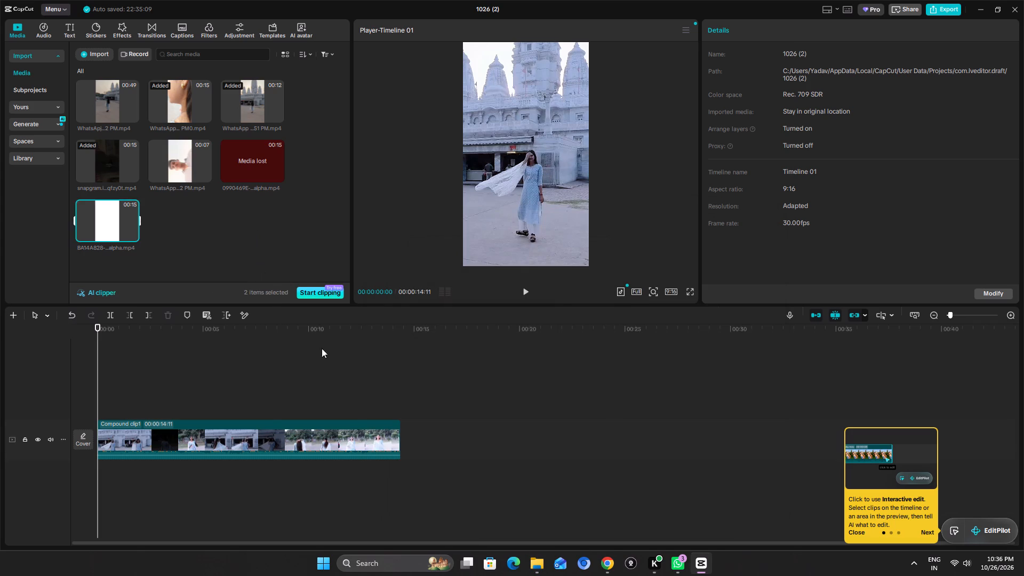
Add the BA14A828 _video clip to a new track above the main clip, starting at 00:00.
click(188, 225)
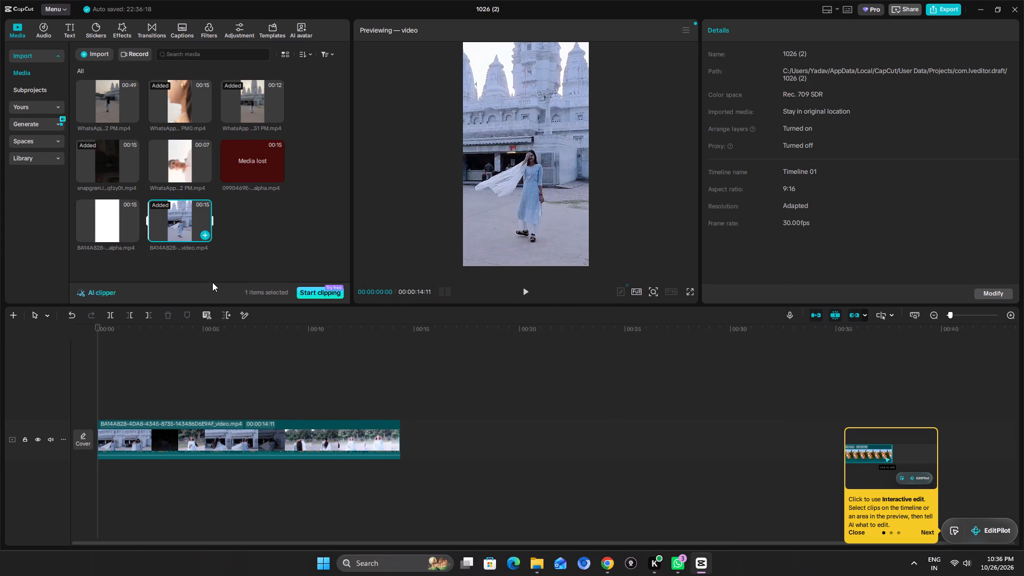
drag(185, 220, 169, 377)
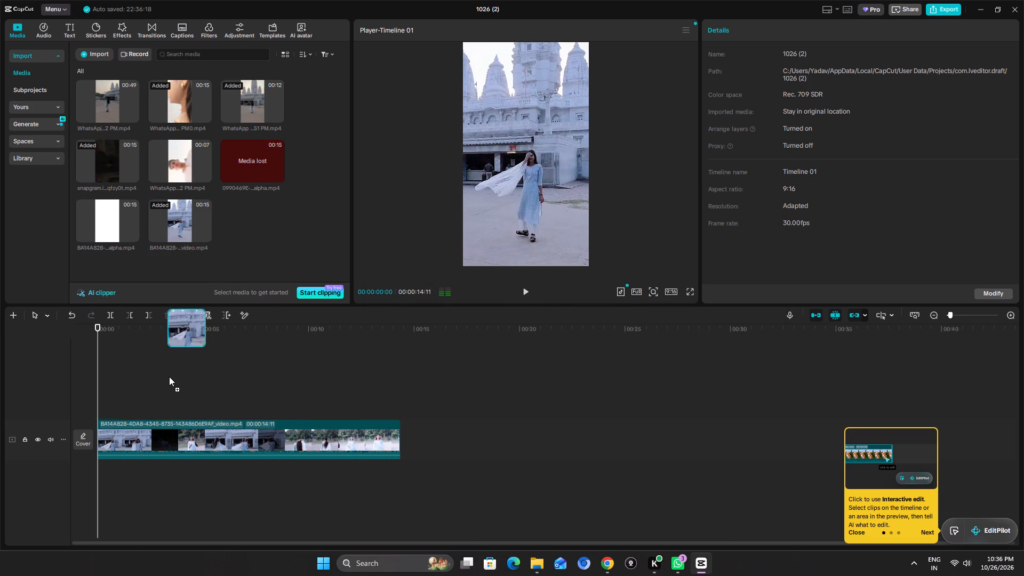
drag(169, 377, 99, 404)
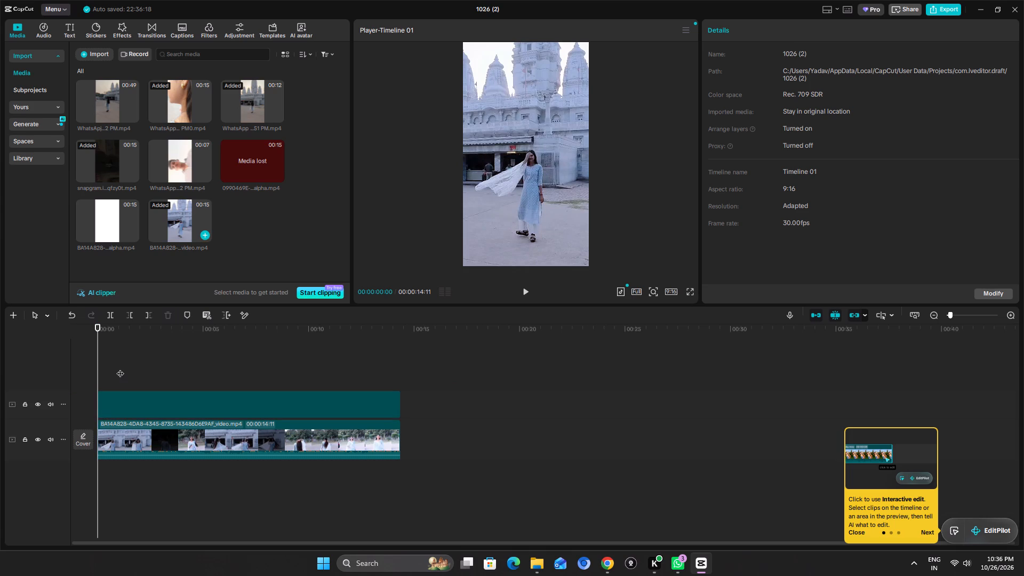
Play the stacked clips from about one second in to check the rendered video.
click(120, 368)
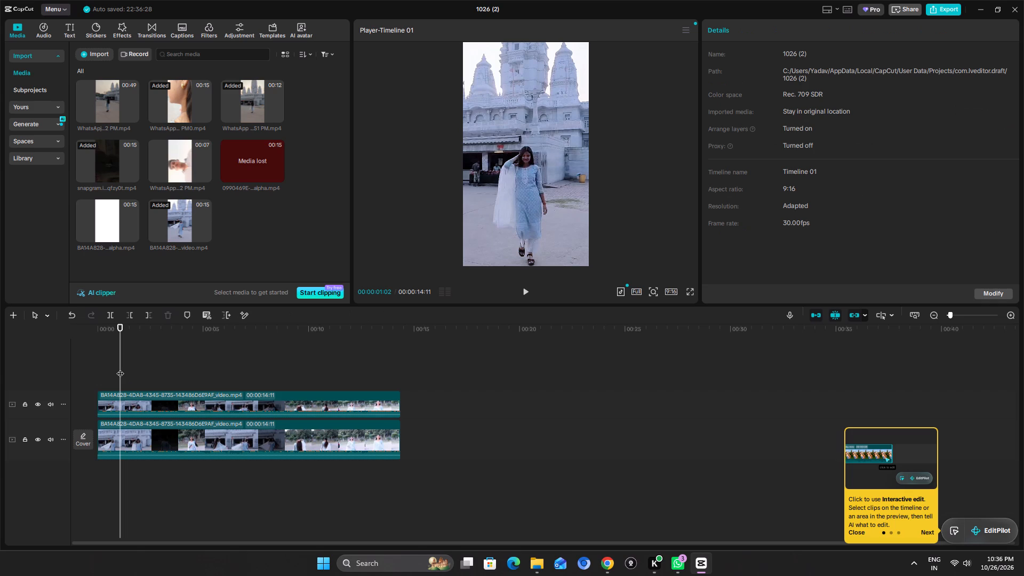
key(space)
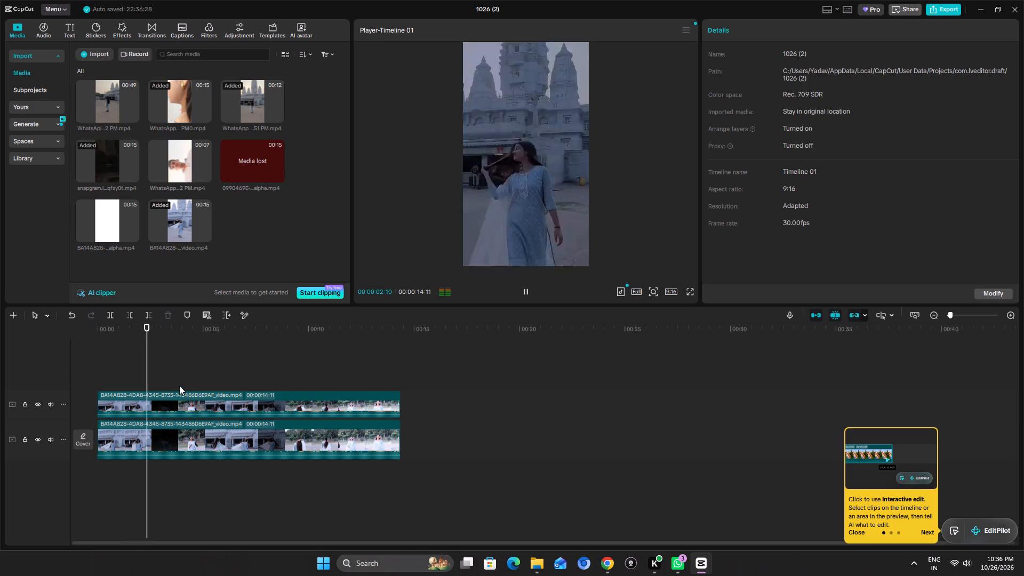
key(space)
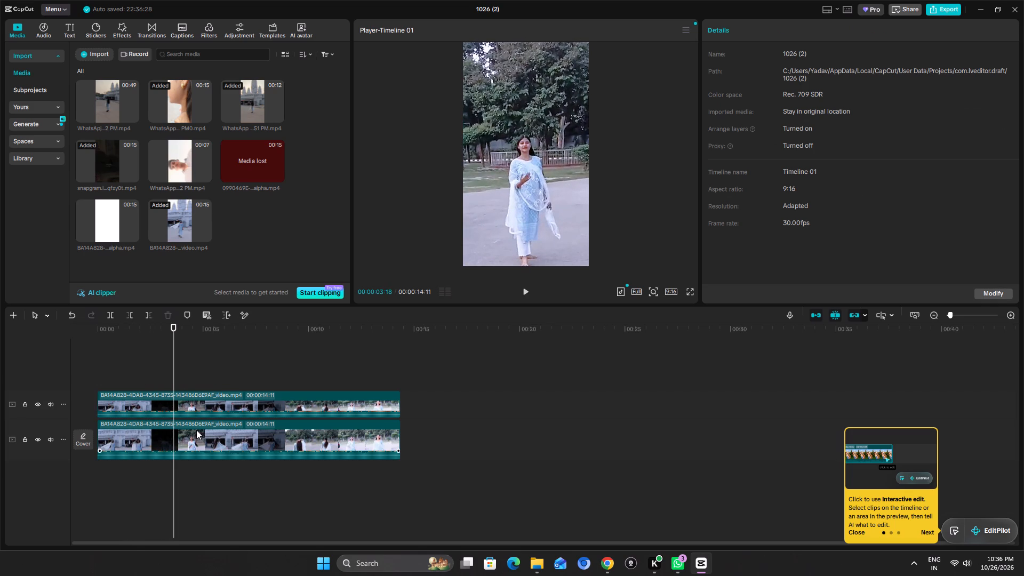
Mute the upper track holding the BA14A828 _video clip and play the timeline from the start.
click(49, 402)
click(118, 369)
drag(118, 369, 46, 368)
key(space)
Replace the main track's BA14A828 _video clip with the snapgram.io reference video, starting at 00:00.
click(214, 438)
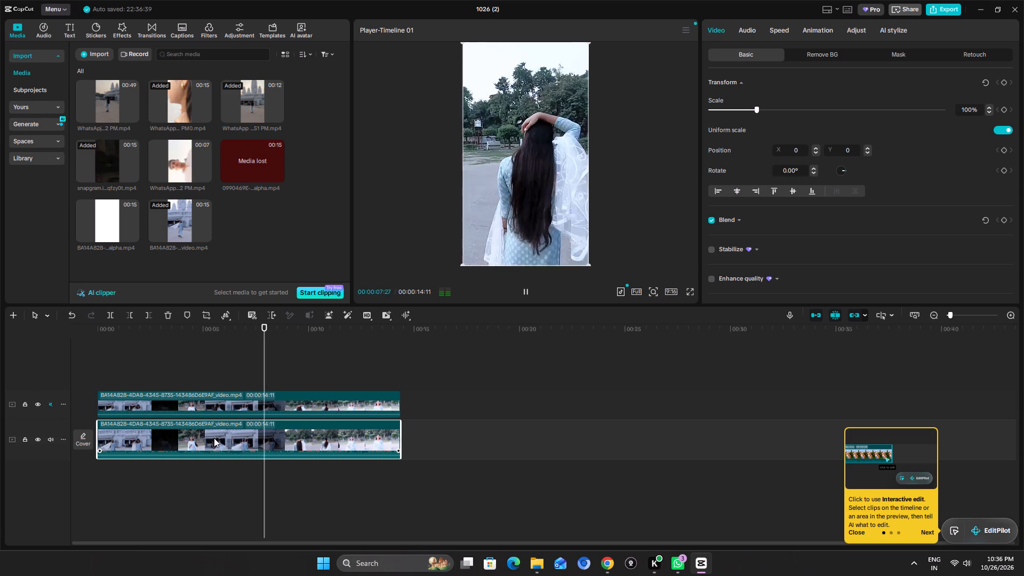
key(Delete)
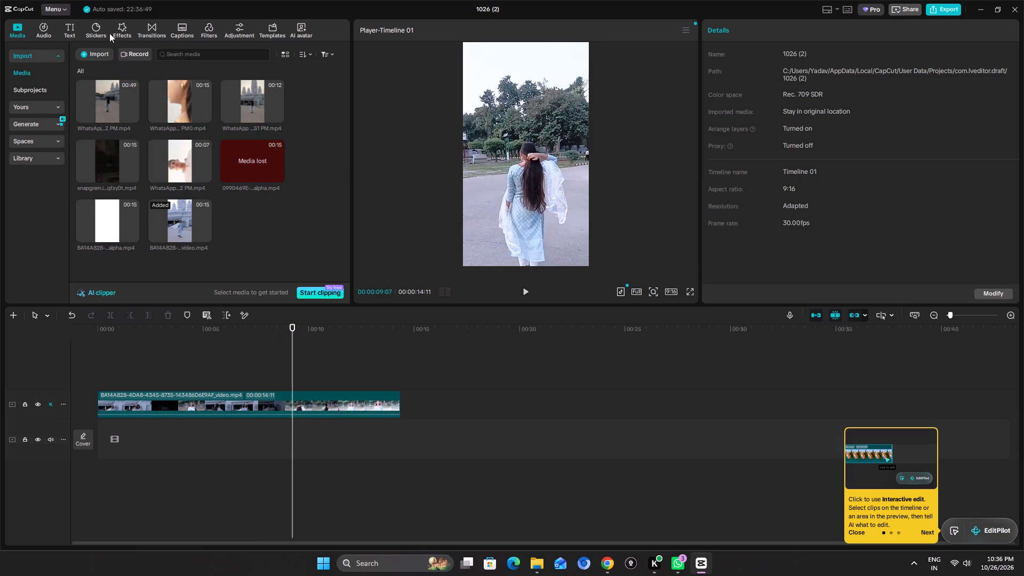
drag(105, 159, 97, 434)
Shrink the snapgram.io clip on the main track to 5% scale so it sits hidden behind the upper clip.
click(145, 371)
drag(145, 371, 70, 371)
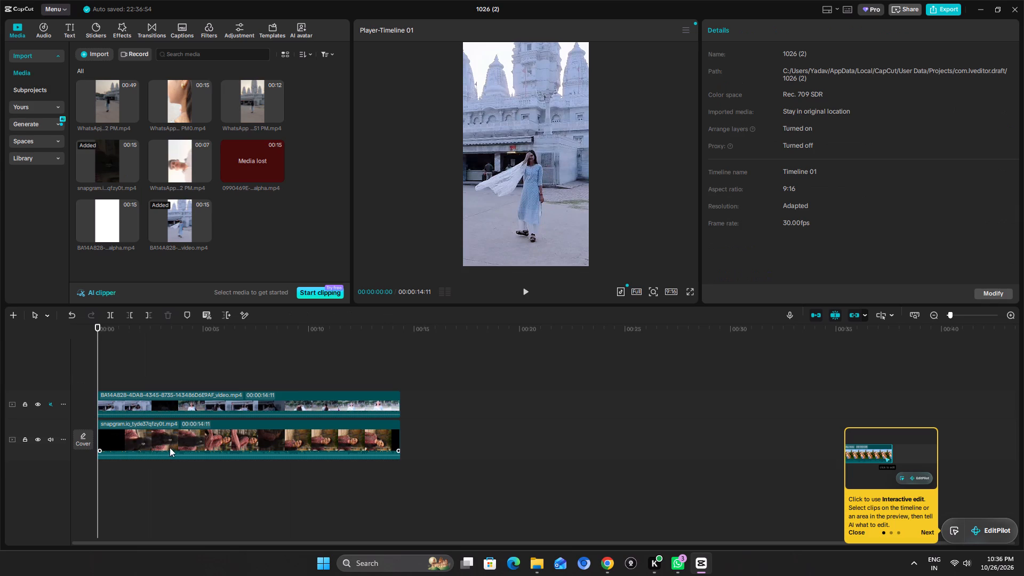
click(177, 451)
drag(588, 263, 565, 251)
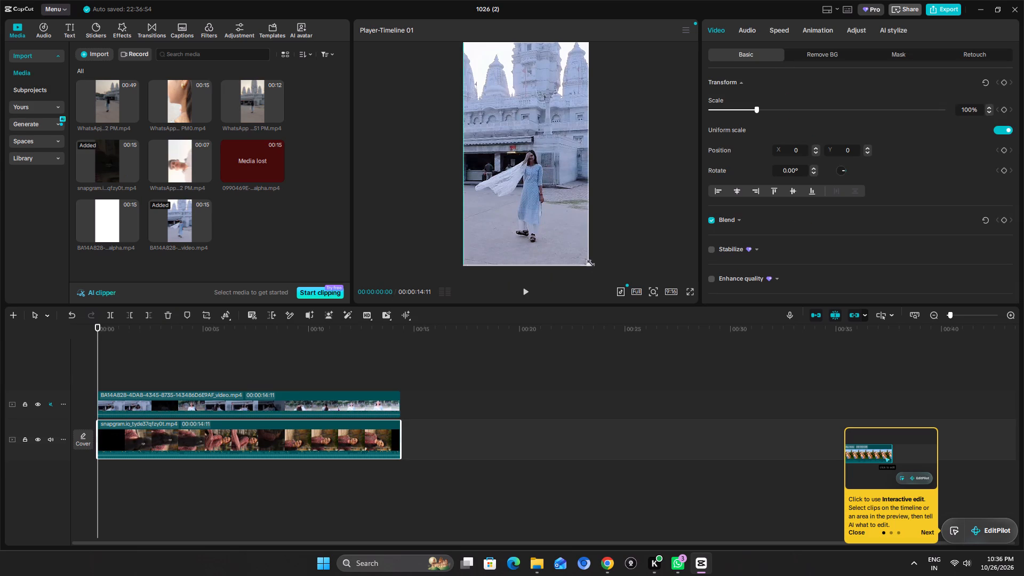
drag(565, 251, 403, 96)
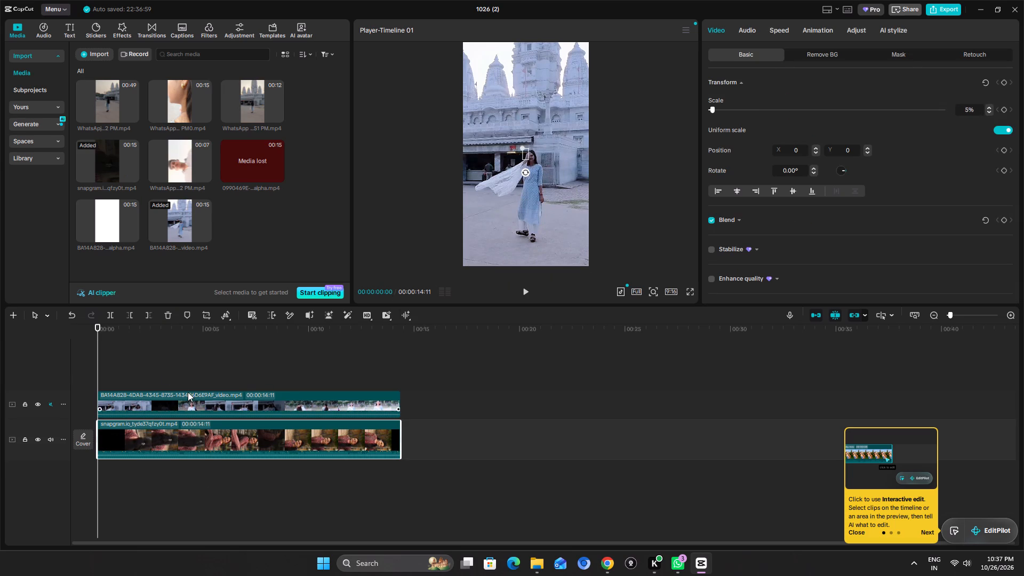
Play the timeline from the start to check the upper video against the snapgram.io audio.
click(164, 365)
drag(164, 365, 0, 369)
key(space)
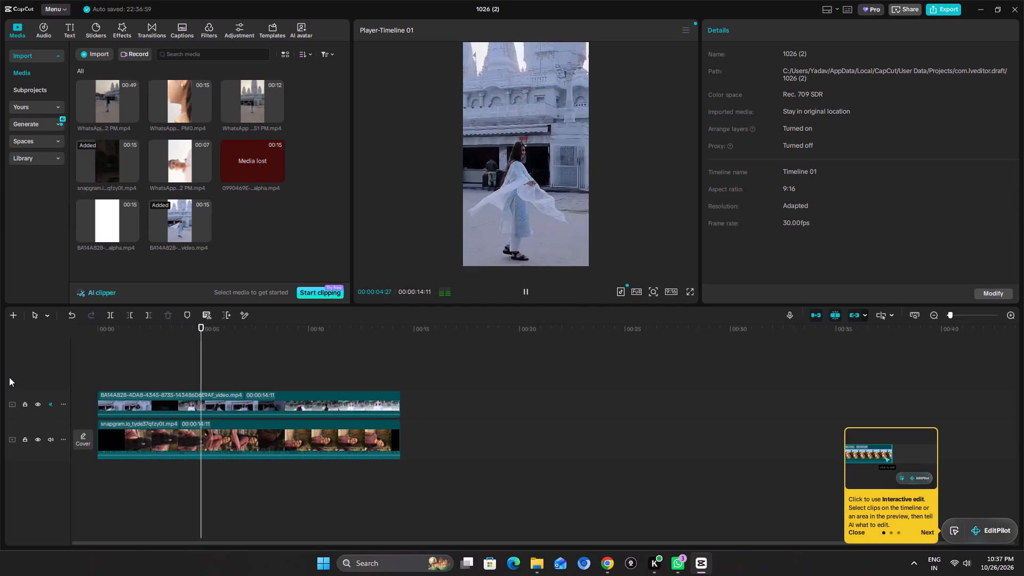
key(space)
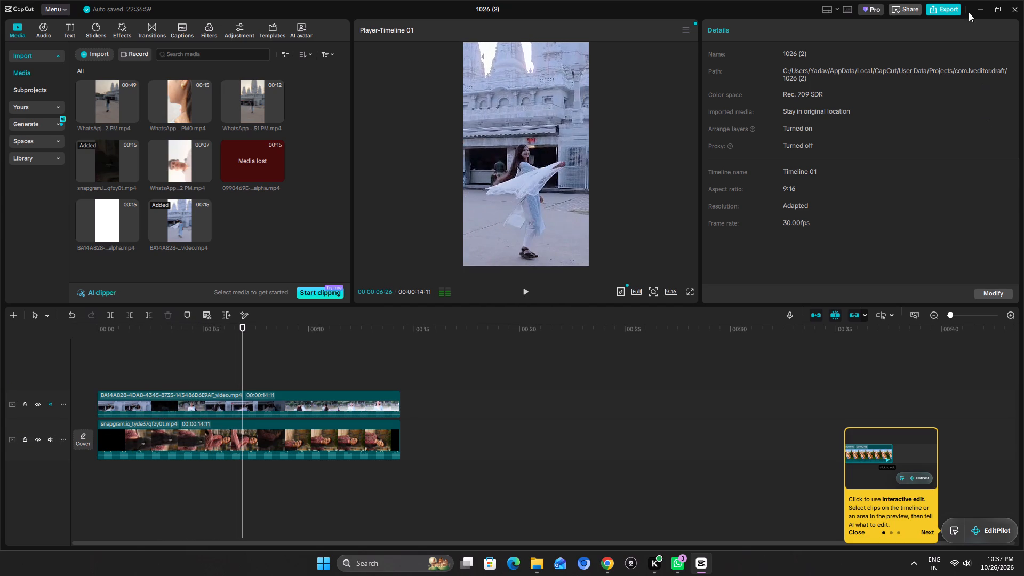
Check the frame rate options and export Timeline 01 as 1026 (2) in 1080P, H.264, mp4.
click(948, 7)
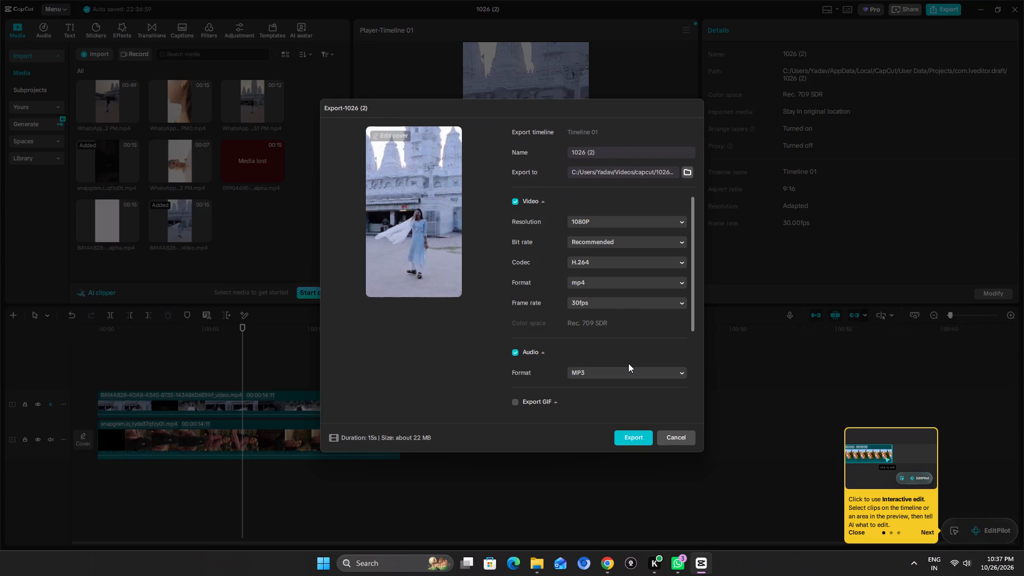
click(619, 300)
click(607, 305)
click(410, 359)
click(457, 314)
click(629, 305)
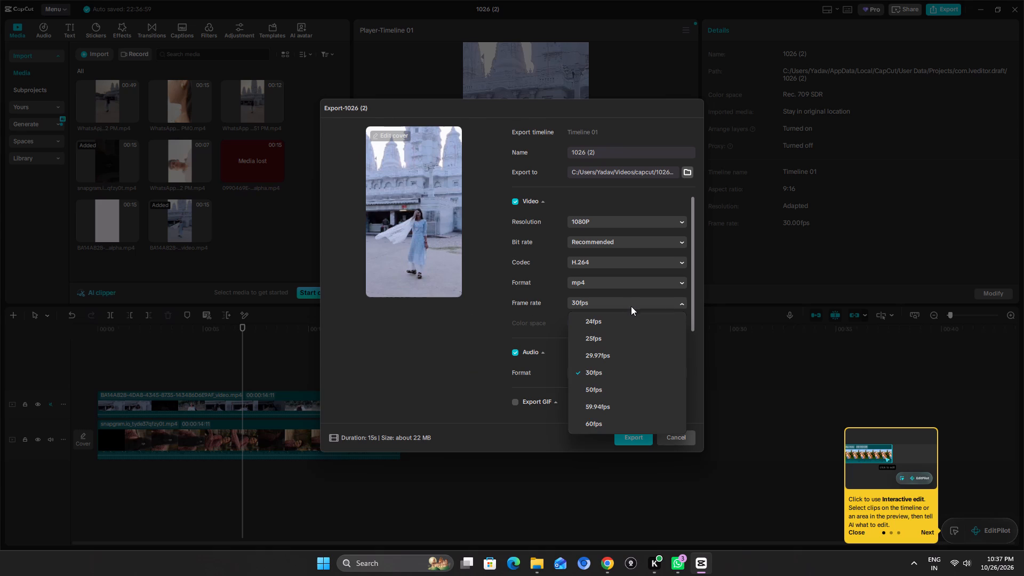
click(597, 392)
click(421, 346)
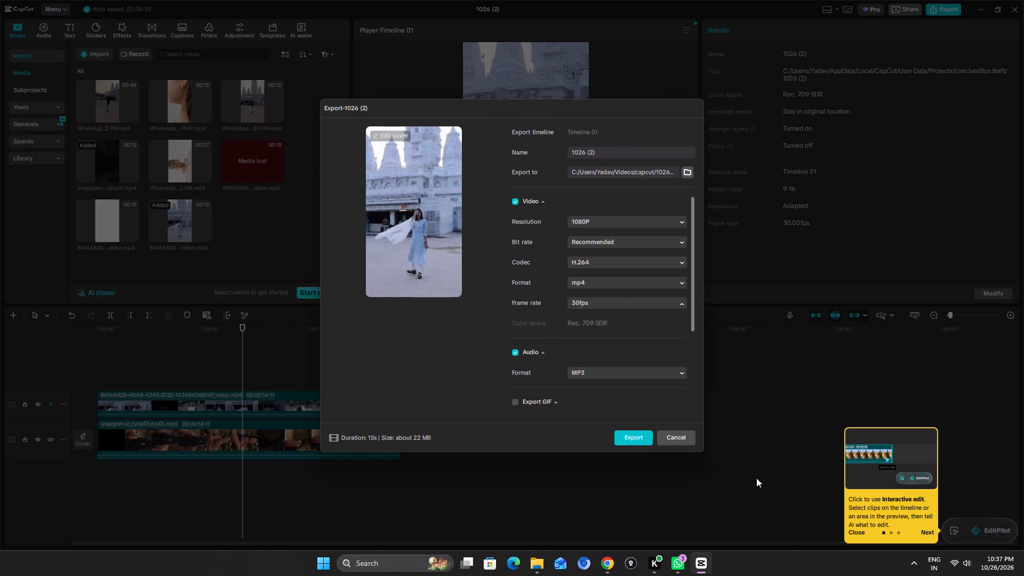
click(641, 439)
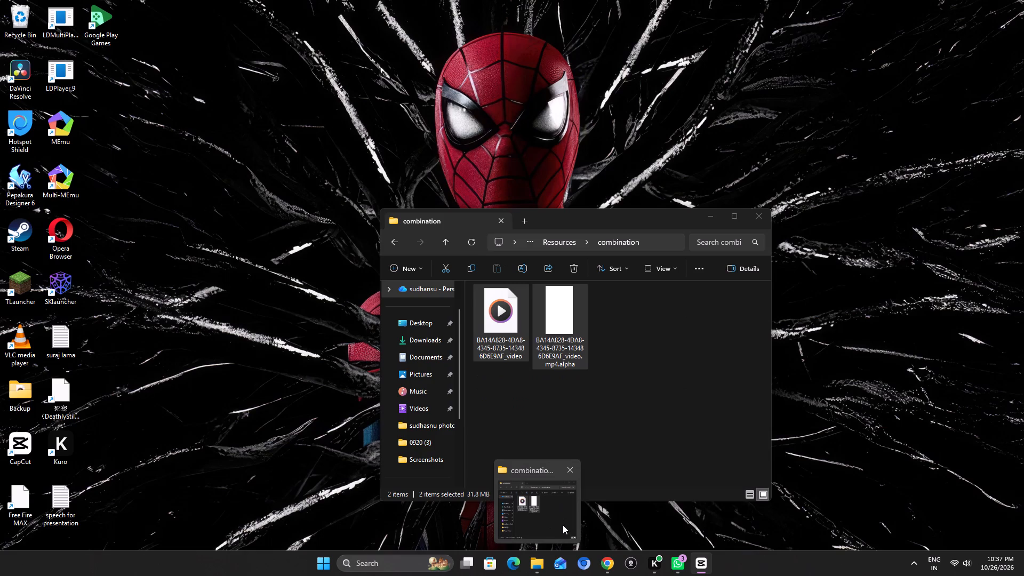
Close the File Explorer window showing the combination folder.
click(578, 471)
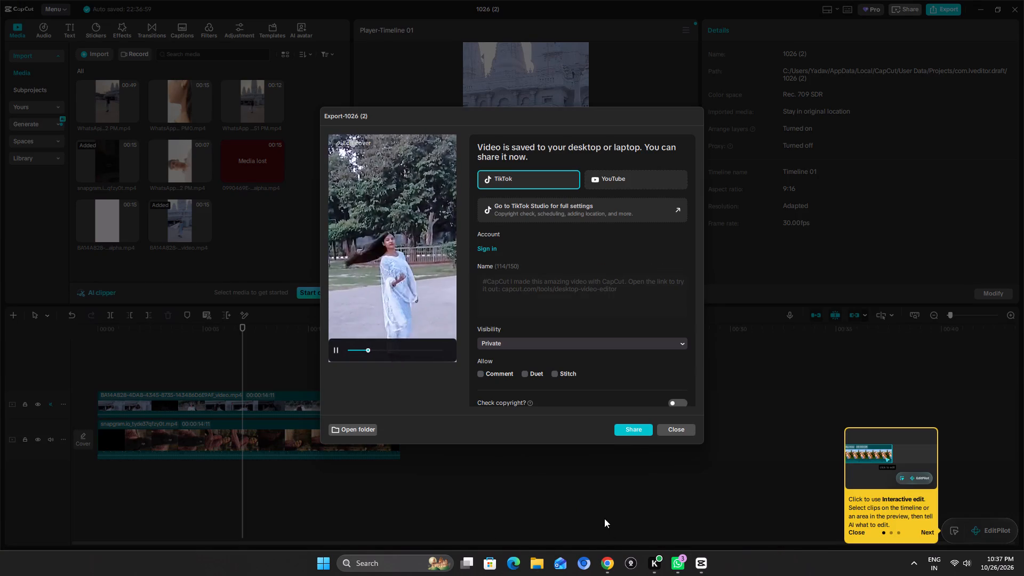
Dismiss the sharing options for the exported video without sharing and close the 1026 (2) project.
scroll(620, 342, down, 3)
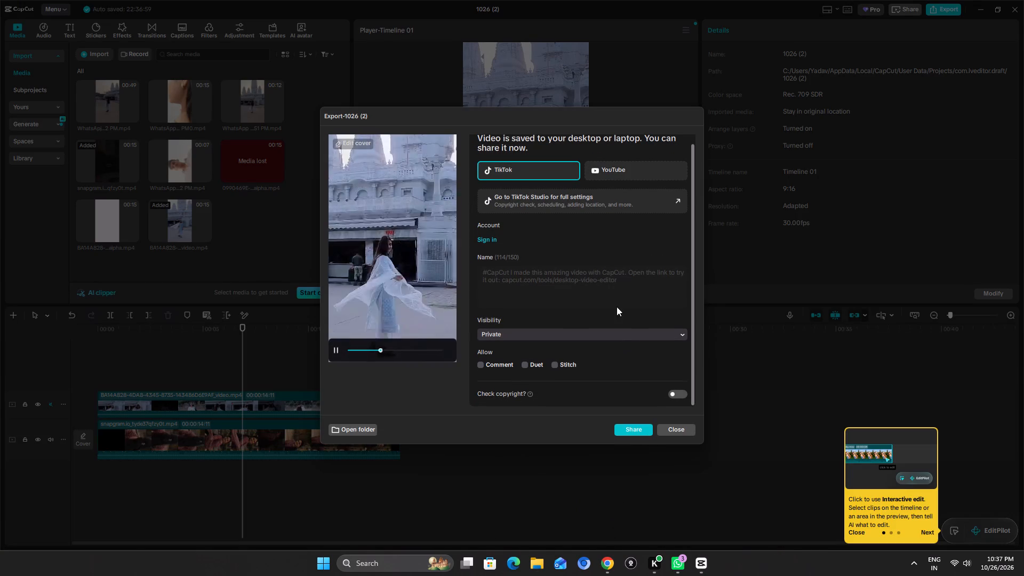
click(668, 426)
click(1021, 0)
click(1021, 1)
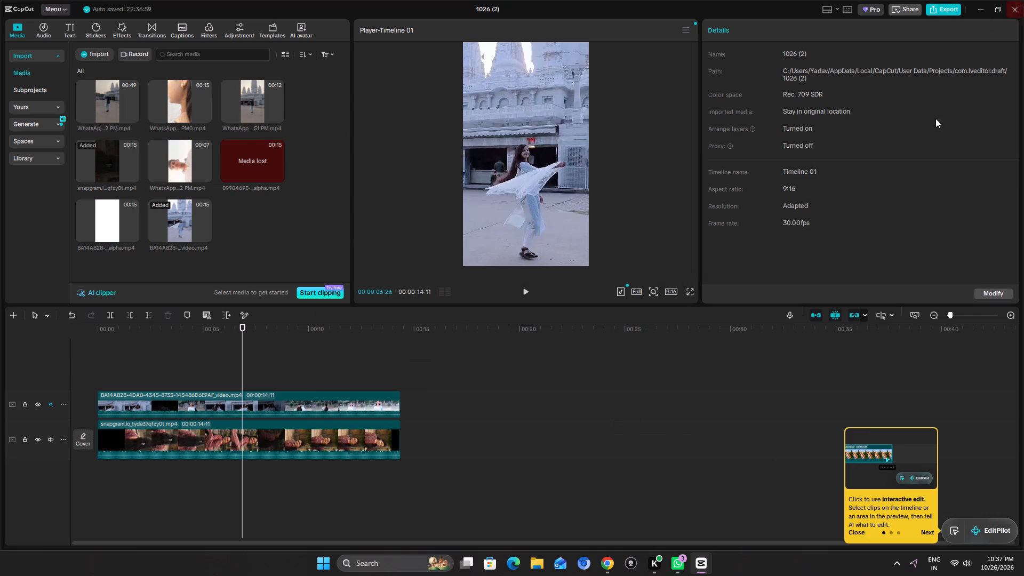